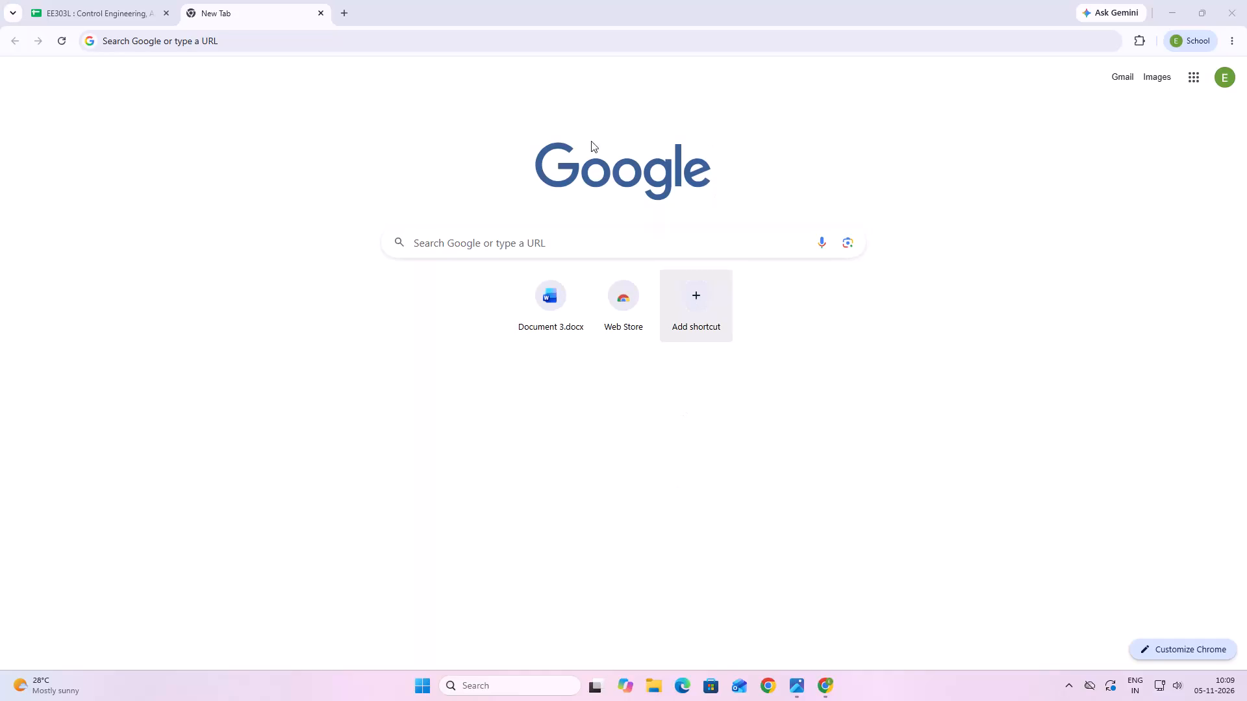
# Switch to the EE303L Control Engineering attendance spreadsheet and open its November sheet.
pyautogui.click(92, 0)
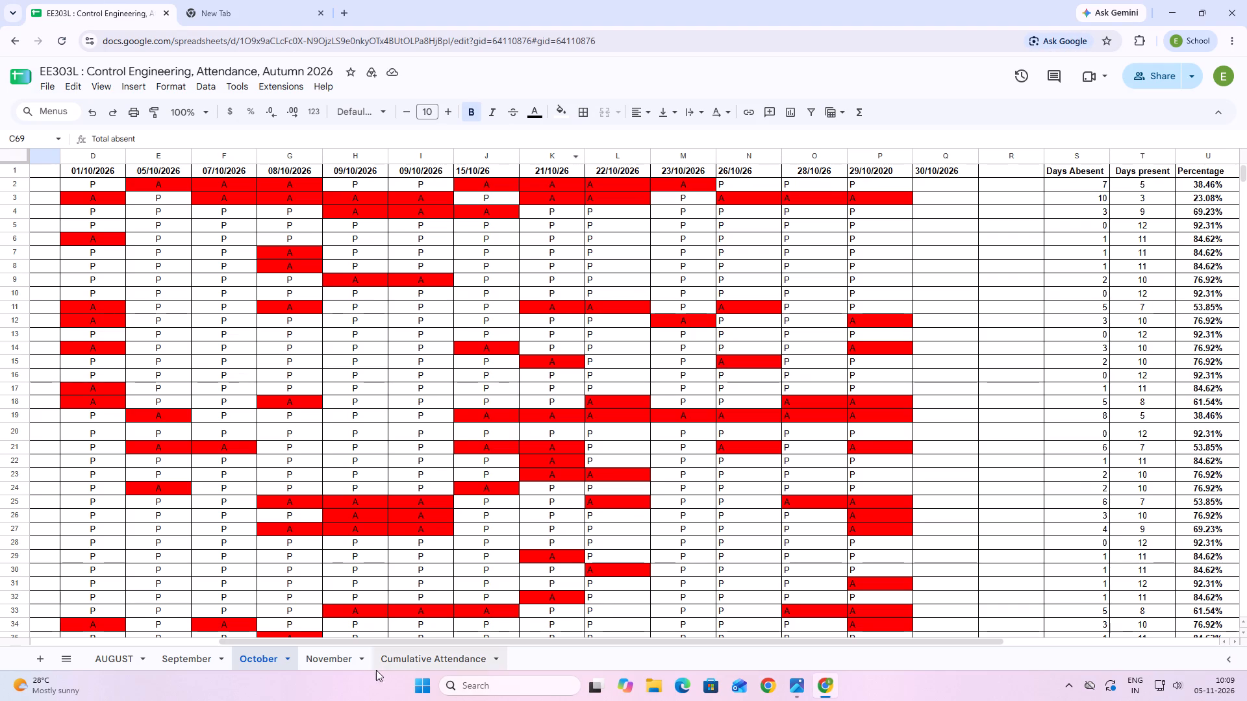
pyautogui.click(321, 659)
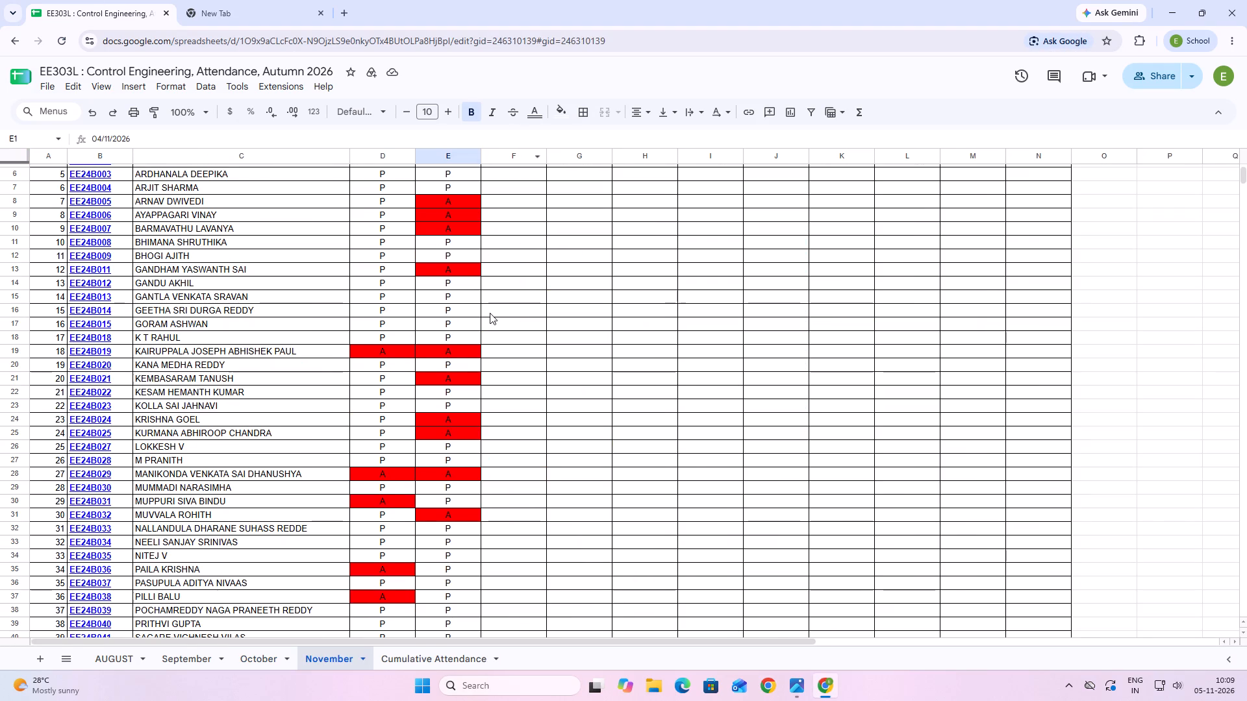
# Enter the date 05/11/2026 as the header of the first empty attendance column, in cell F1.
pyautogui.scroll(6, 490, 313)
pyautogui.scroll(-8, 432, 413)
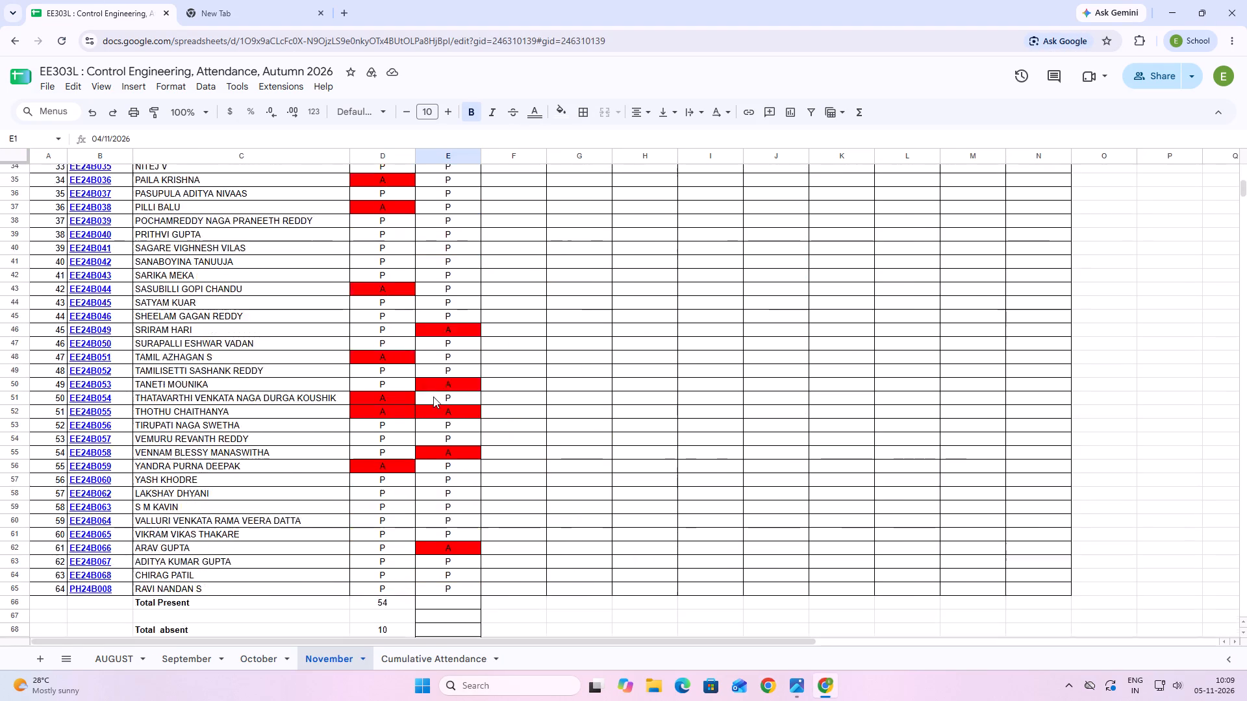
pyautogui.scroll(-3, 433, 397)
pyautogui.scroll(8, 555, 360)
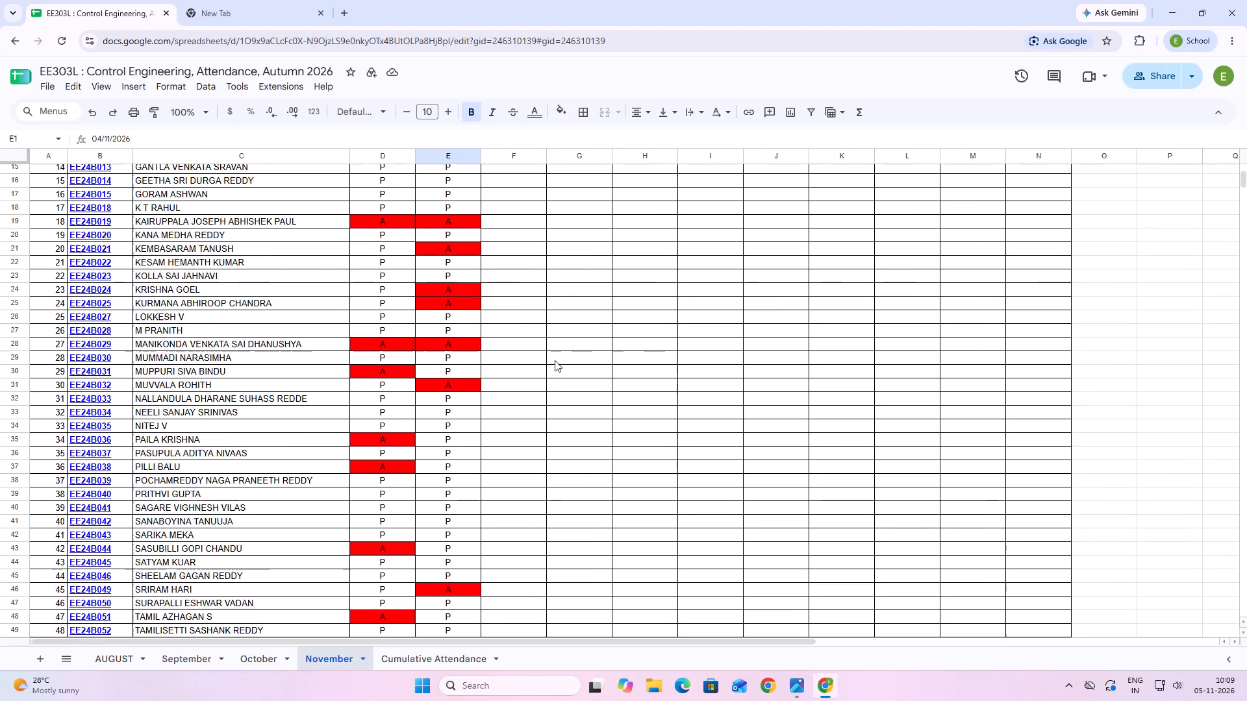
pyautogui.scroll(7, 555, 360)
pyautogui.doubleClick(521, 173)
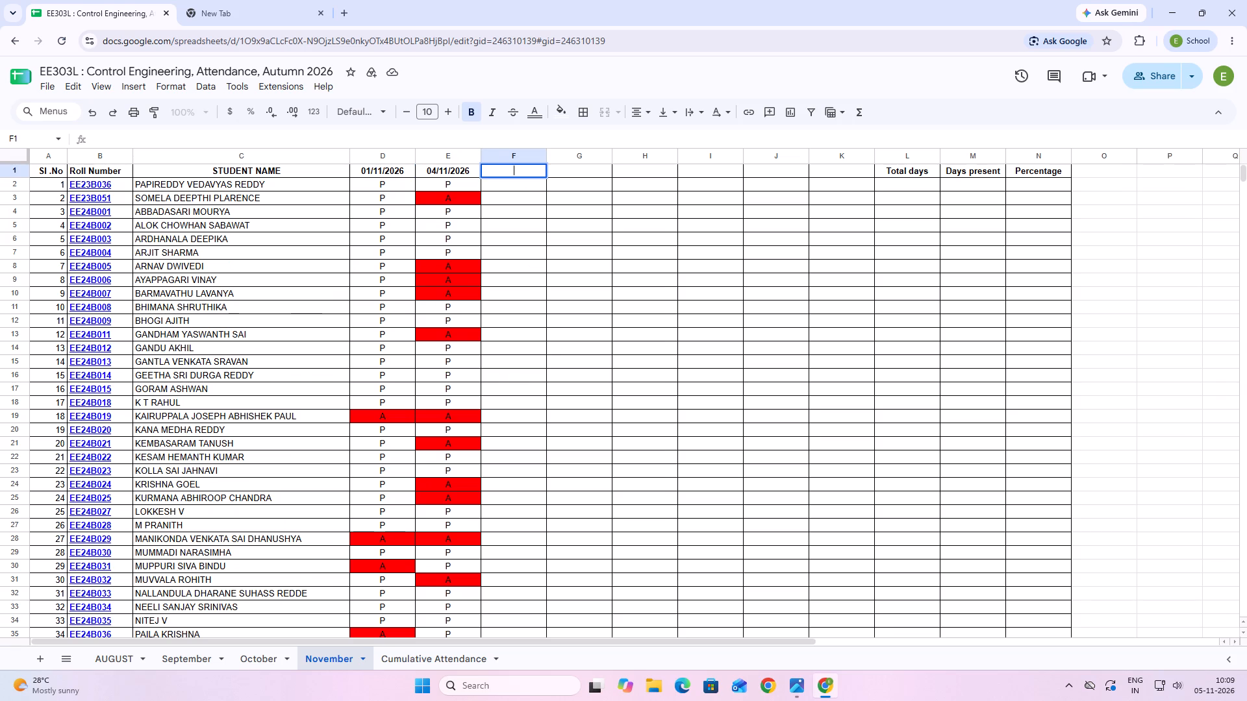
pyautogui.write('05')
pyautogui.press('/')
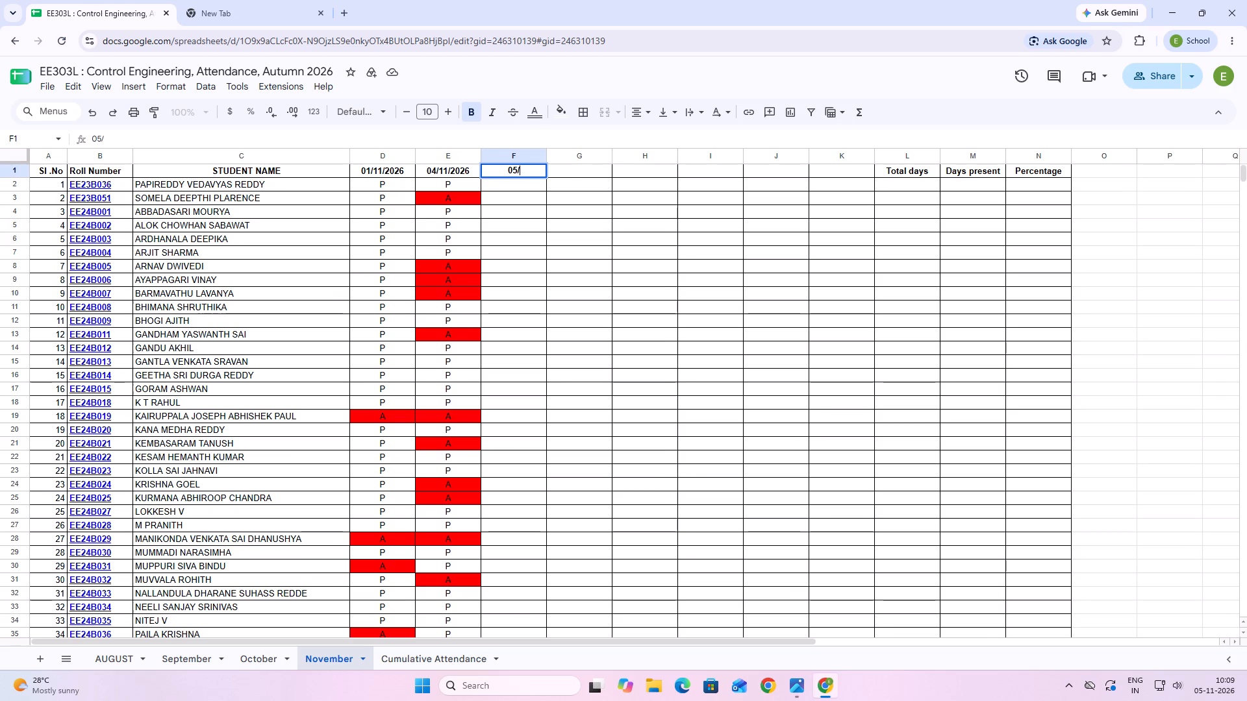
pyautogui.write('11/')
pyautogui.write('2026')
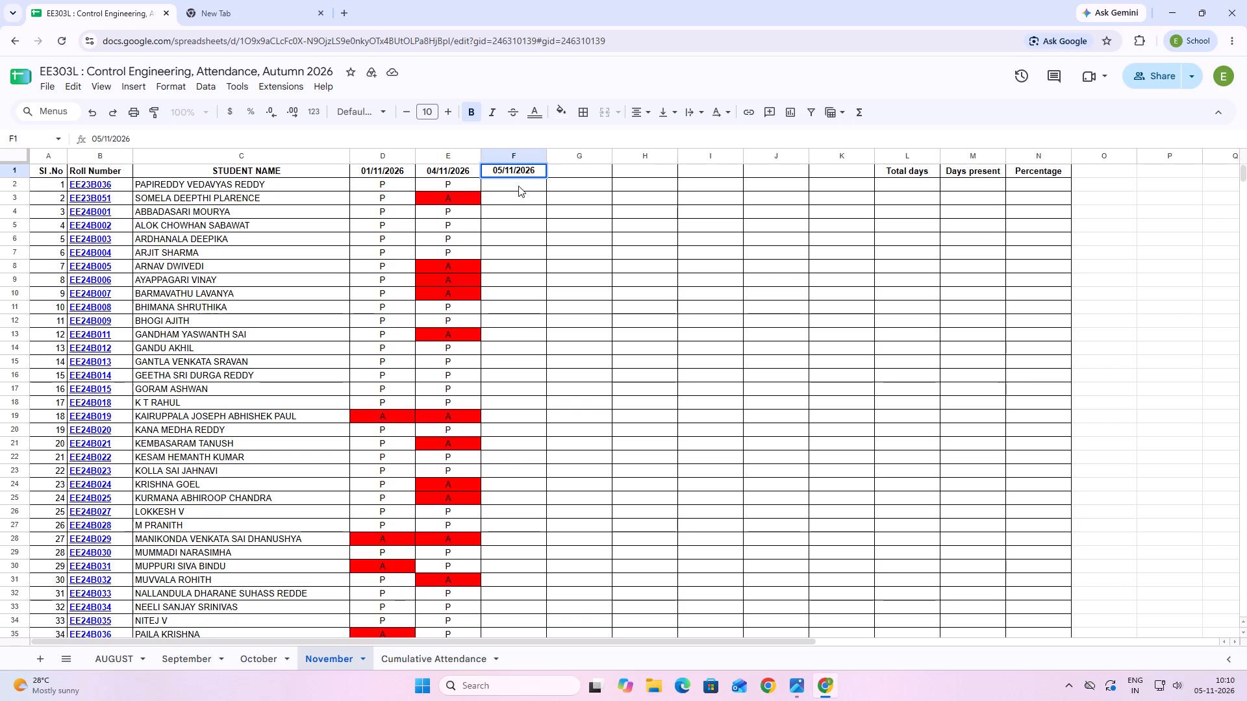
# Mark every student present for 05/11/2026 by entering P in F2 and filling it down through F65.
pyautogui.click(518, 186)
pyautogui.press('p')
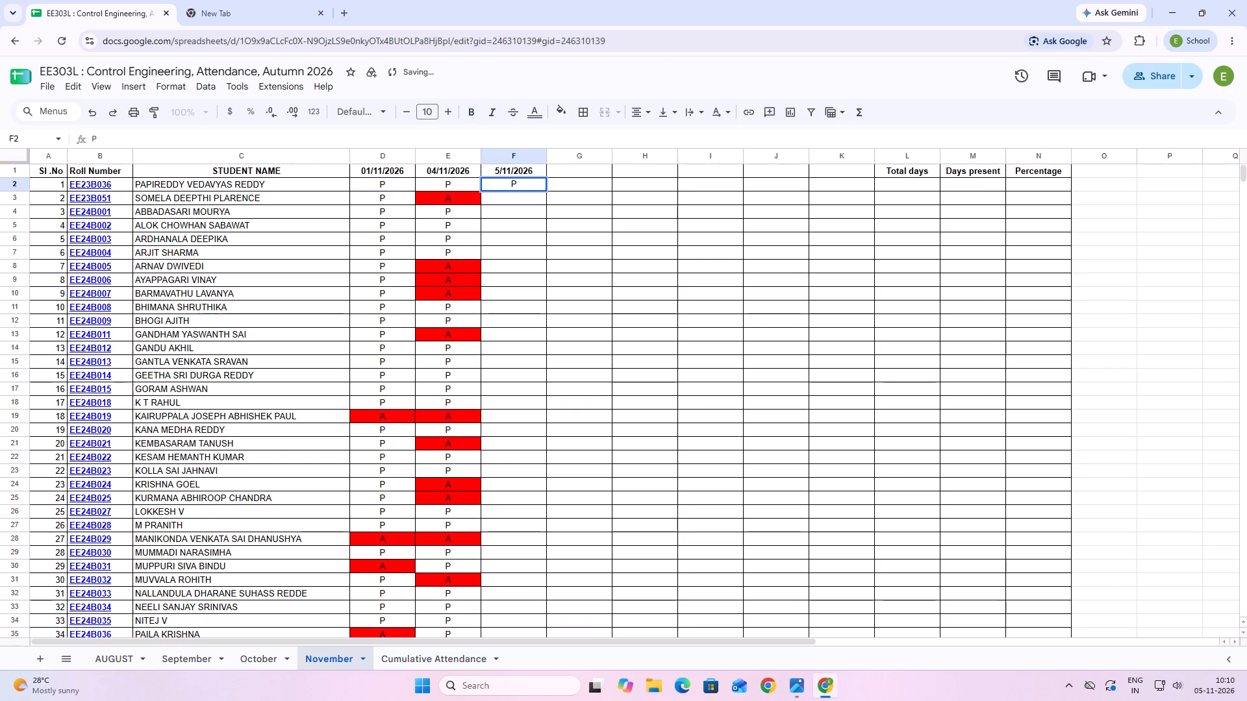
pyautogui.click(526, 201)
pyautogui.click(532, 183)
pyautogui.moveTo(546, 192); pyautogui.dragTo(545, 297)
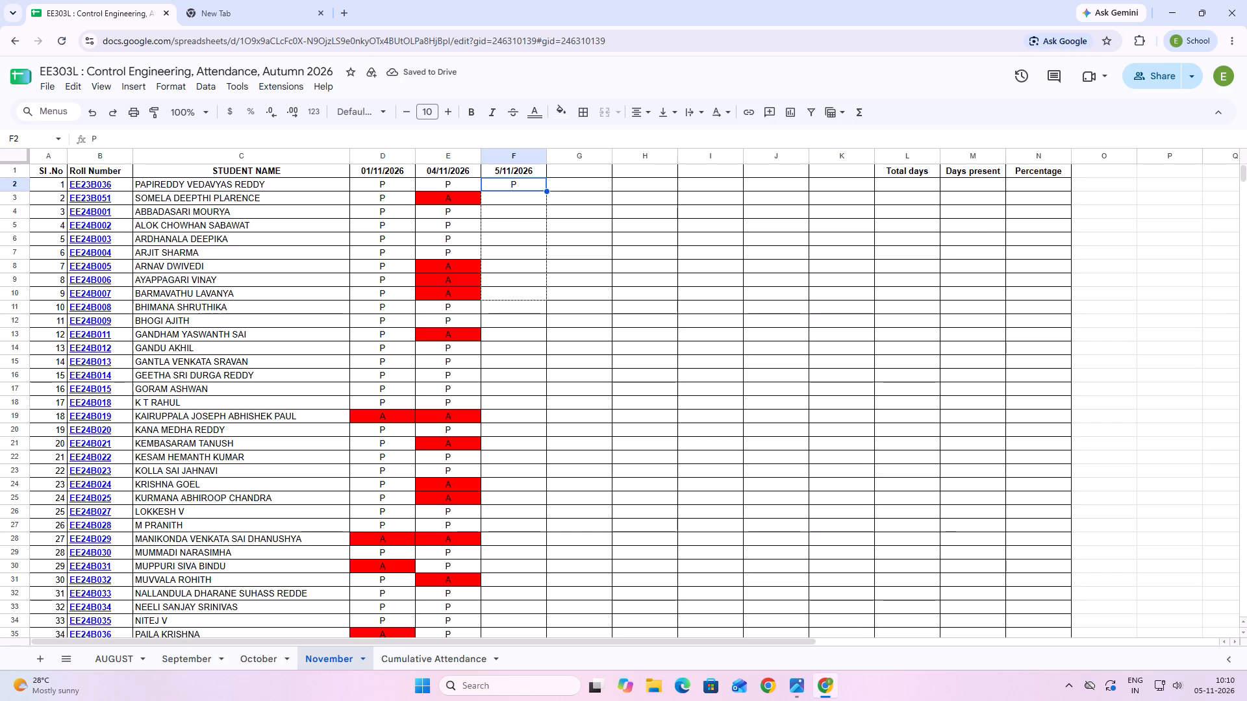
pyautogui.moveTo(545, 297); pyautogui.dragTo(544, 295)
pyautogui.scroll(-7, 545, 297)
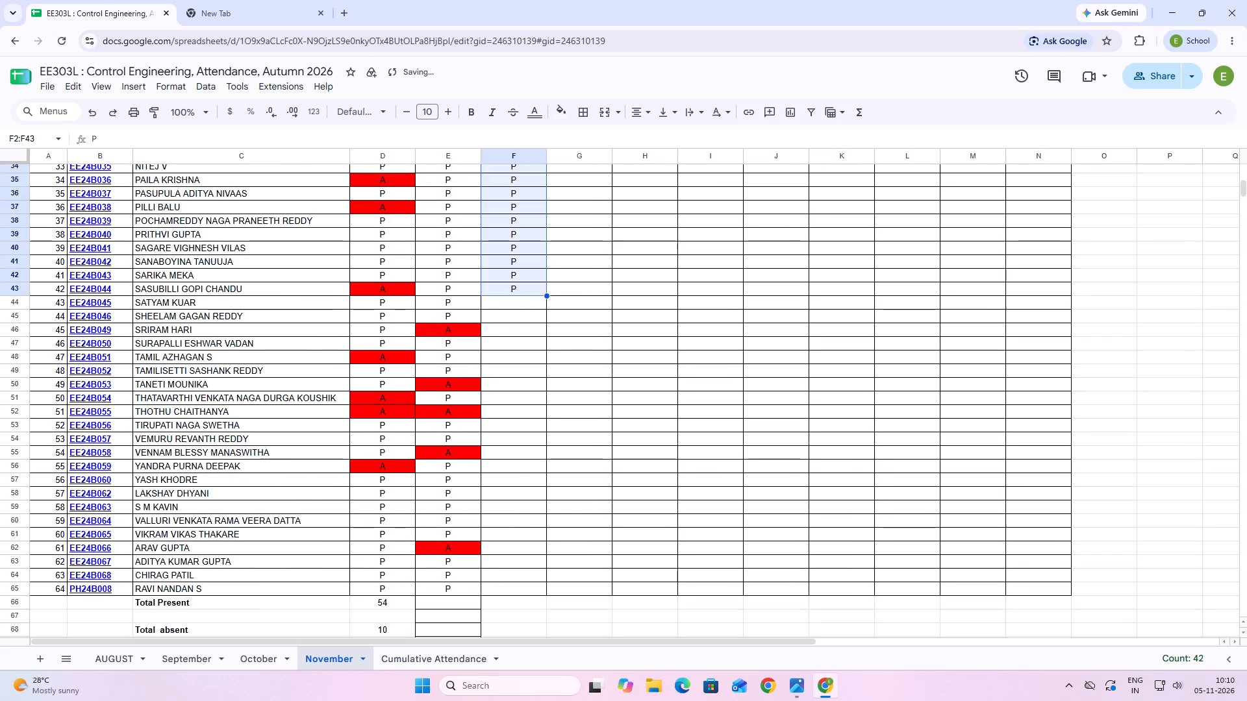
pyautogui.moveTo(547, 295); pyautogui.dragTo(547, 299)
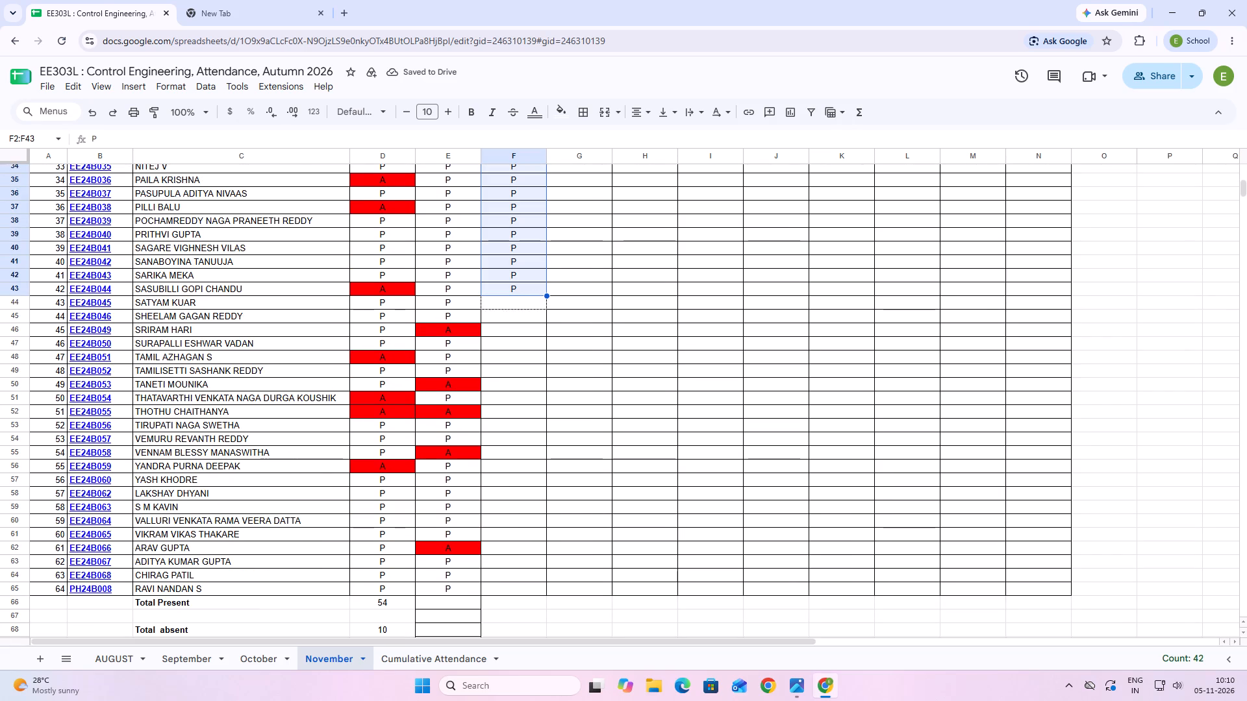
pyautogui.moveTo(547, 299); pyautogui.dragTo(550, 593)
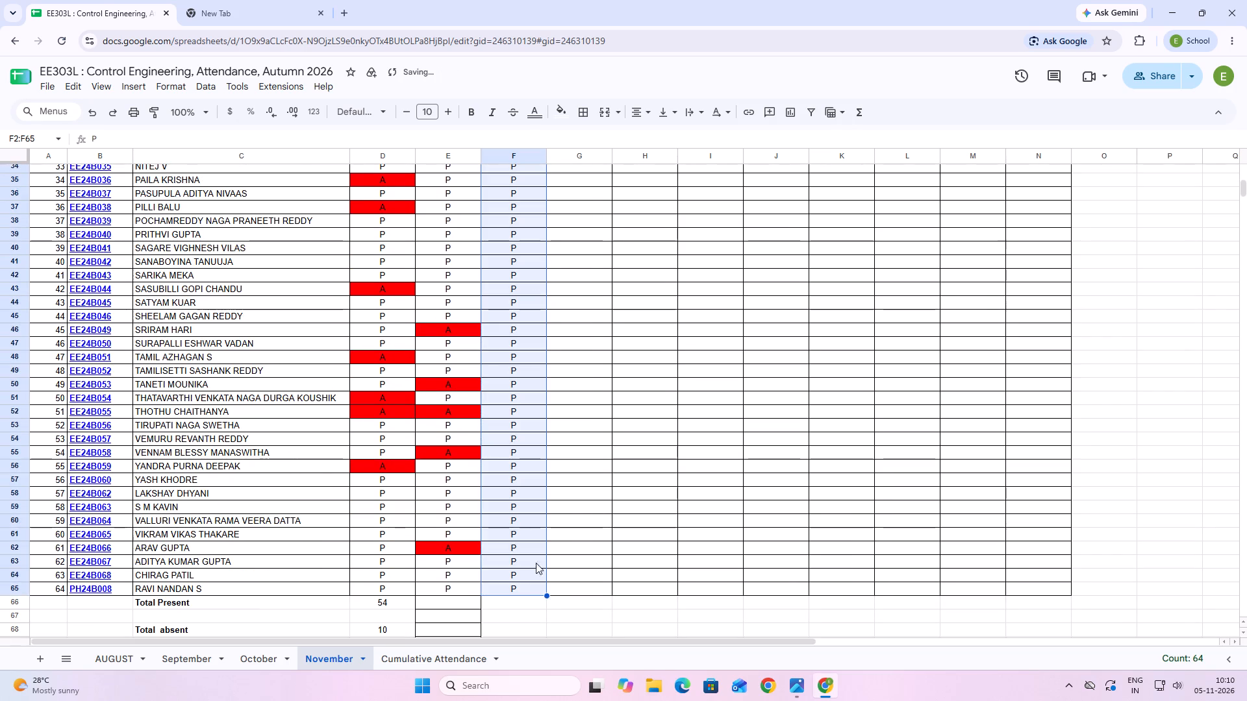
# Enter the formula =COUNIF(E:E,"P") in E66, the Total Present row of the 04/11/2026 column.
pyautogui.scroll(-3, 503, 476)
pyautogui.doubleClick(434, 406)
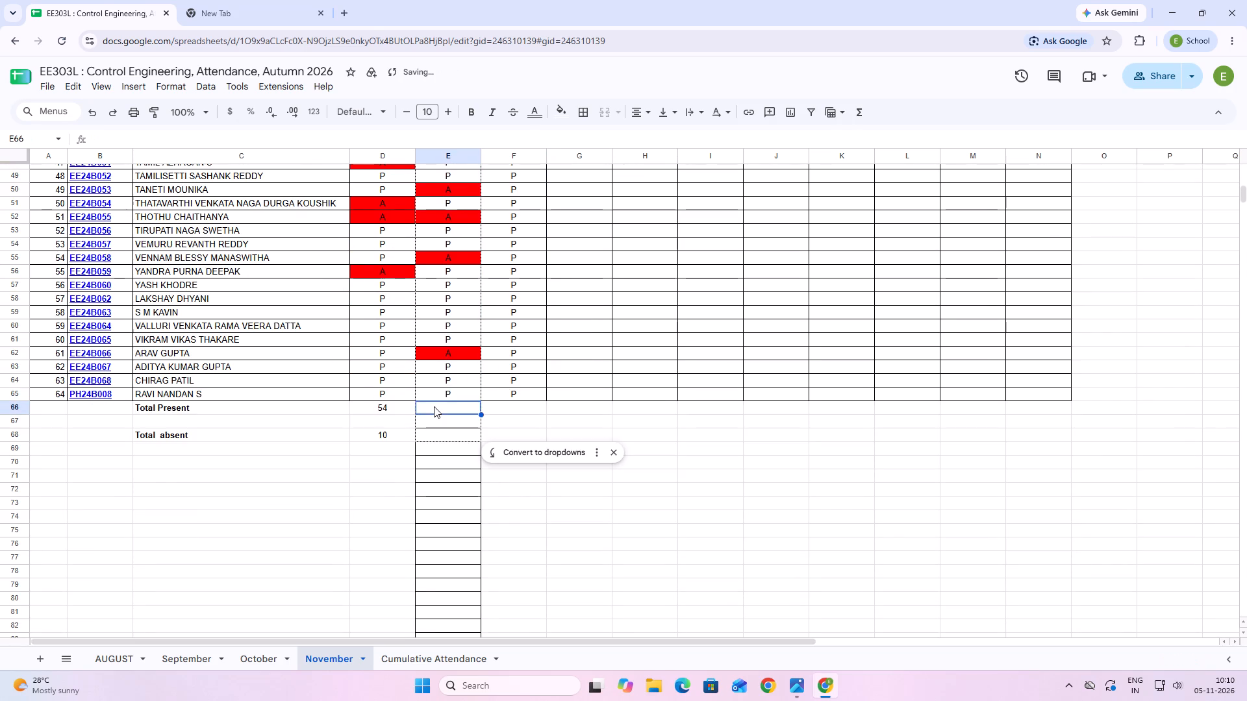
pyautogui.press('=')
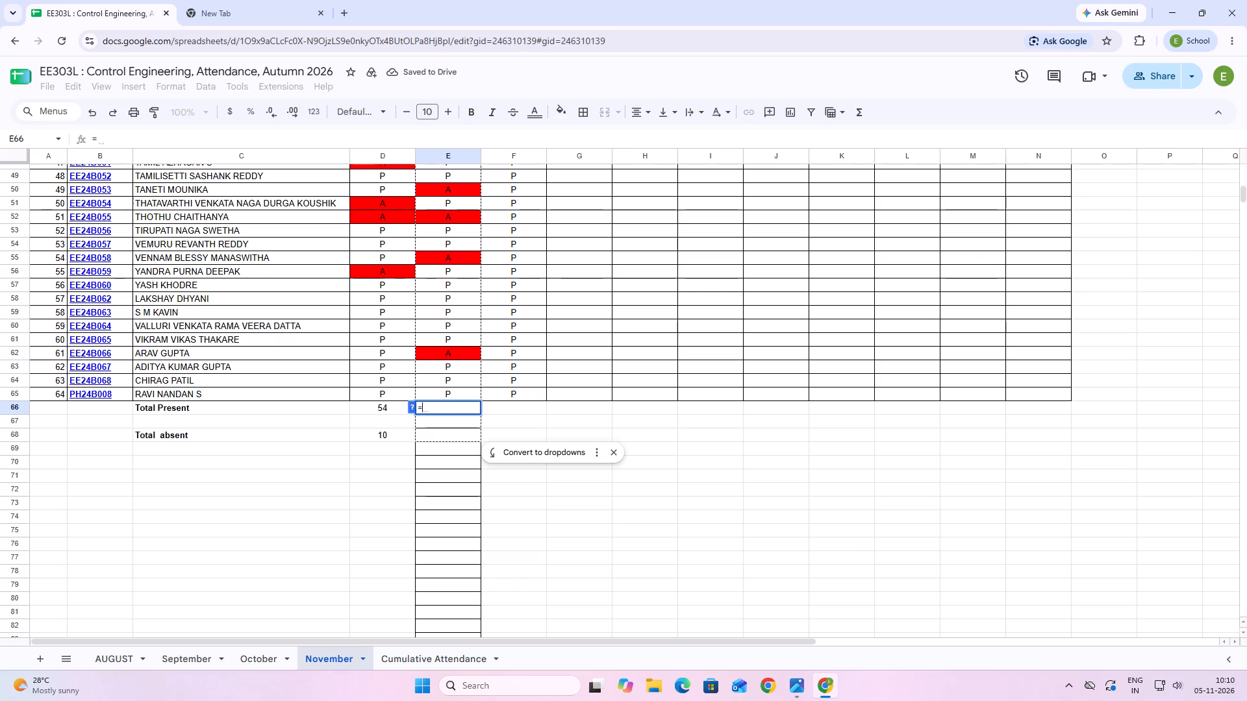
pyautogui.write('COUNT')
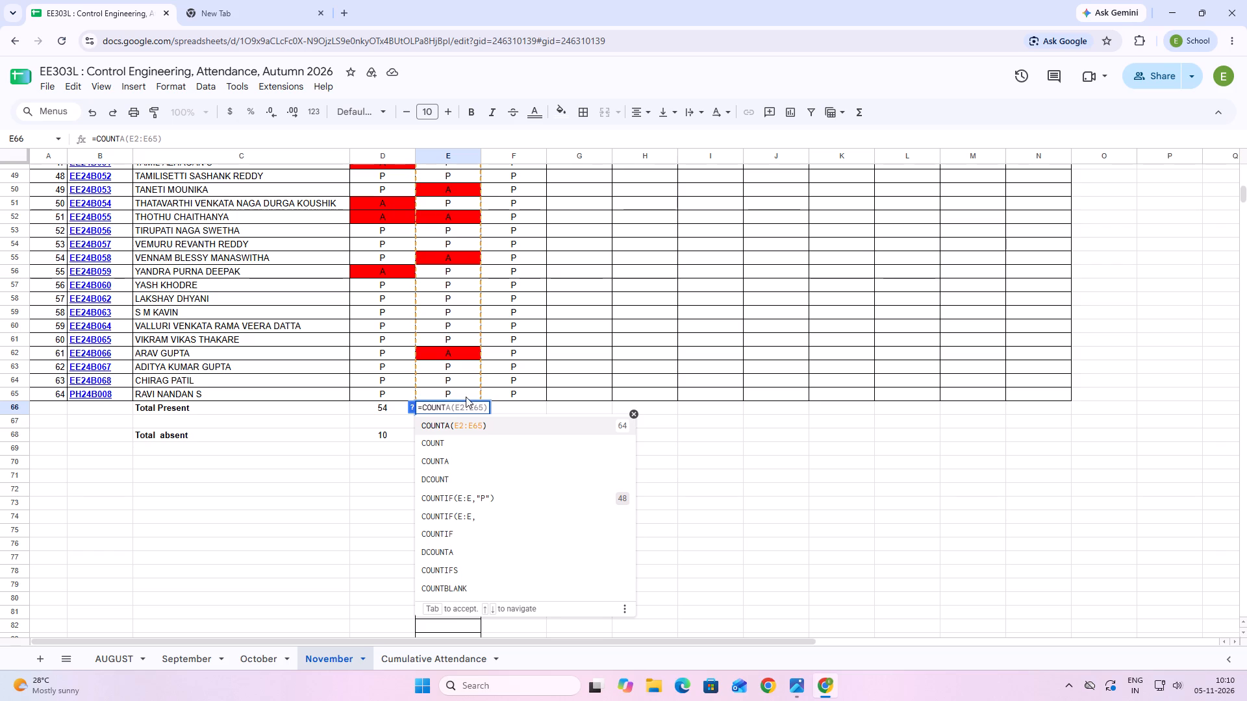
pyautogui.press('BackSpace')
pyautogui.write('IF')
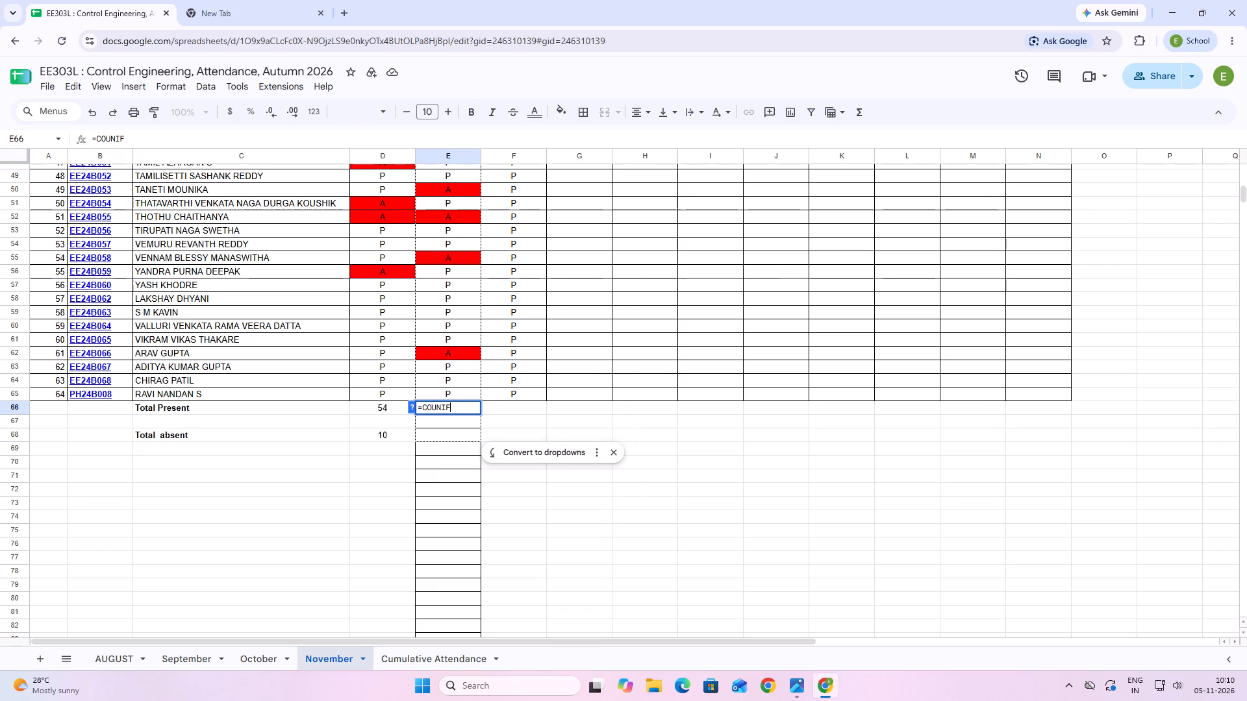
pyautogui.write('()')
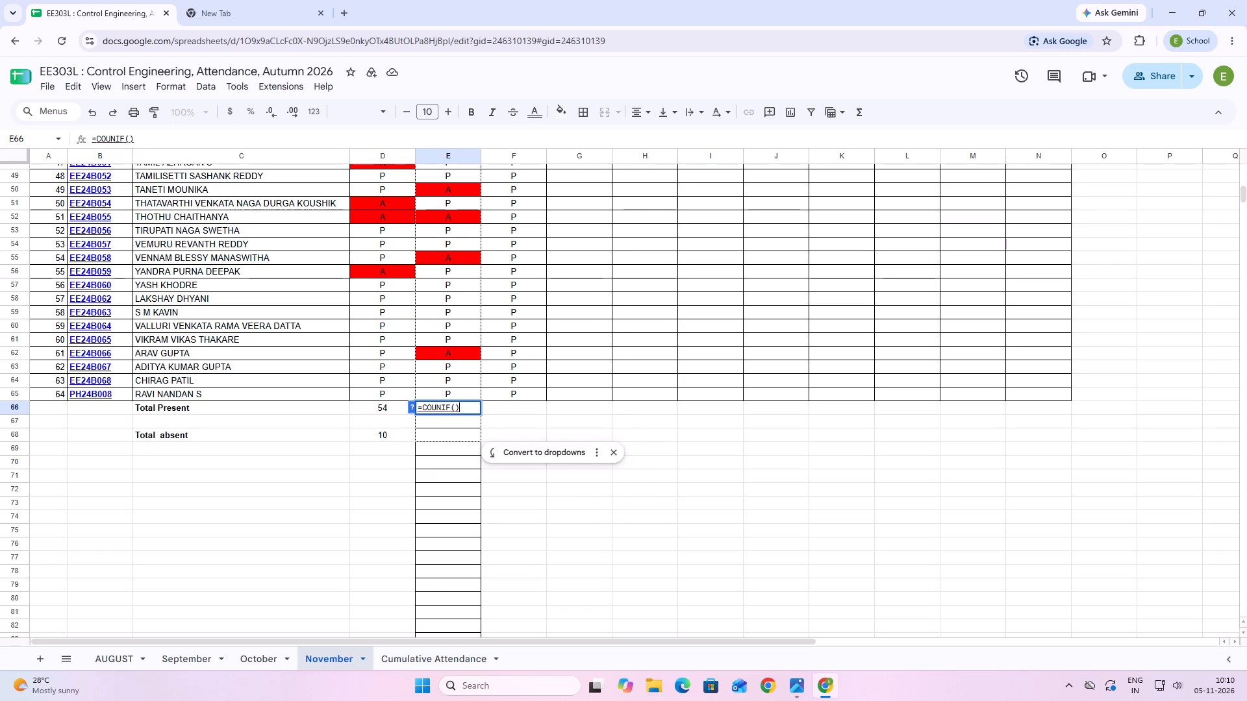
pyautogui.press('Left')
pyautogui.write('E:E')
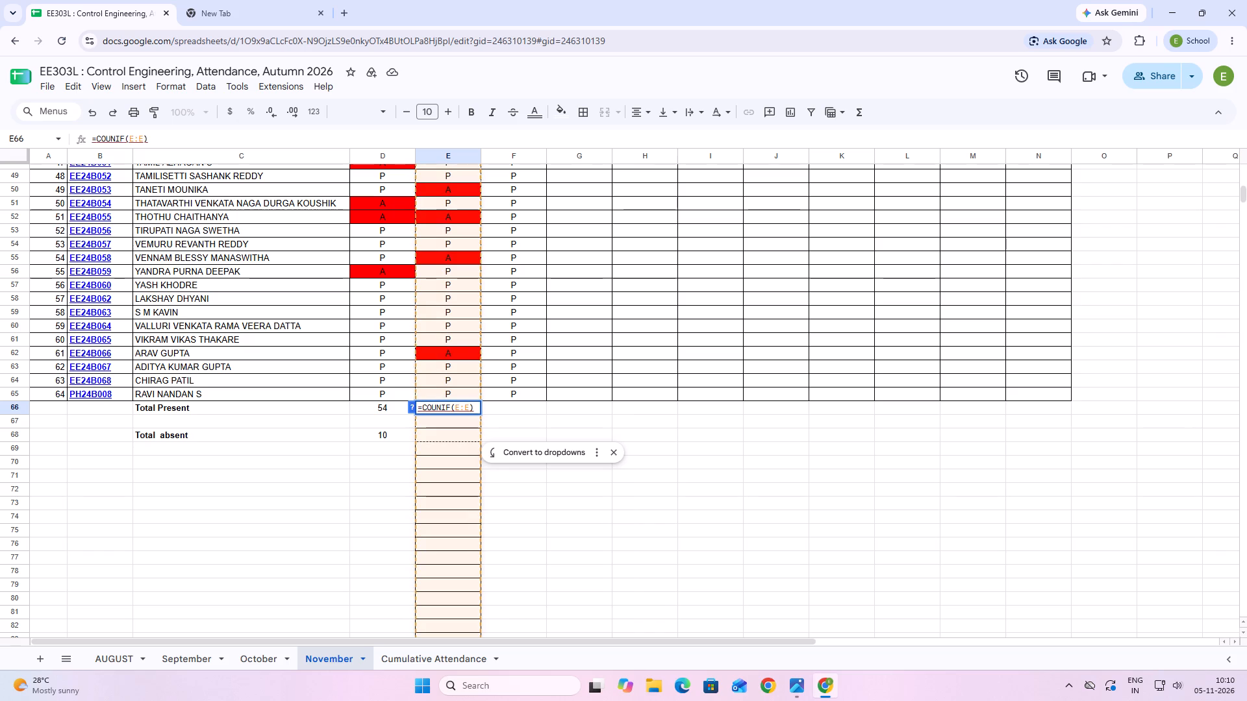
pyautogui.write(',""')
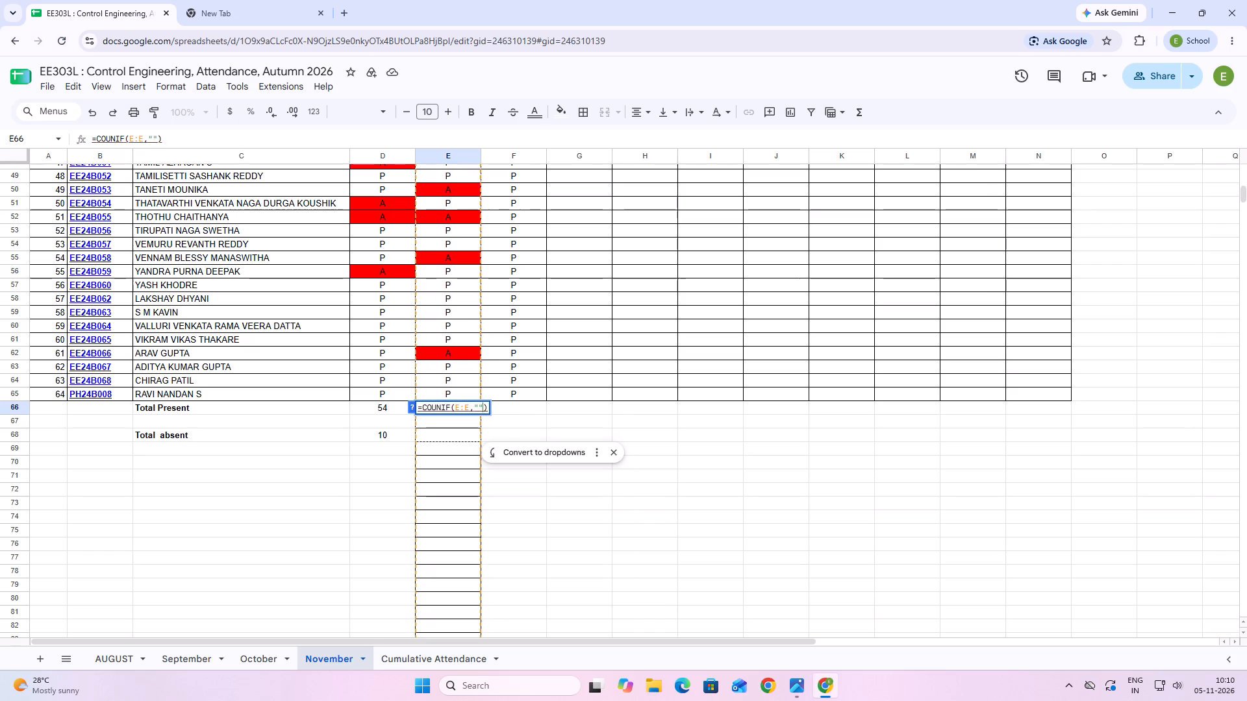
pyautogui.press('Left')
pyautogui.press('p')
pyautogui.press('Right')
pyautogui.press('Right')
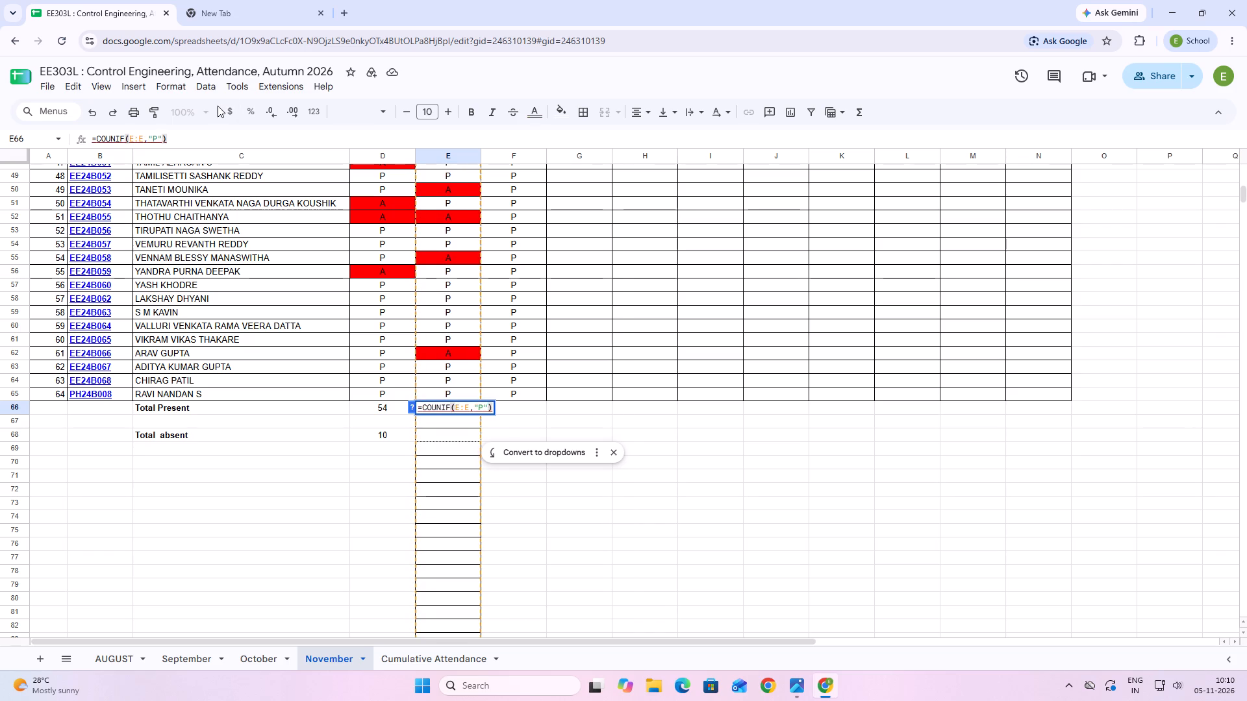
pyautogui.press('Return')
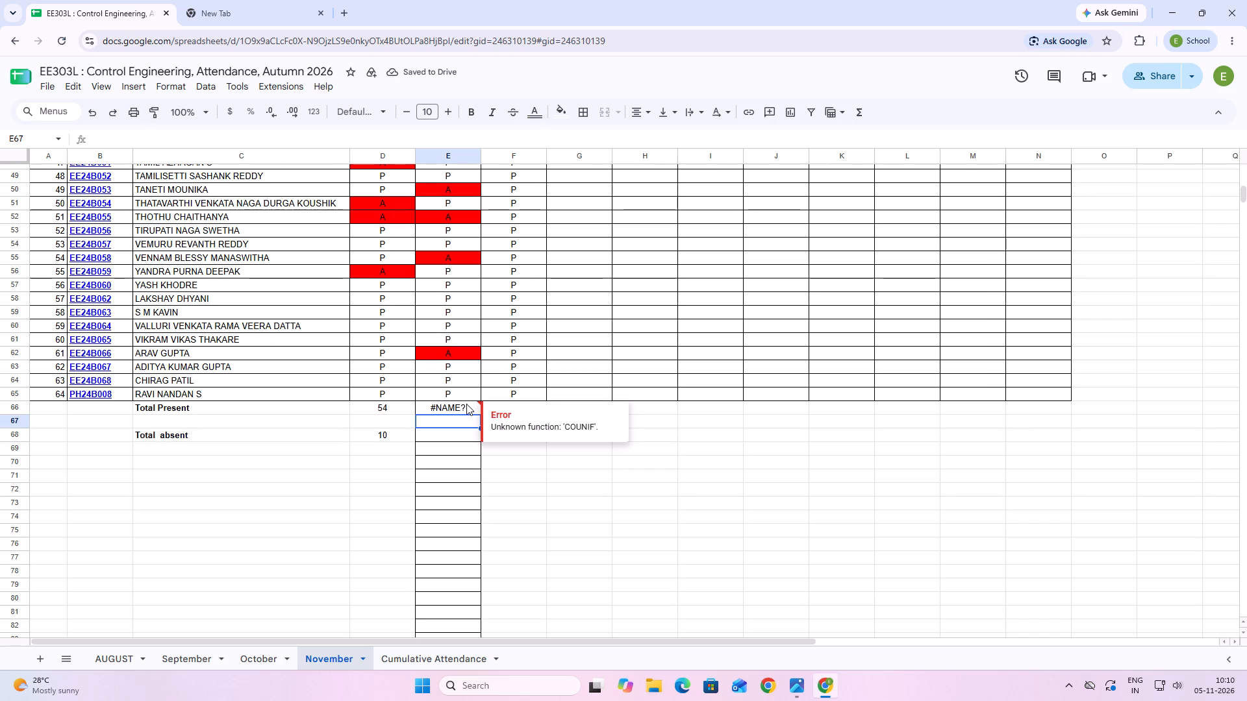
# Correct the function name in E66 so the Total Present formula reads =COUNTIF(E:E,"P").
pyautogui.click(466, 403)
pyautogui.doubleClick(467, 403)
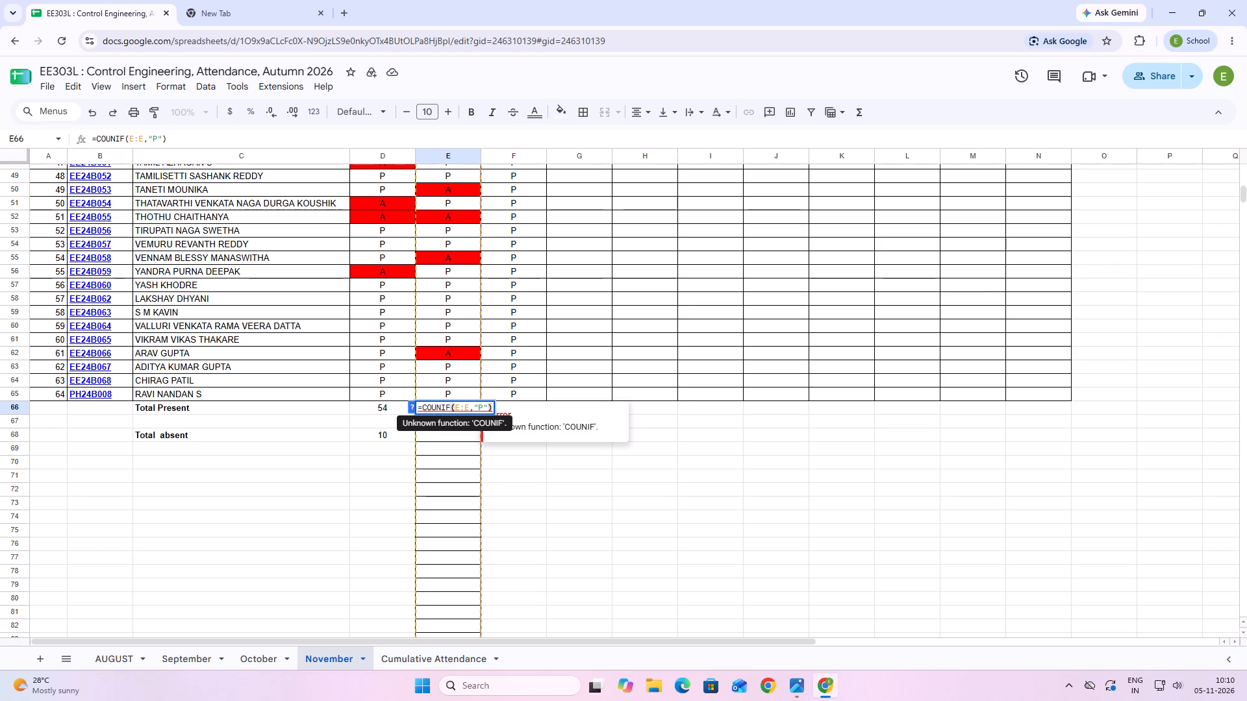
pyautogui.click(442, 409)
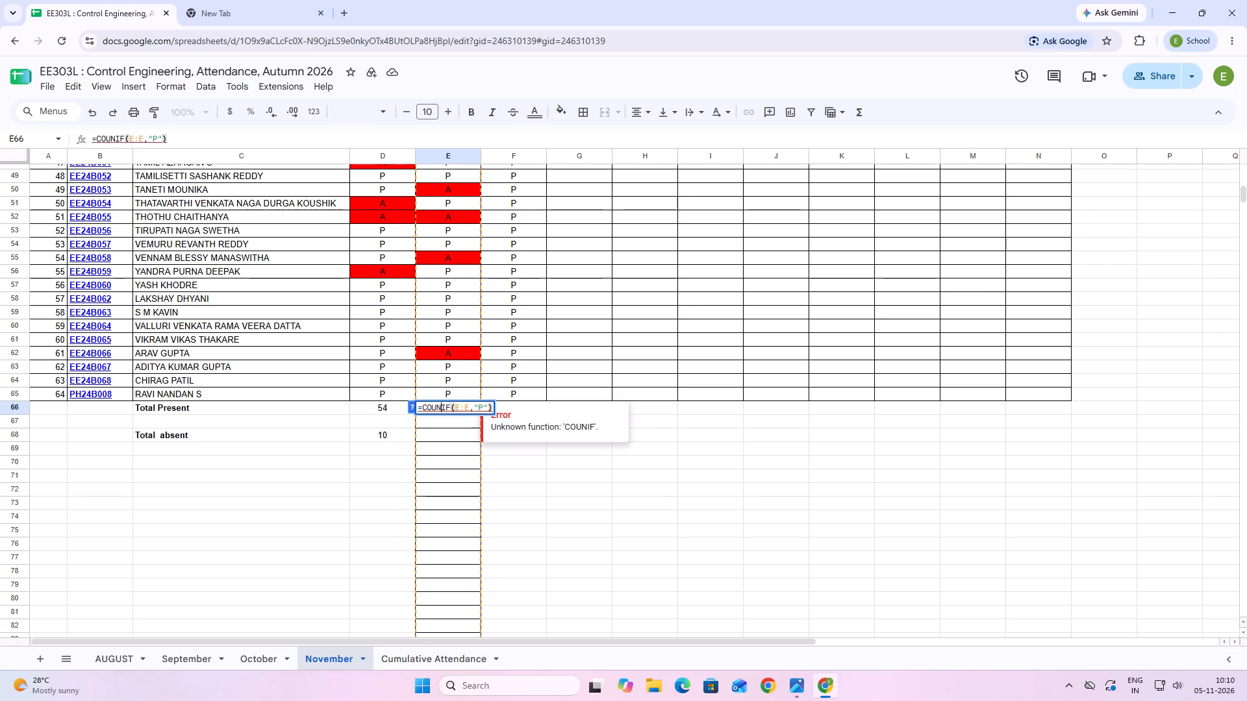
pyautogui.press('t')
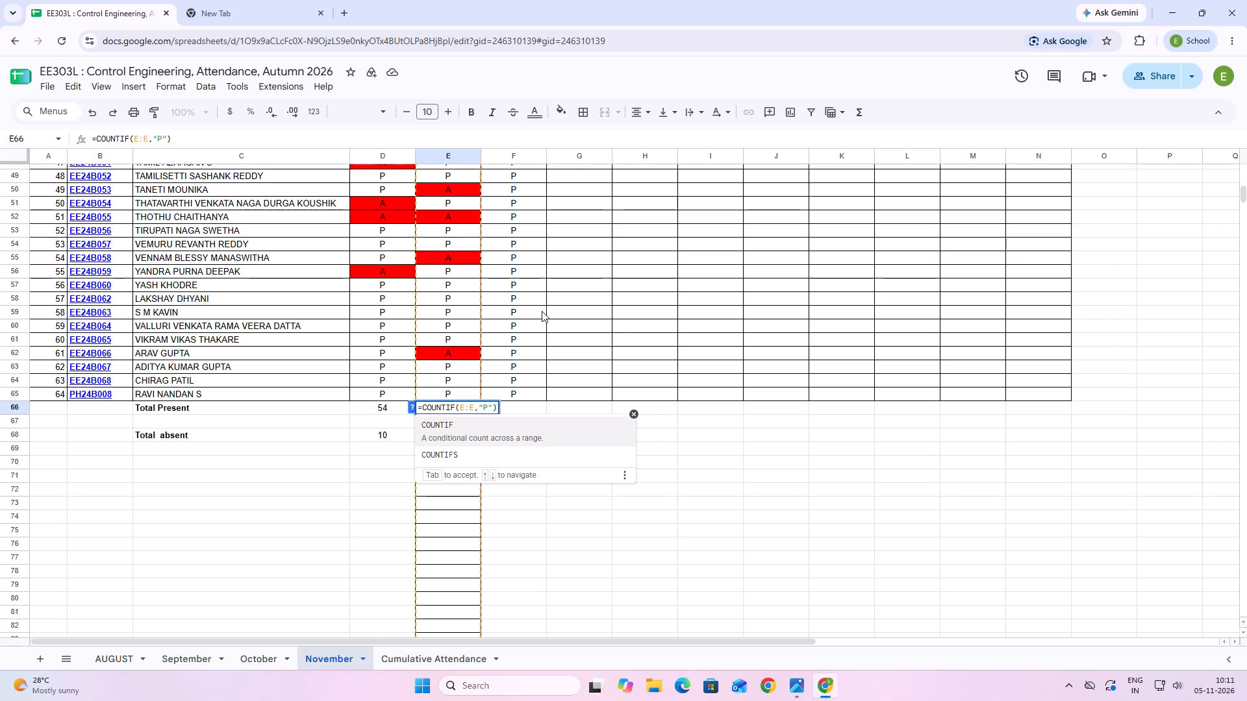
pyautogui.click(498, 401)
pyautogui.press('Right')
pyautogui.press('Right')
pyautogui.press('Right')
pyautogui.click(447, 408)
pyautogui.click(495, 406)
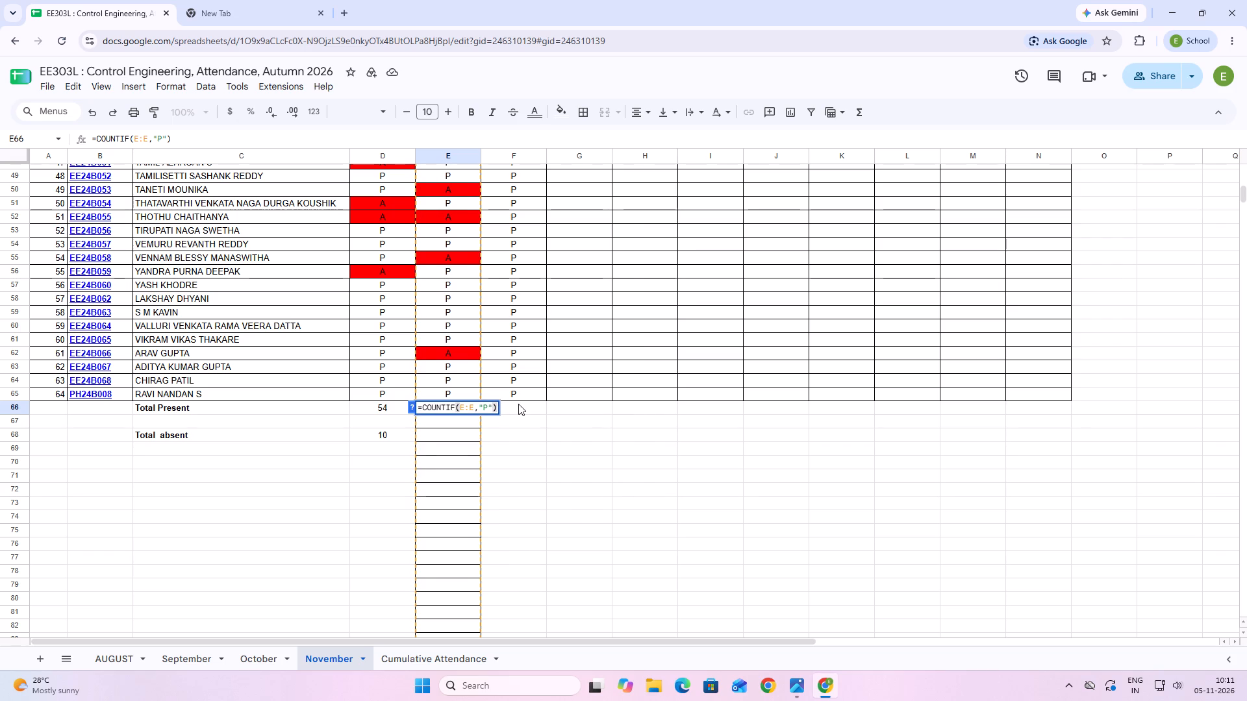
pyautogui.press('Return')
# Enter the formula =COUNTIF(E:E,"A") in E68, the Total absent row of the 04/11/2026 column.
pyautogui.click(430, 436)
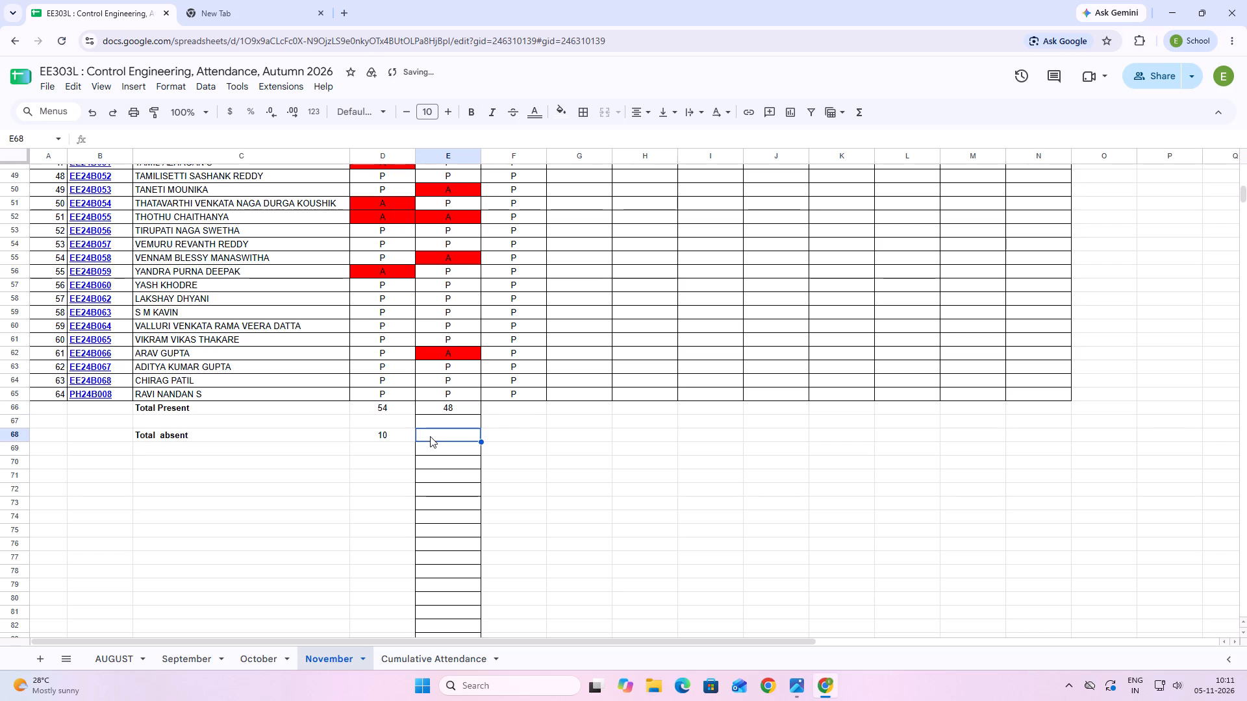
pyautogui.write('COU')
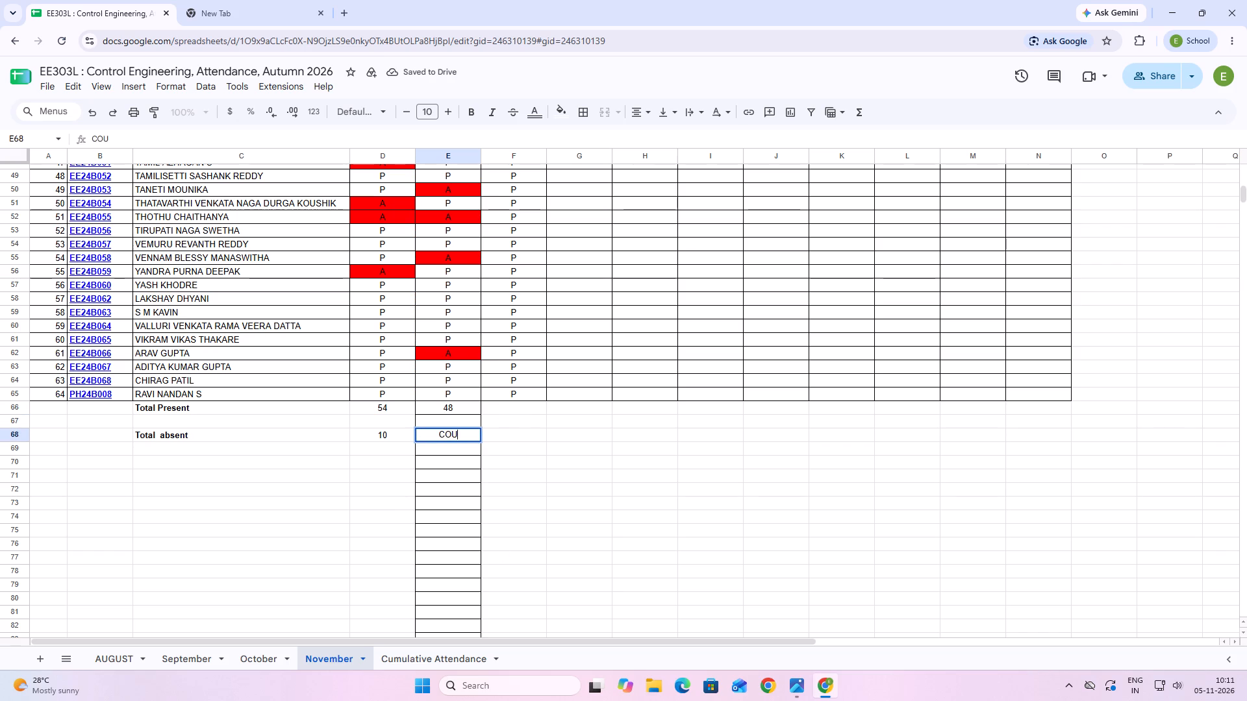
pyautogui.press('BackSpace')
pyautogui.press('BackSpace')
pyautogui.press('BackSpace')
pyautogui.write('=COUNT')
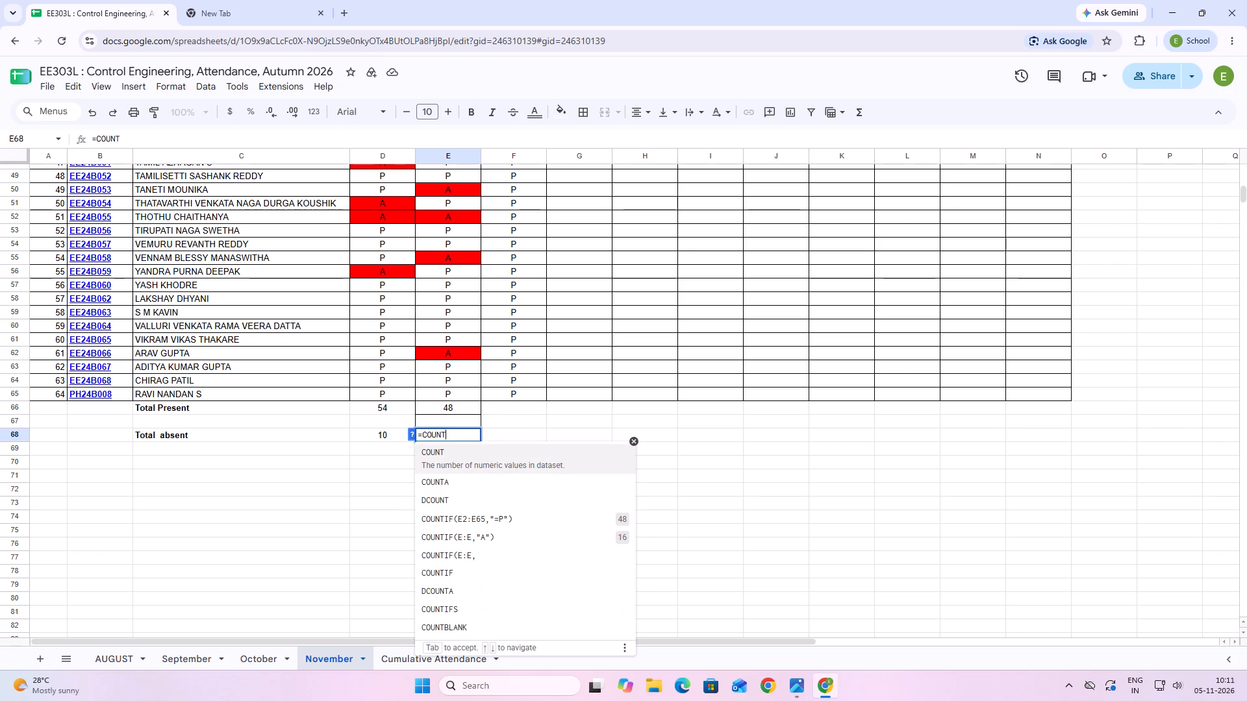
pyautogui.click(470, 523)
# Enter the formula =COUNTIF(F:F,"A") in F66, the Total Present row of the 5/11/2026 column.
pyautogui.doubleClick(522, 407)
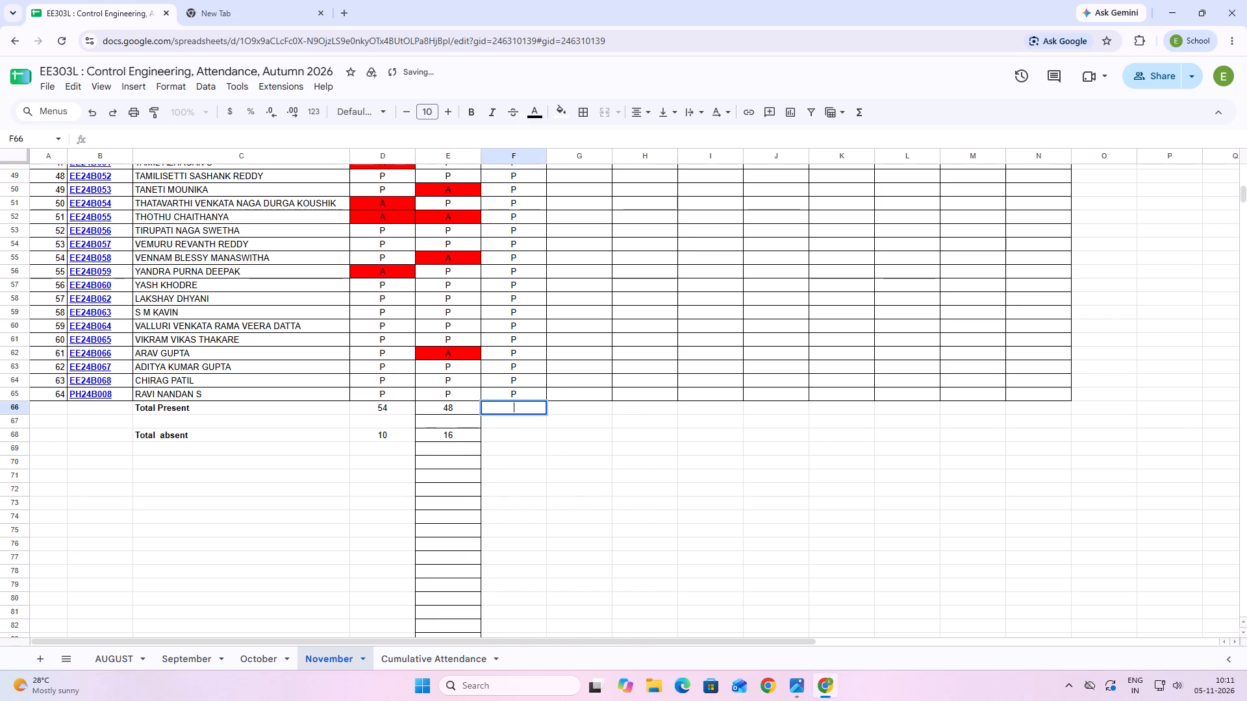
pyautogui.write('=COUNT')
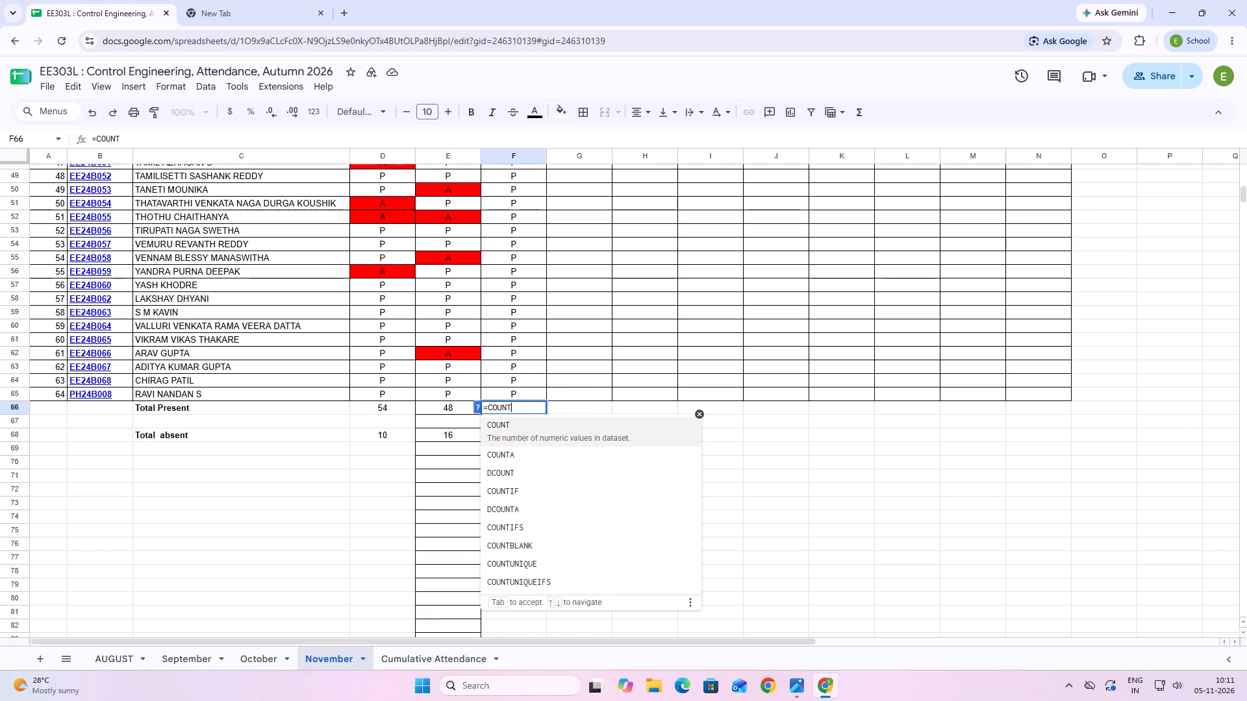
pyautogui.write('IF')
pyautogui.write('()')
pyautogui.press('Left')
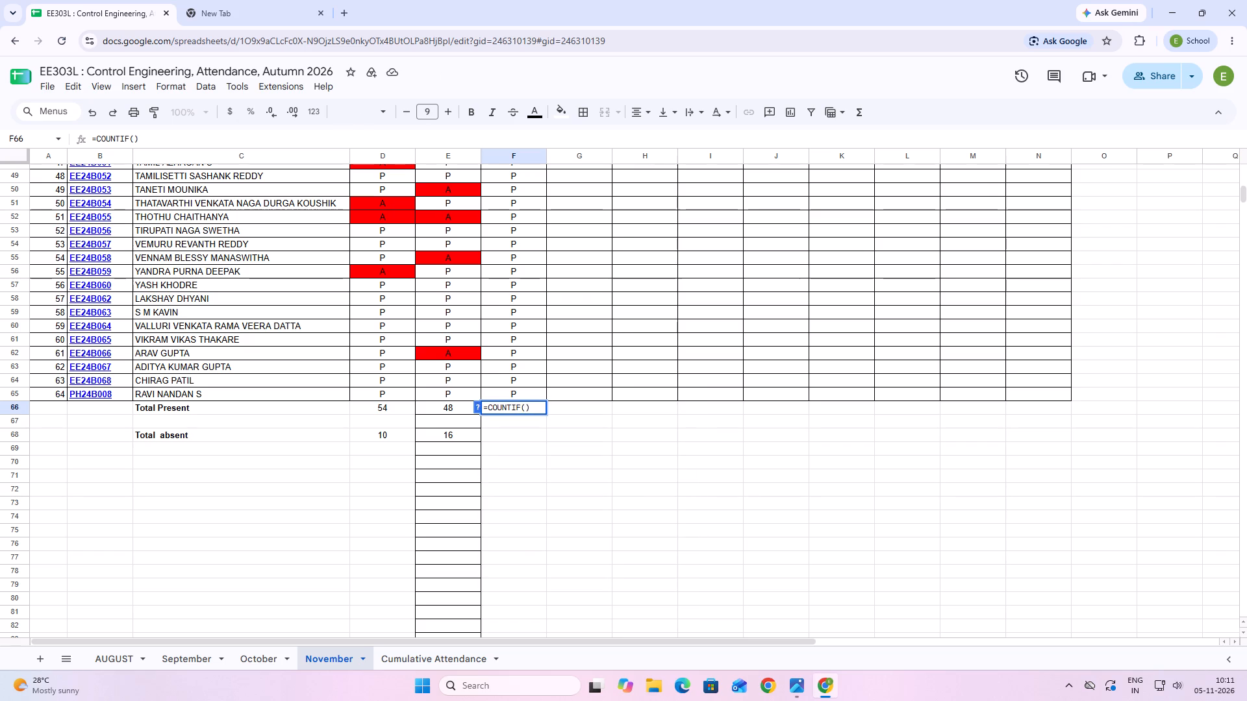
pyautogui.press('f')
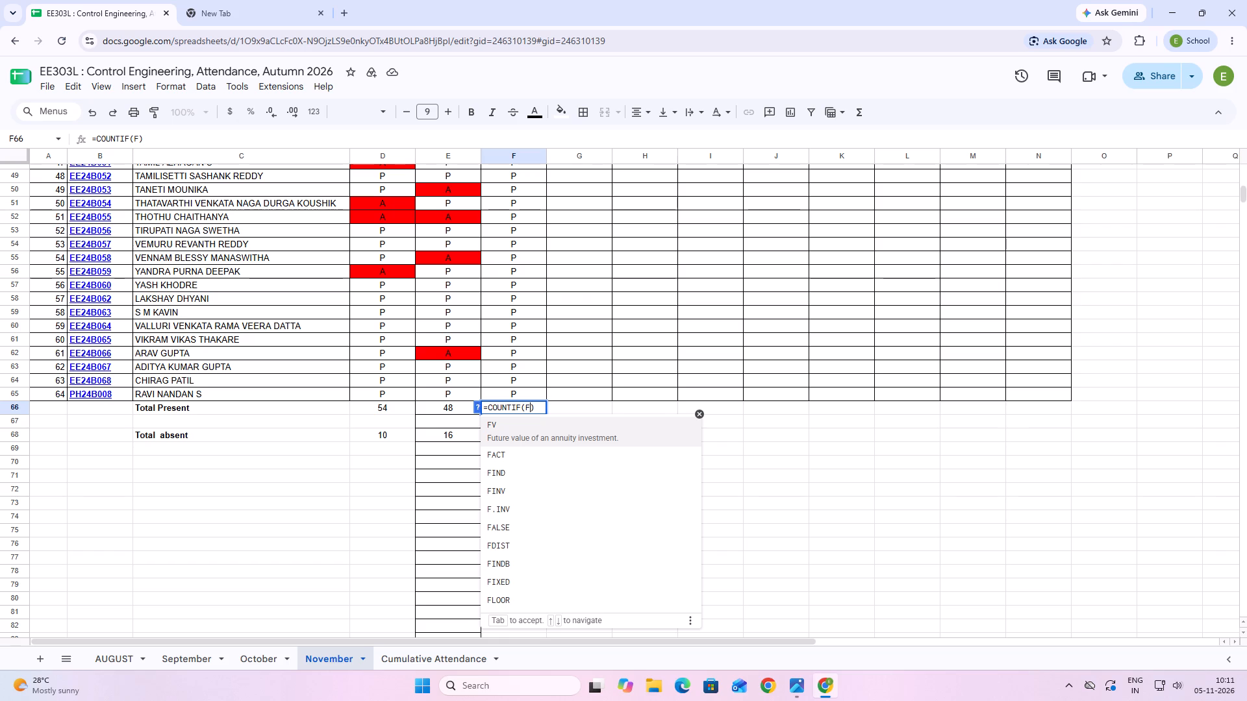
pyautogui.write(':F')
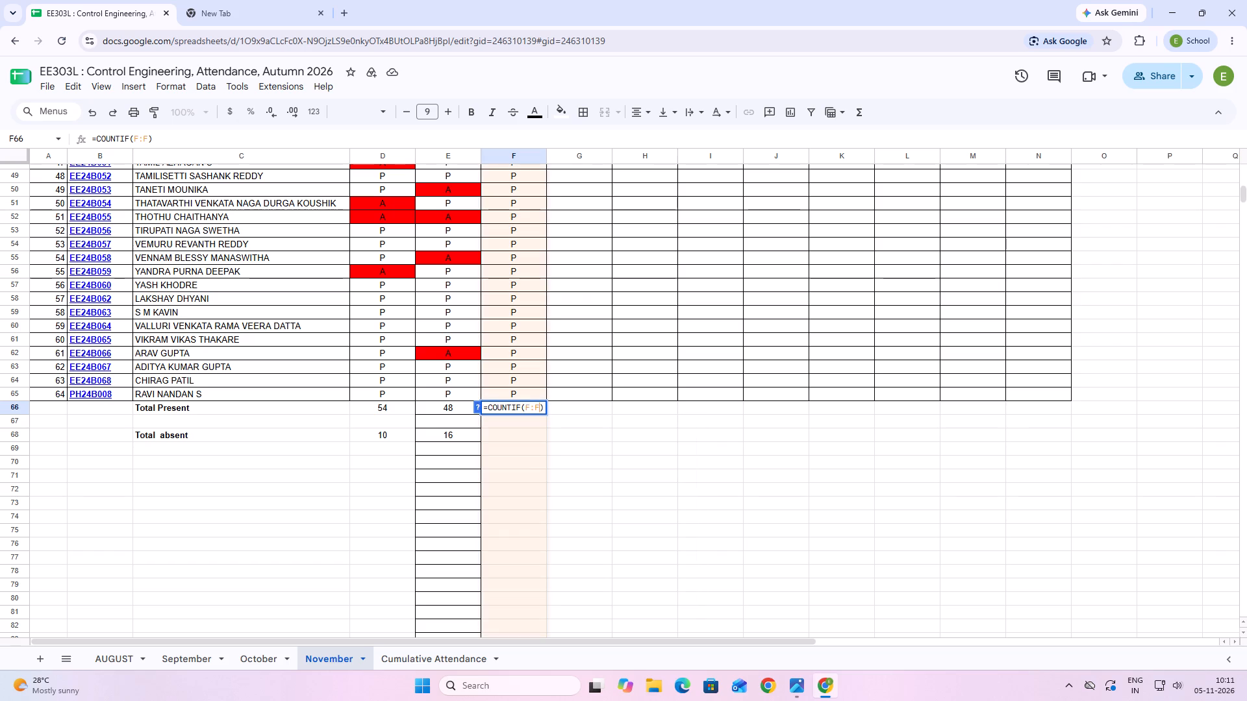
pyautogui.press(',')
pyautogui.write('""')
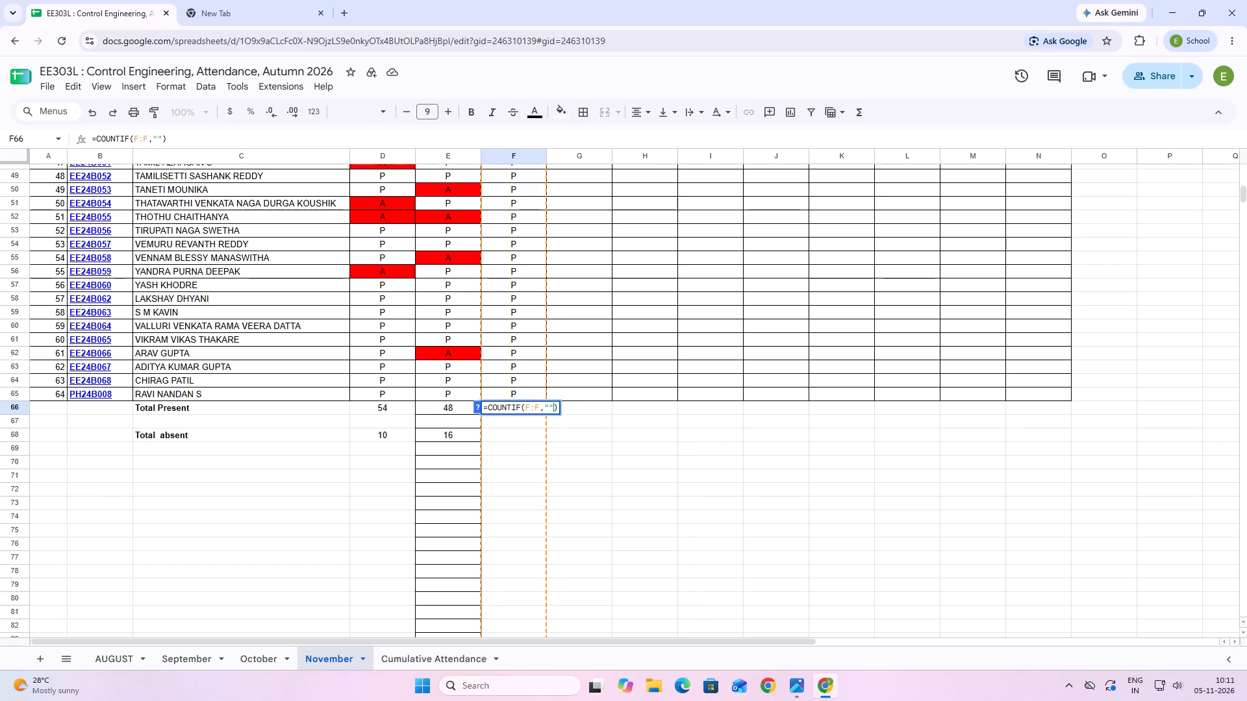
pyautogui.press('Left')
pyautogui.press('a')
pyautogui.press('Right')
pyautogui.press('Right')
pyautogui.press('Return')
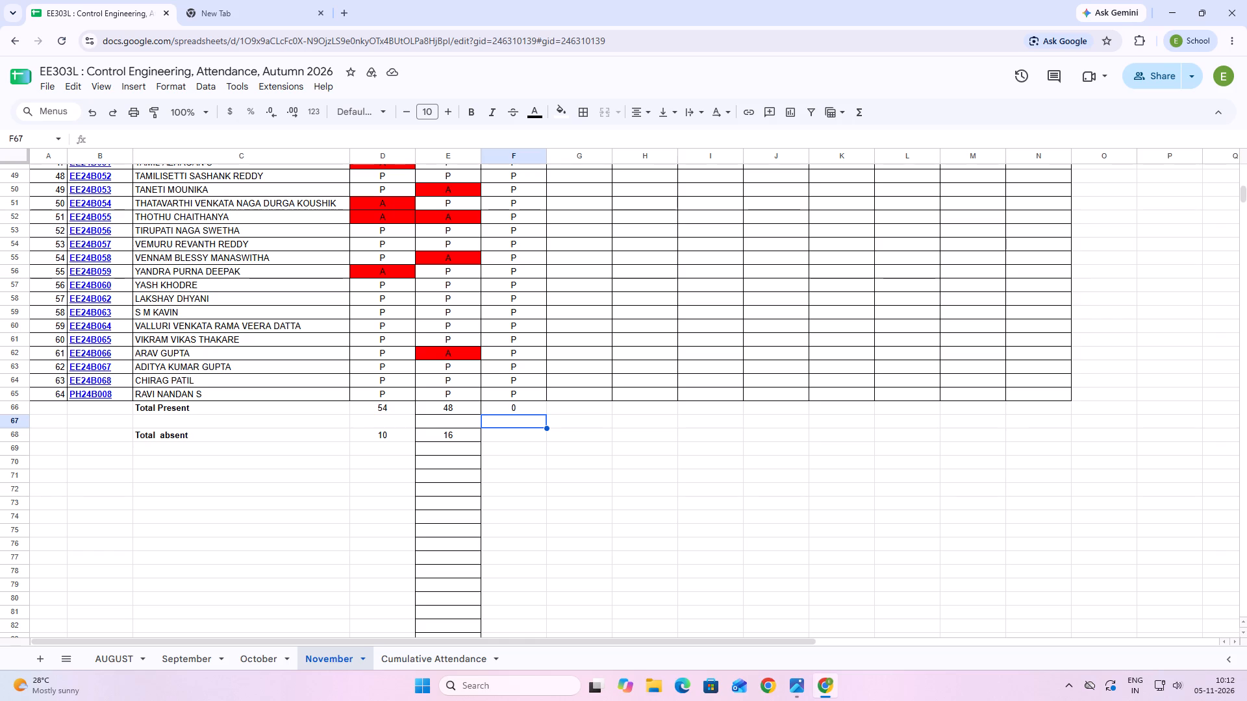
# Enter the formula =COUNTIF(F:F,"A") in F68, the Total absent row of the 5/11/2026 column.
pyautogui.doubleClick(528, 439)
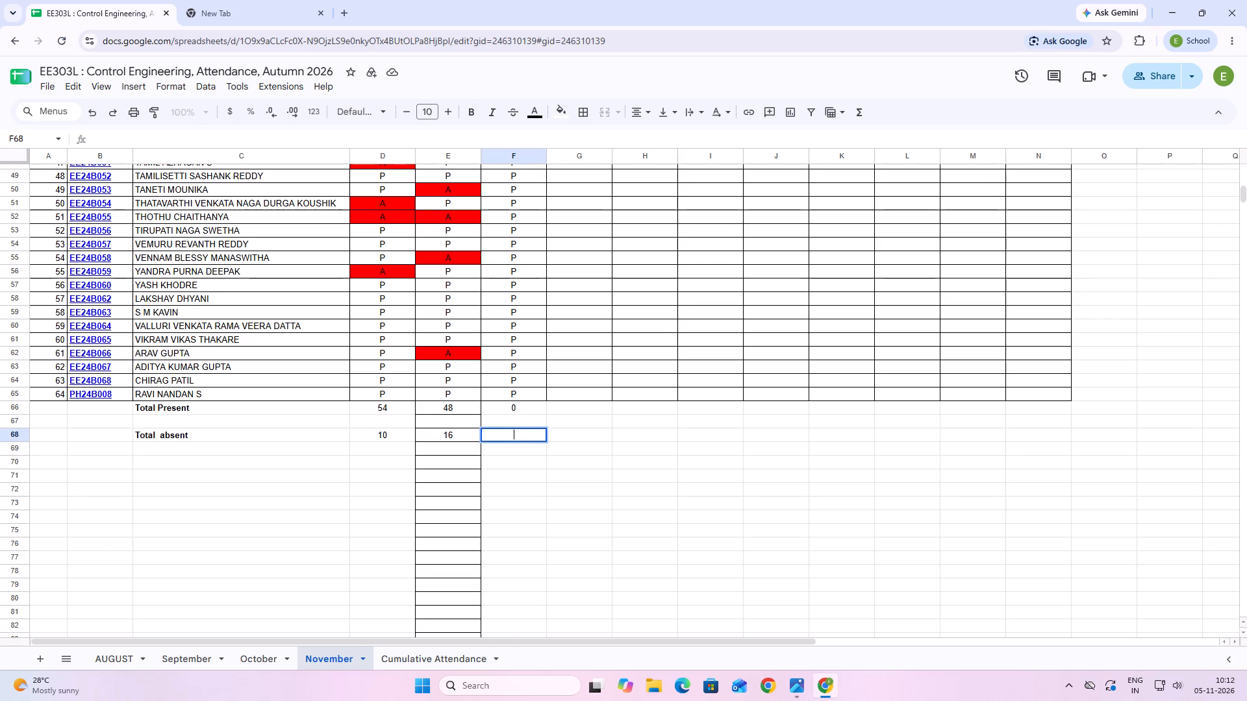
pyautogui.press('=')
pyautogui.write('COUNT')
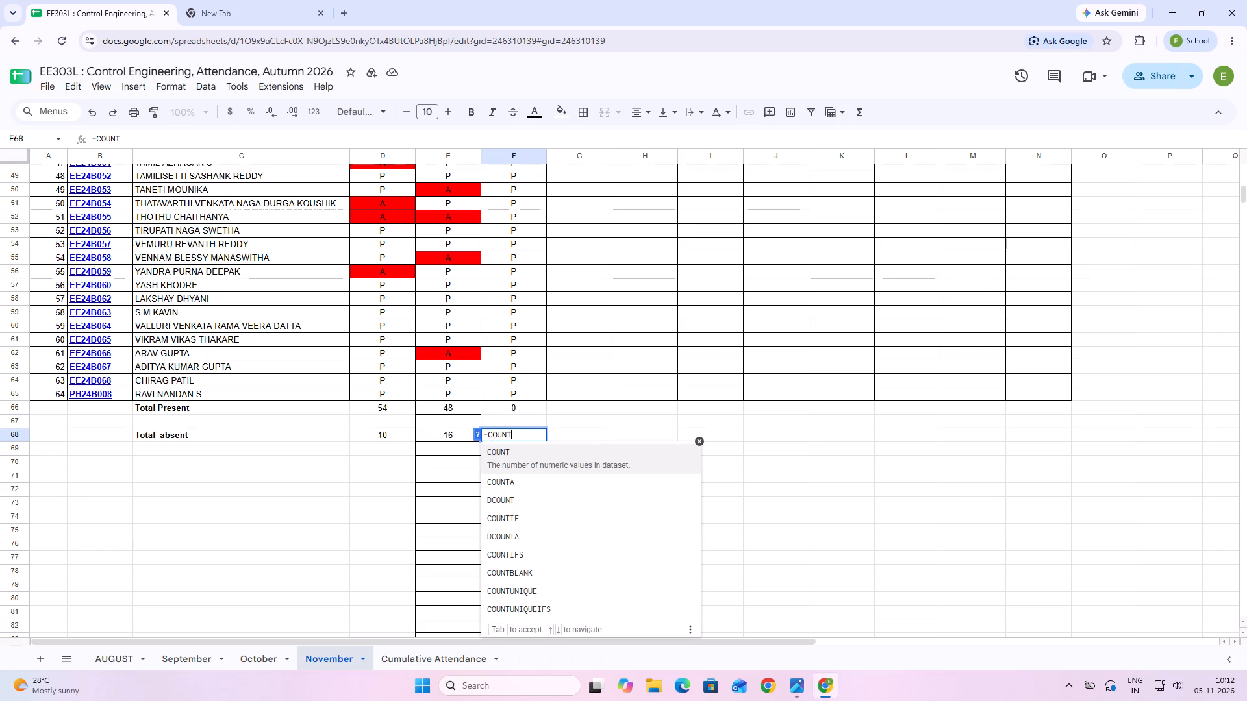
pyautogui.write('IF')
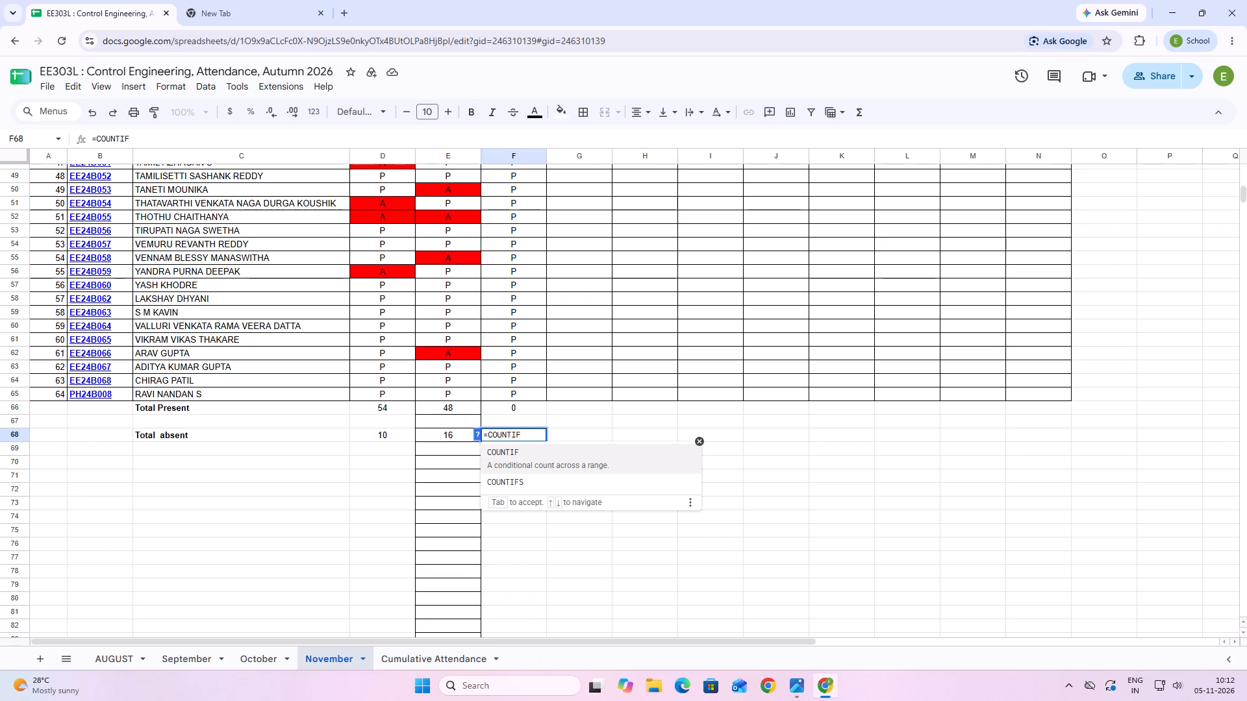
pyautogui.write('()')
pyautogui.press('Left')
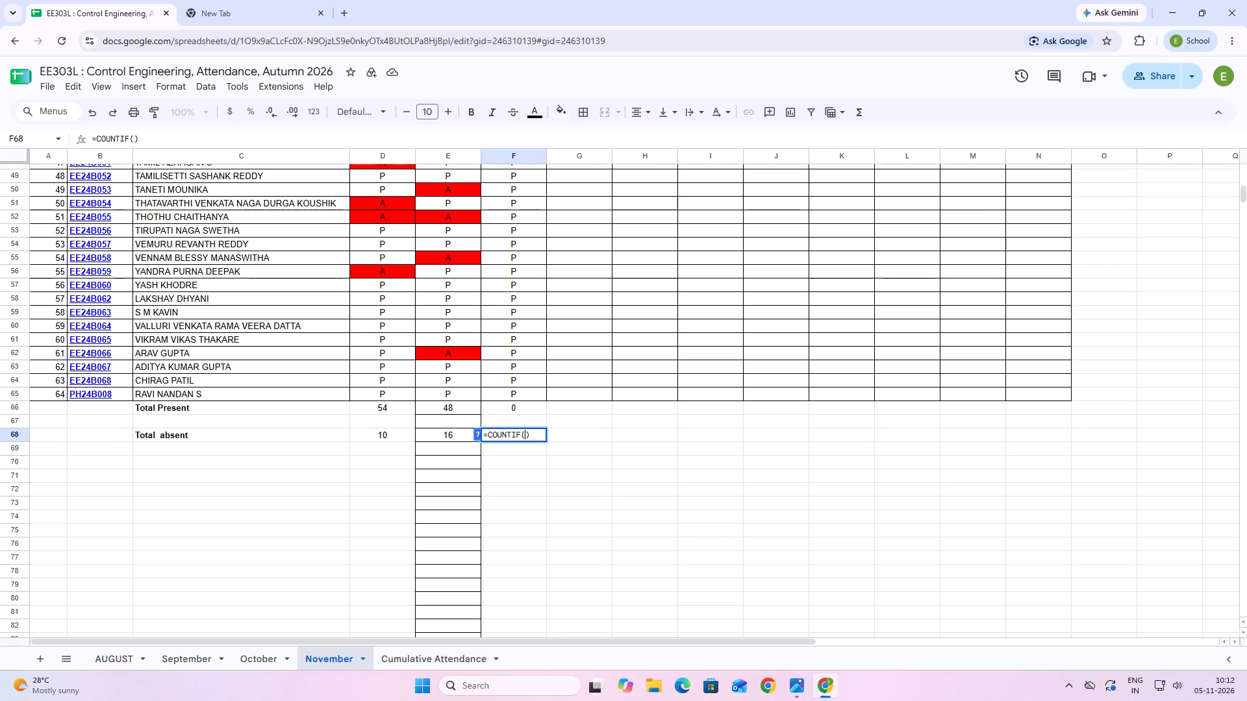
pyautogui.write('F;F')
pyautogui.press('Insert')
pyautogui.press('Insert')
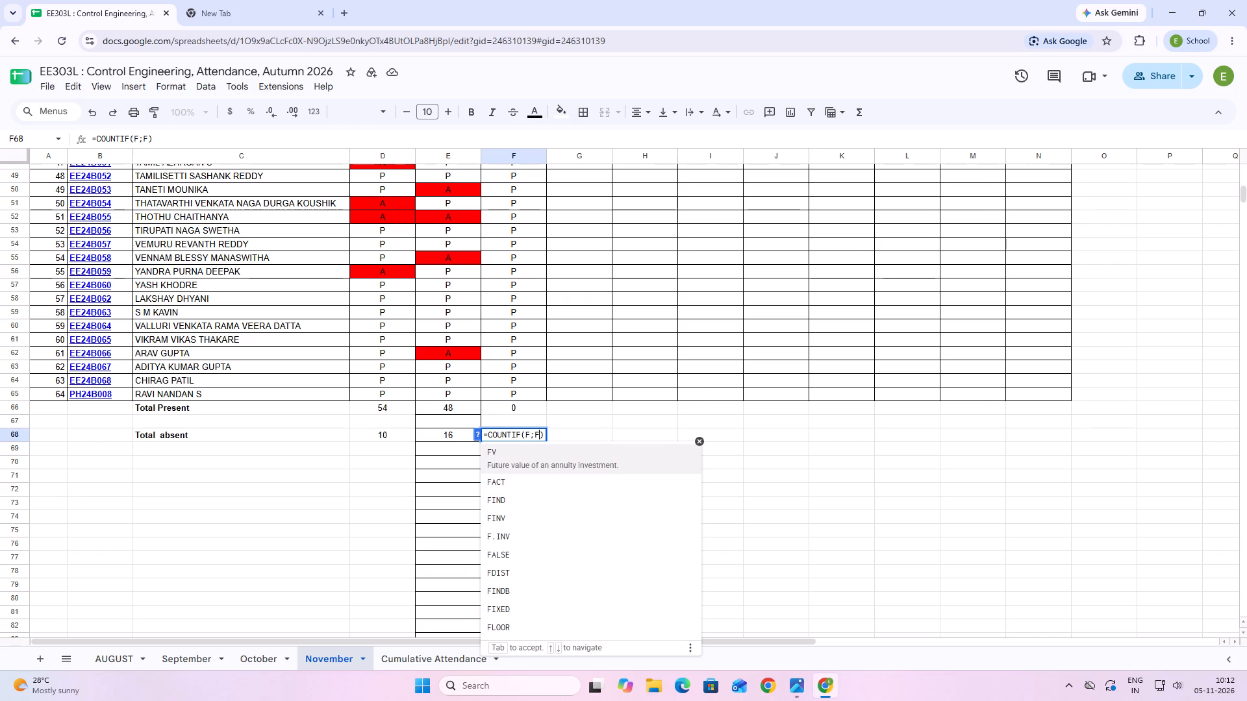
pyautogui.press('Insert')
pyautogui.press('BackSpace')
pyautogui.press('BackSpace')
pyautogui.hotkey('shift', ':')
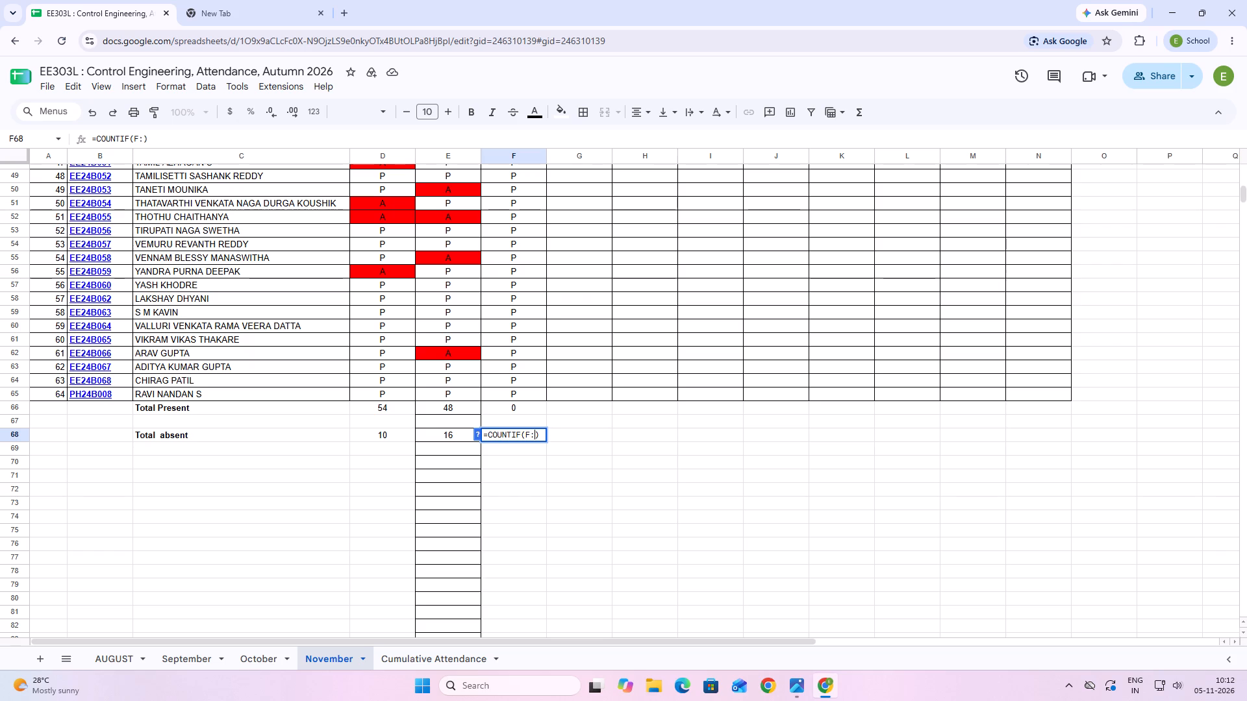
pyautogui.press('f')
pyautogui.press(',')
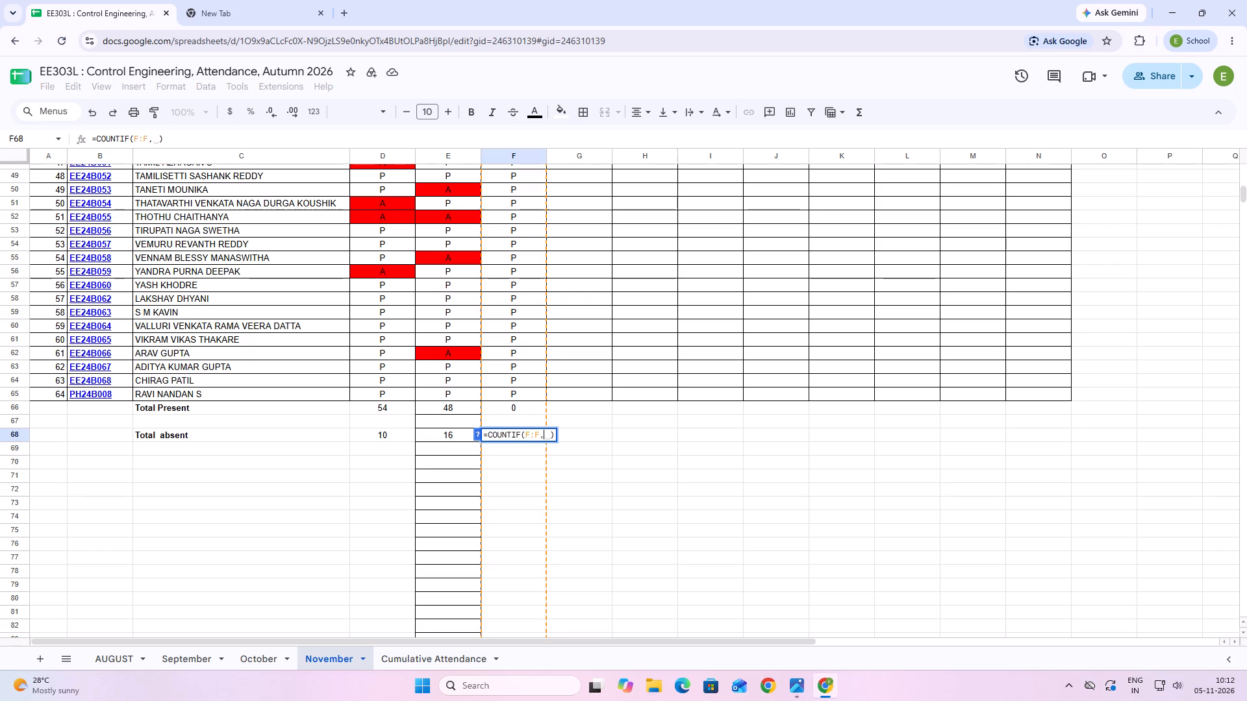
pyautogui.write('""')
pyautogui.press('Left')
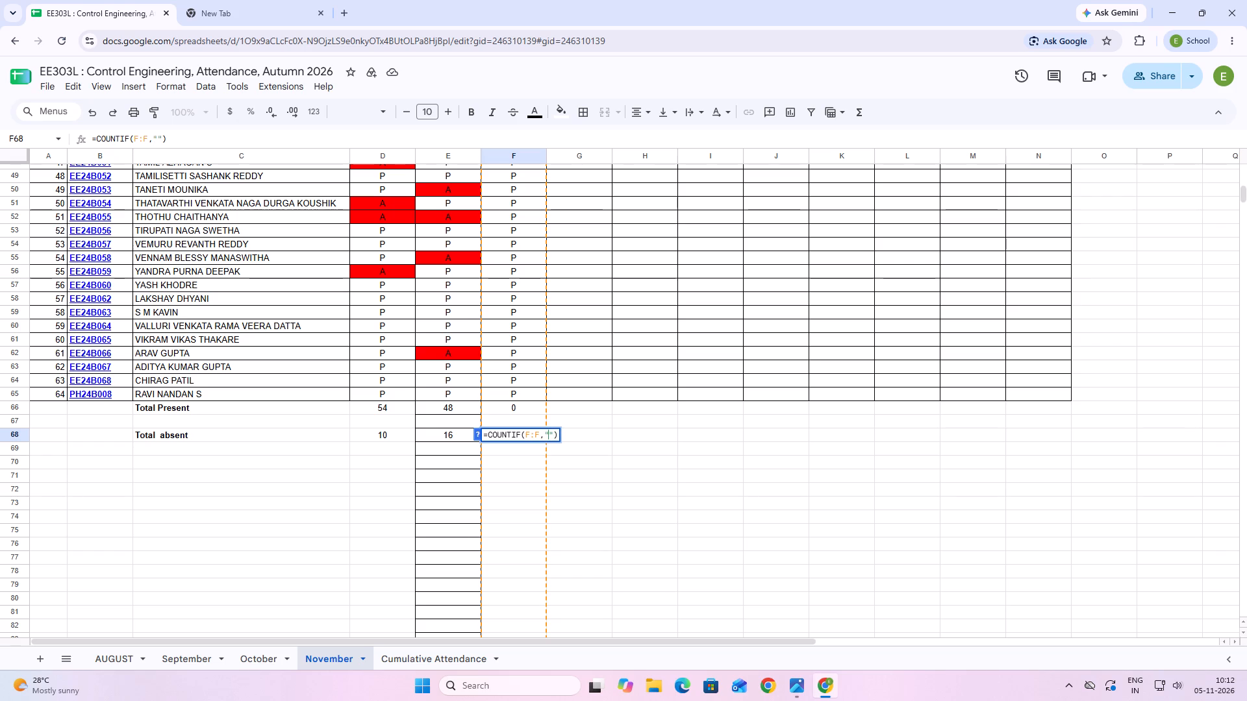
pyautogui.press('a')
pyautogui.press('Right')
pyautogui.press('Right')
pyautogui.press('Return')
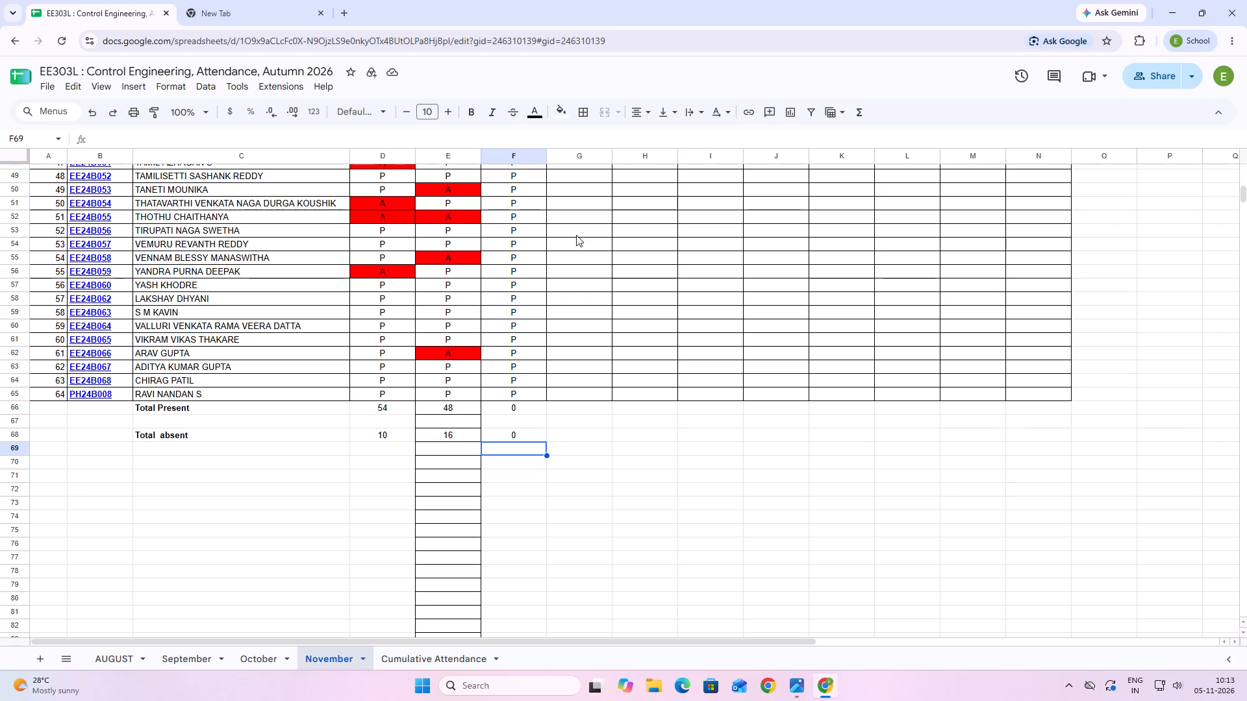
# Open the conditional format rules for the 5/11/2026 attendance column F.
pyautogui.scroll(15, 537, 293)
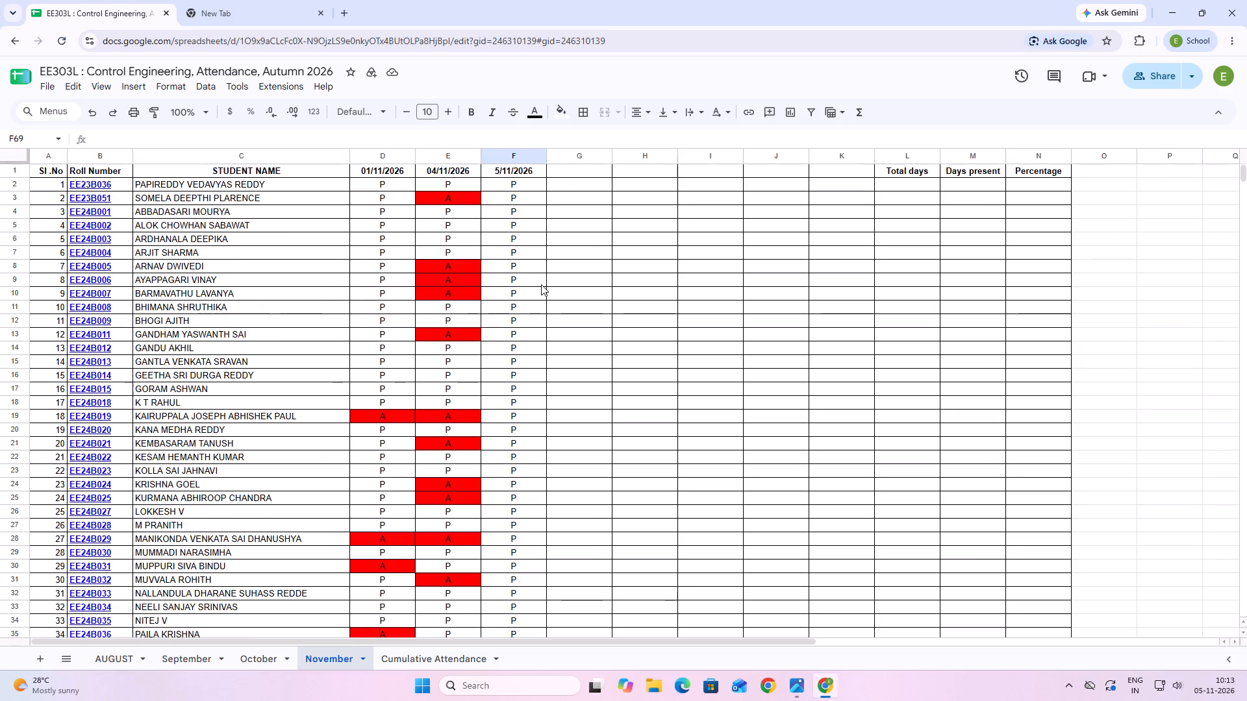
pyautogui.doubleClick(514, 154)
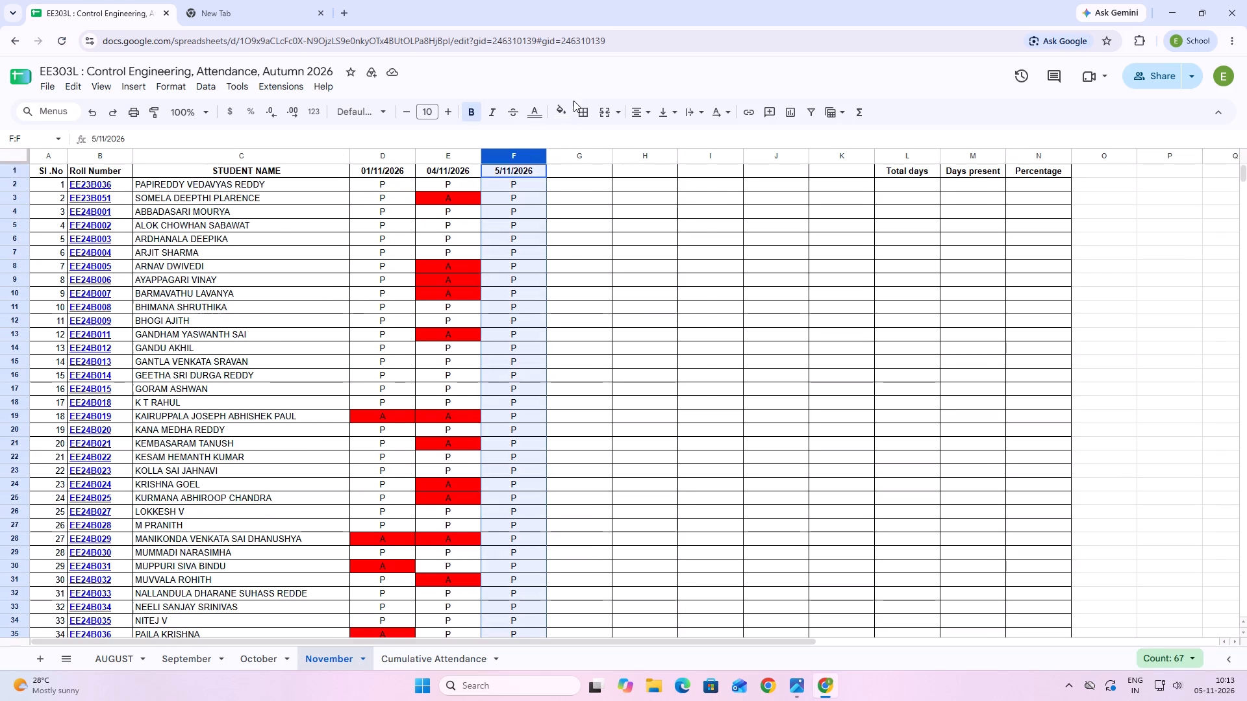
pyautogui.click(561, 109)
pyautogui.click(601, 363)
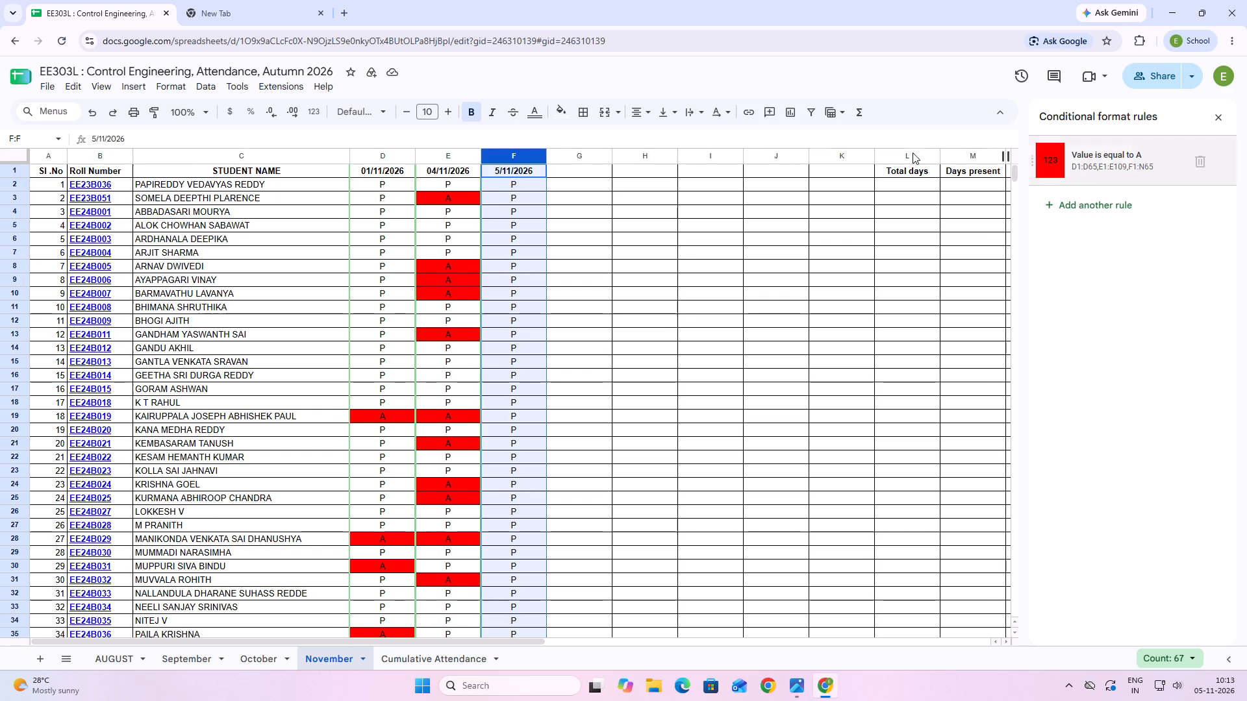
pyautogui.click(462, 139)
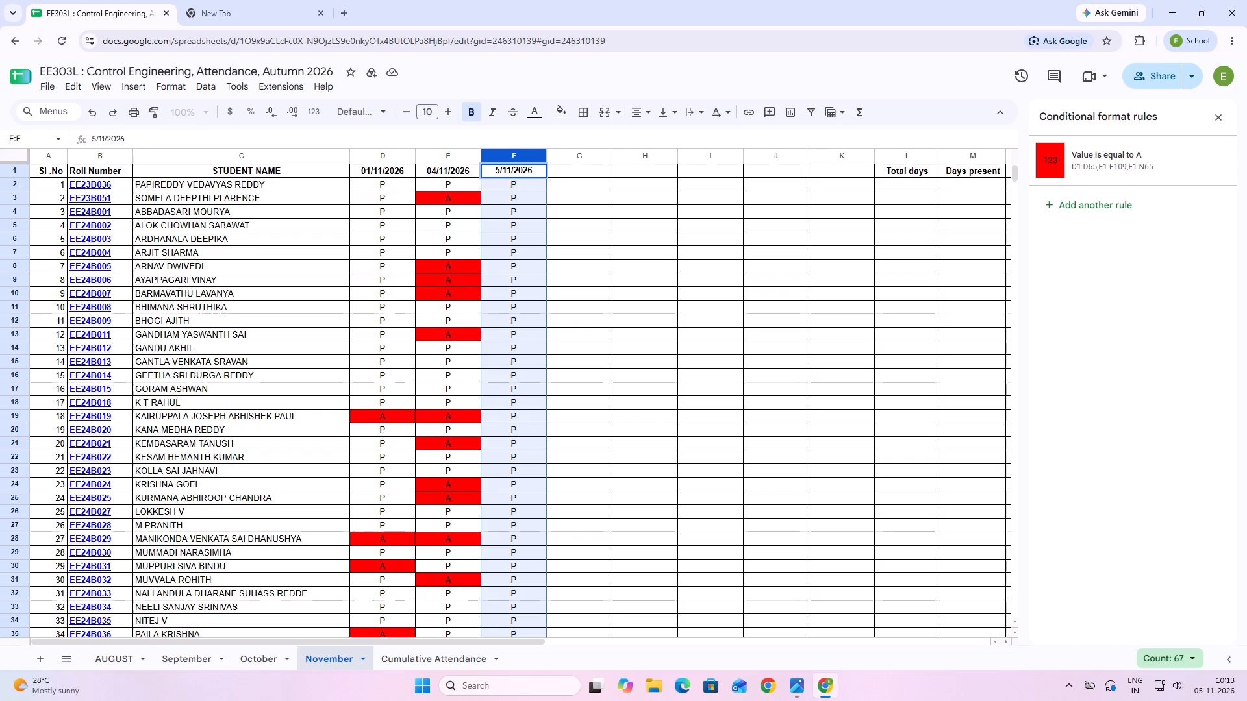
# Mark the students with serial numbers 2 and 3 absent for 5/11/2026 by entering A in F3 and F4.
pyautogui.click(507, 191)
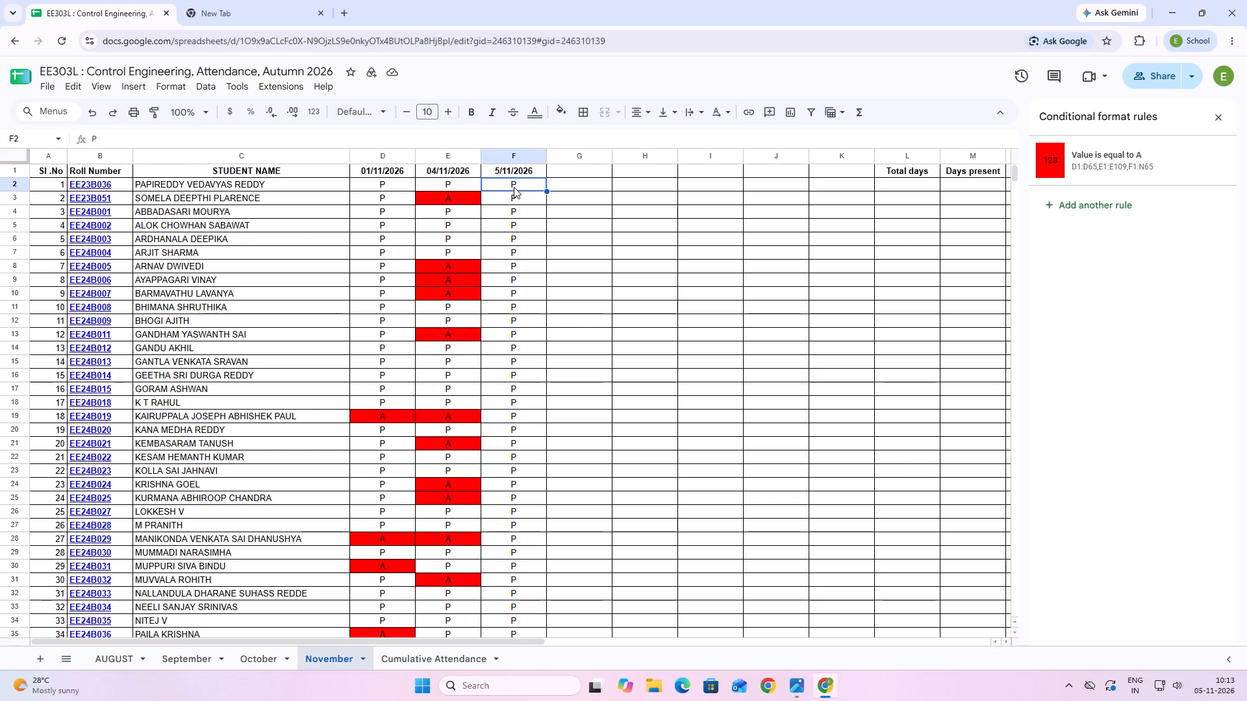
pyautogui.click(512, 201)
pyautogui.press('a')
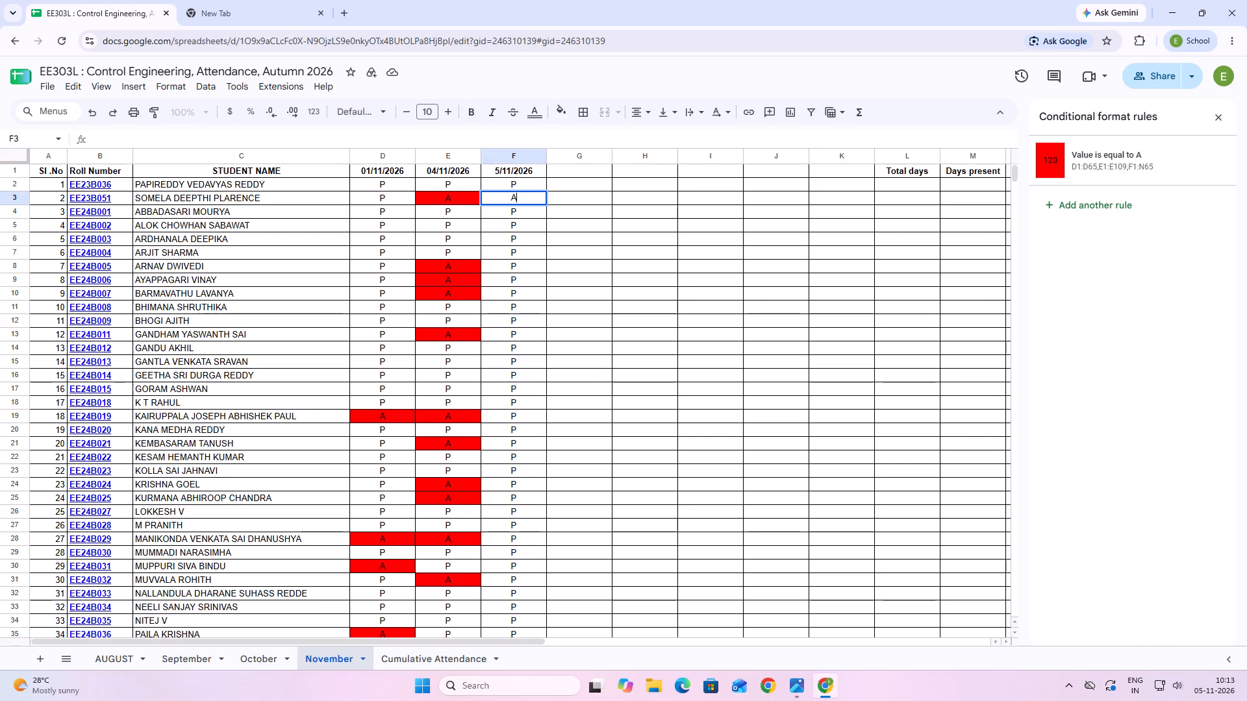
pyautogui.press('Down')
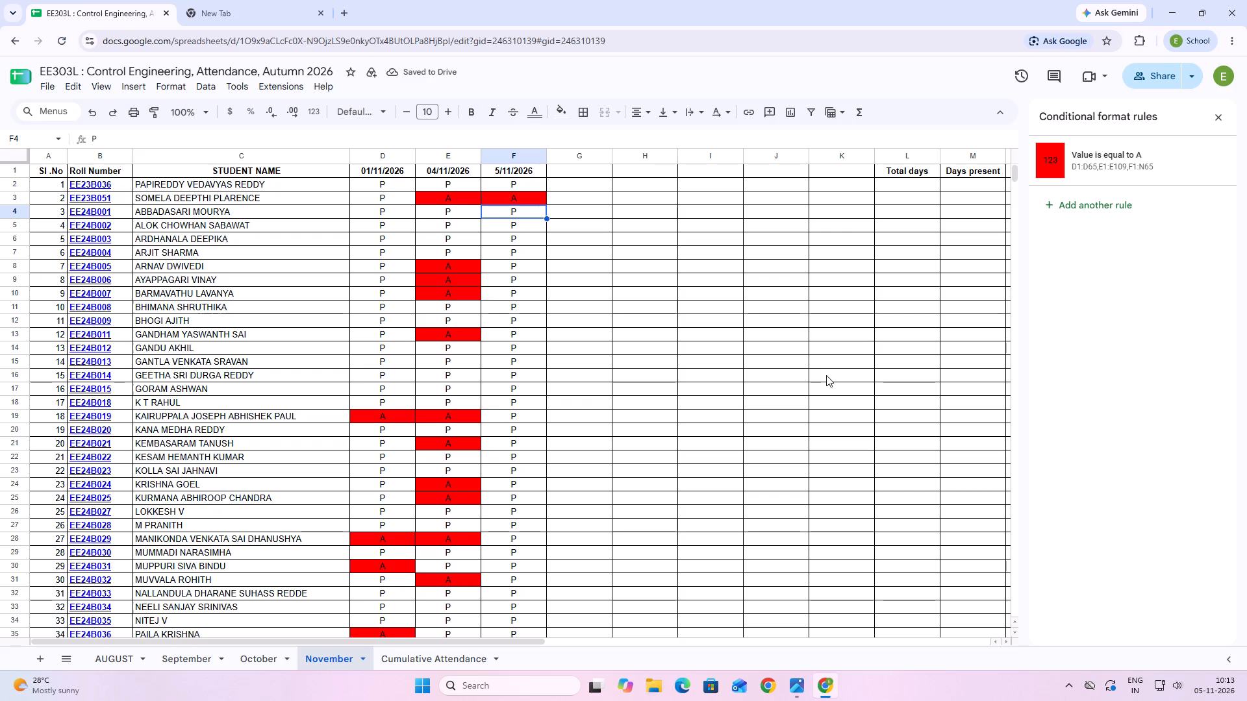
pyautogui.press('a')
pyautogui.press('Down')
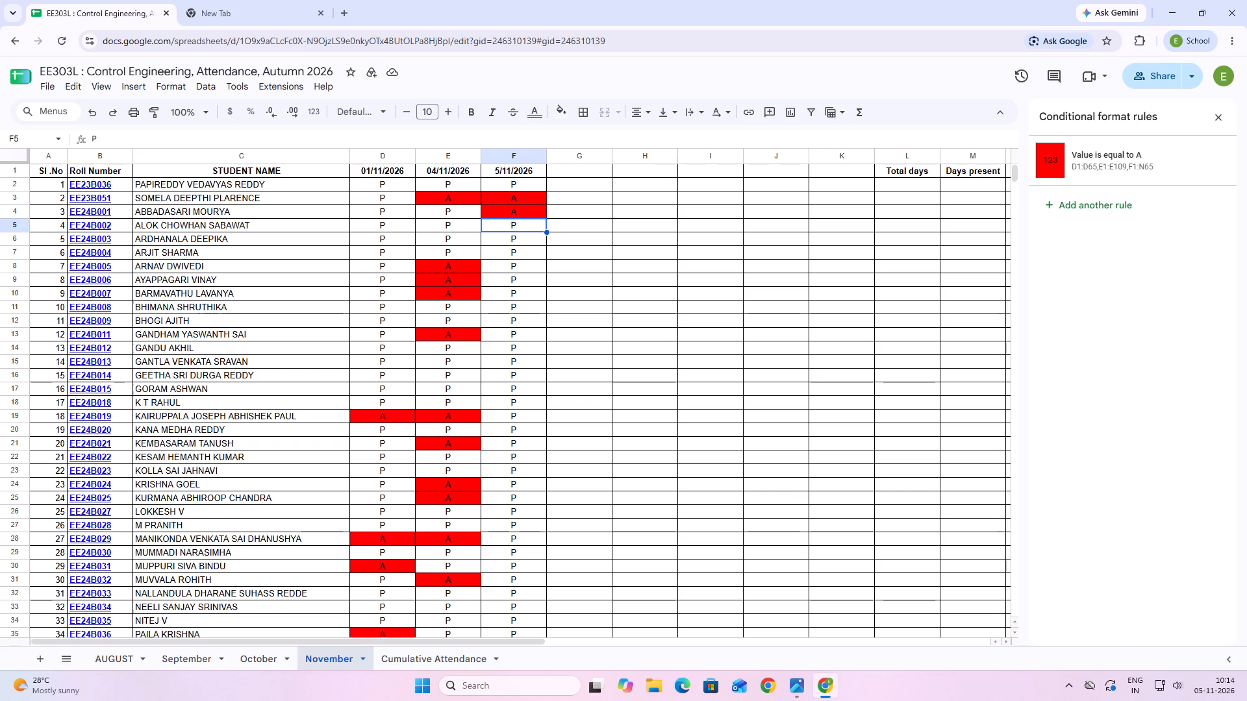
# Mark the students with serial numbers 13 and 14 absent for 5/11/2026 by entering A in F14 and F15.
pyautogui.click(210, 349)
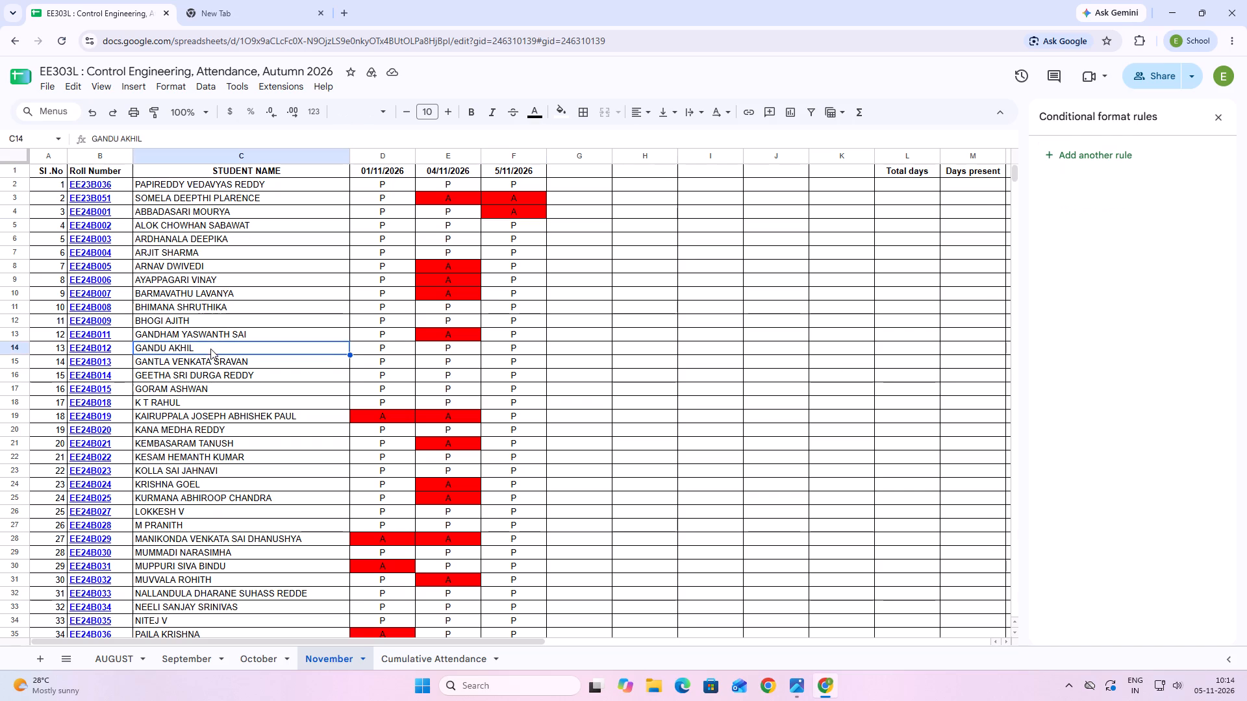
pyautogui.click(16, 349)
pyautogui.scroll(1, 281, 400)
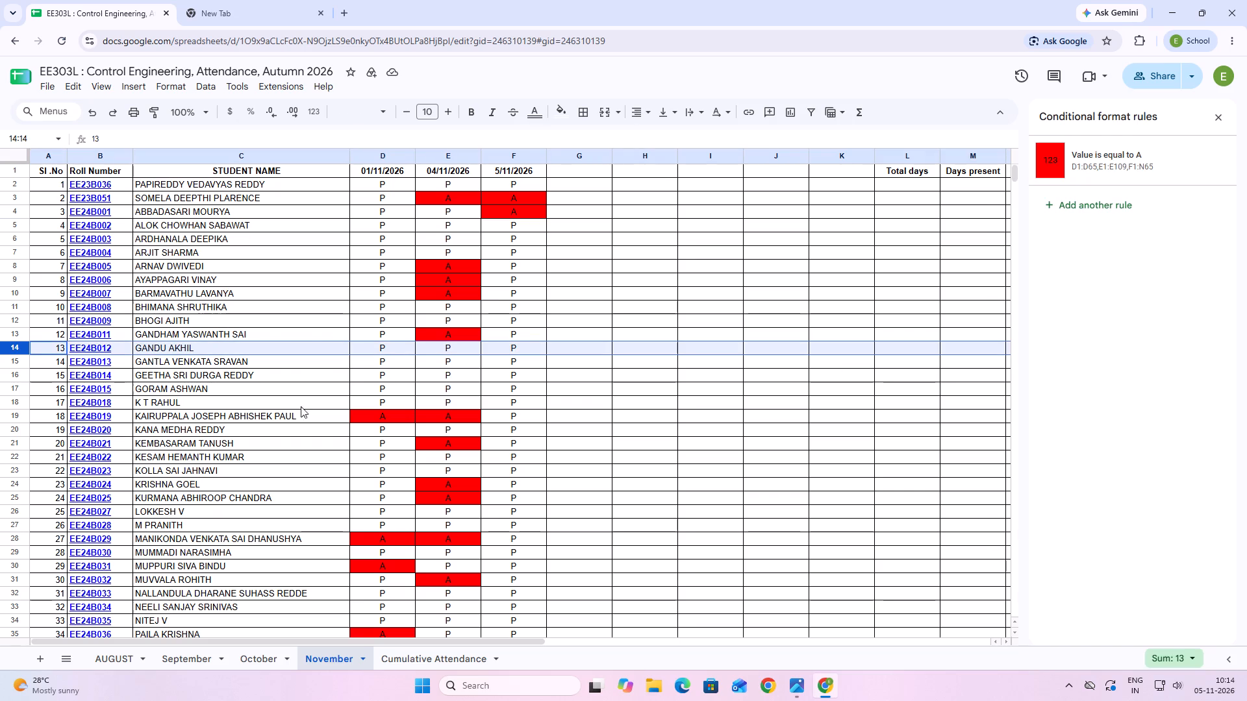
pyautogui.click(518, 348)
pyautogui.press('a')
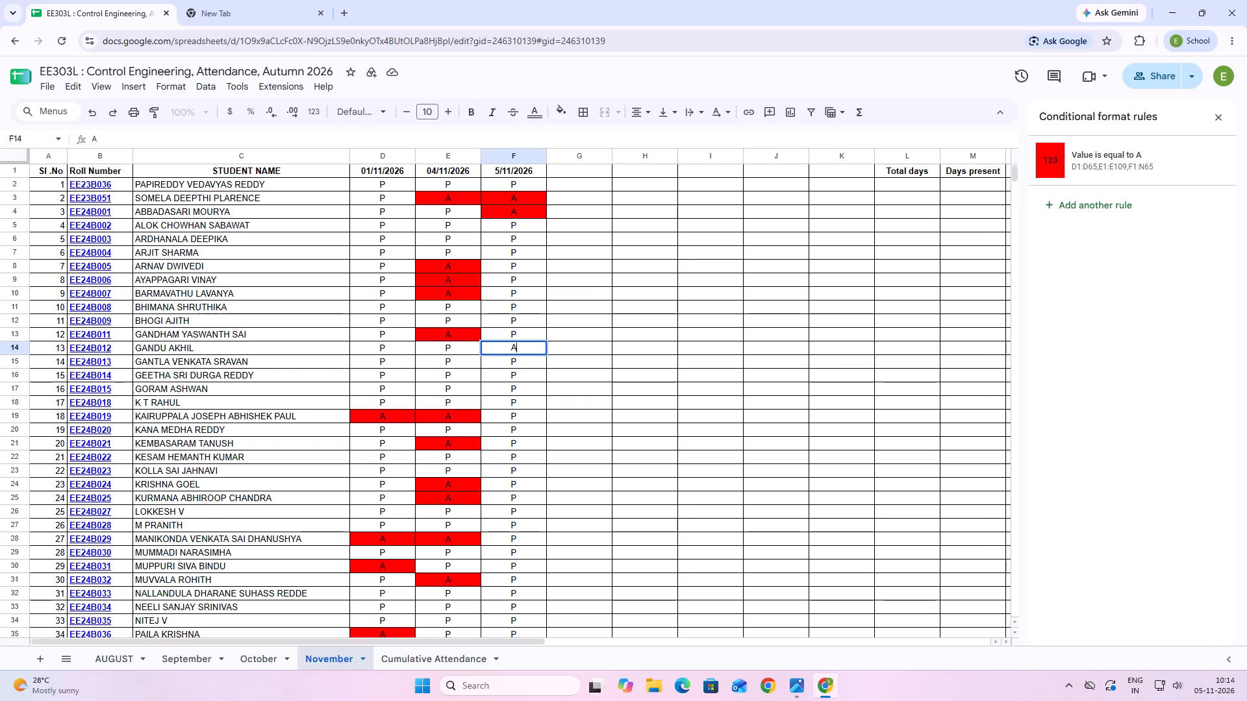
pyautogui.press('Return')
pyautogui.press('a')
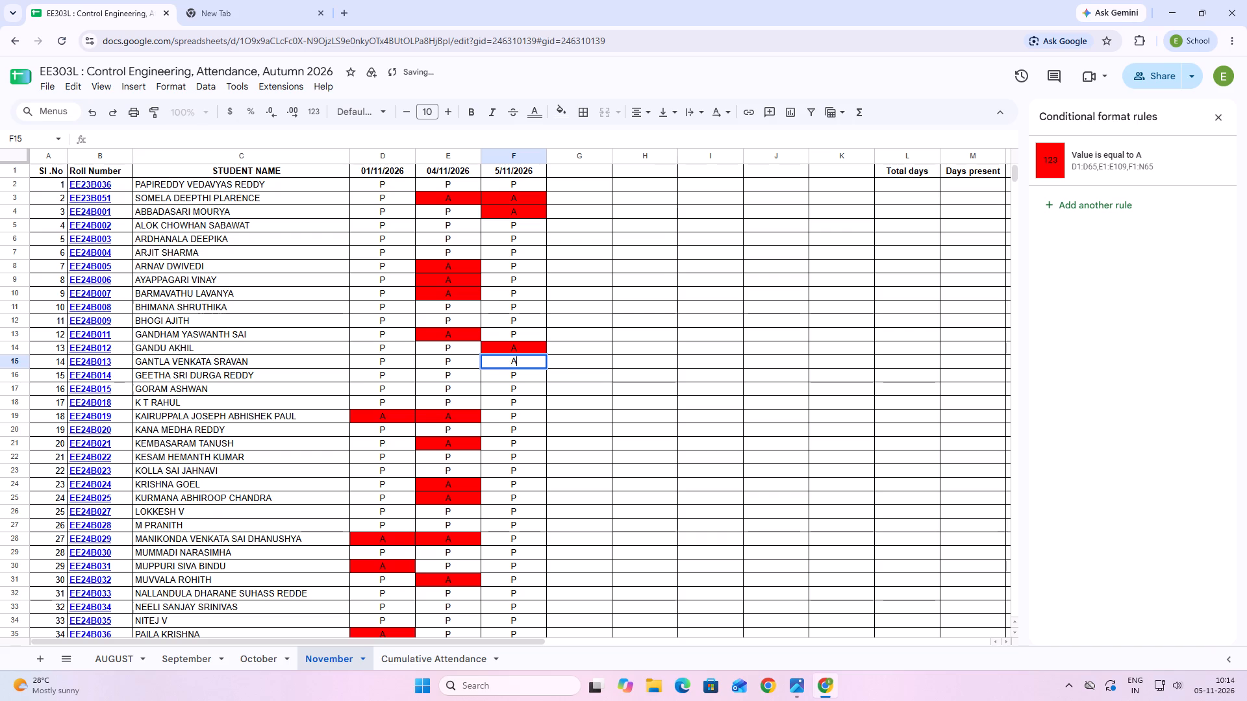
pyautogui.press('Return')
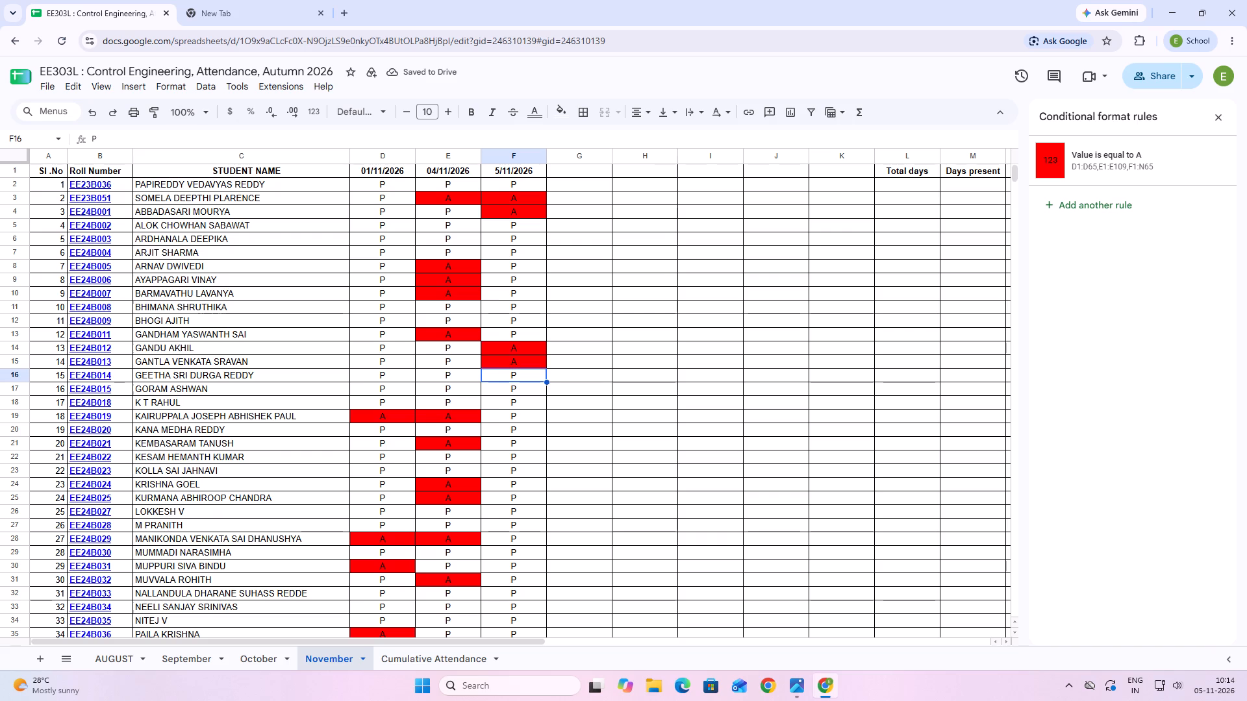
# Mark the students with serial numbers 17 and 18 absent for 5/11/2026 by entering A in F18 and F19.
pyautogui.click(290, 402)
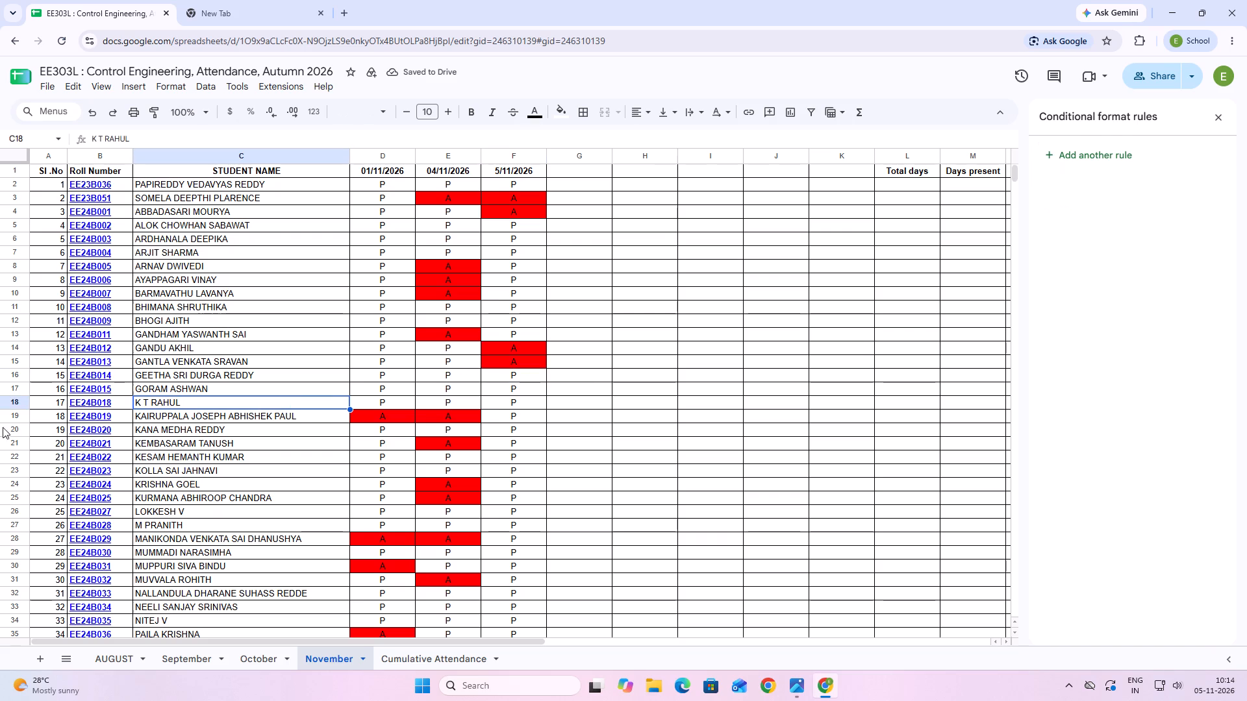
pyautogui.click(12, 402)
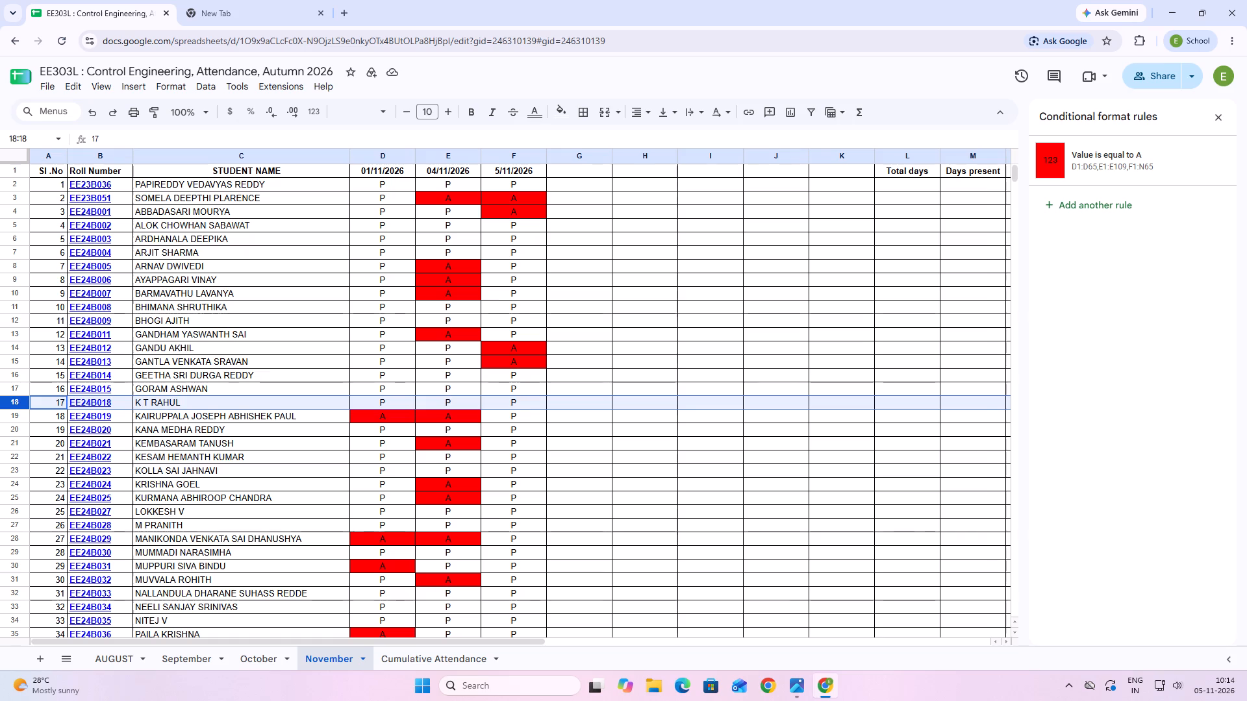
pyautogui.click(521, 411)
pyautogui.click(520, 411)
pyautogui.click(520, 409)
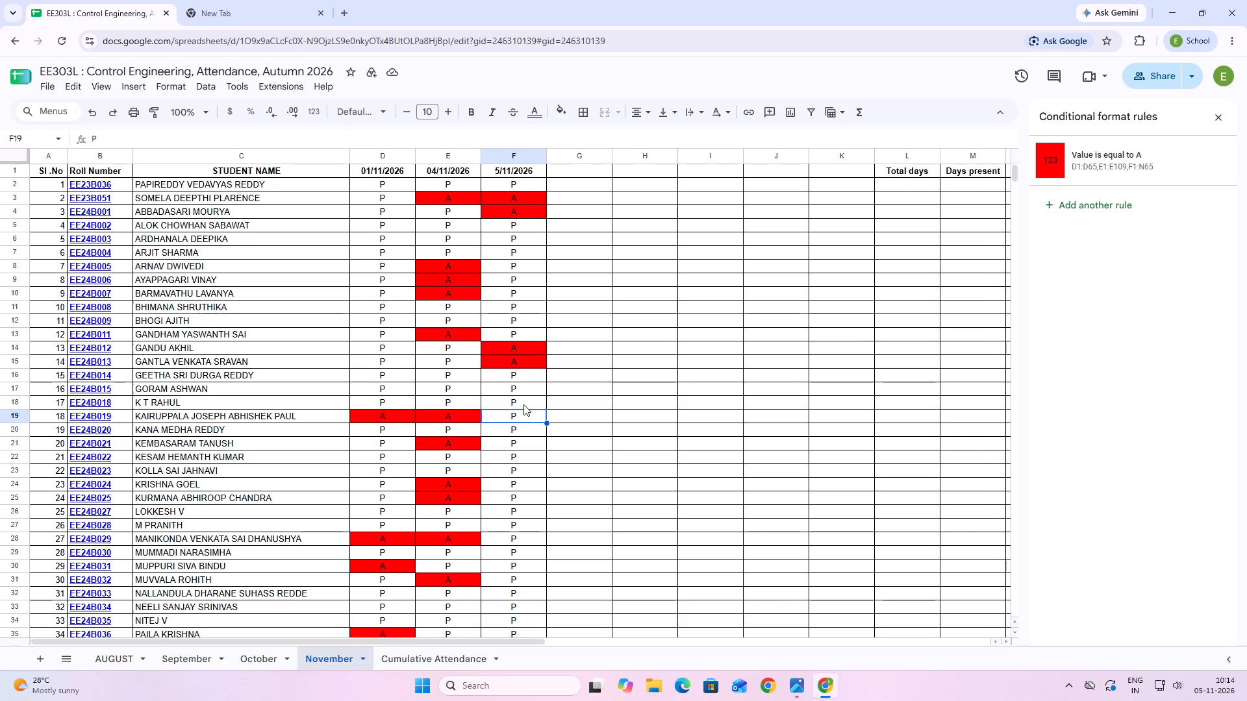
pyautogui.click(525, 402)
pyautogui.press('a')
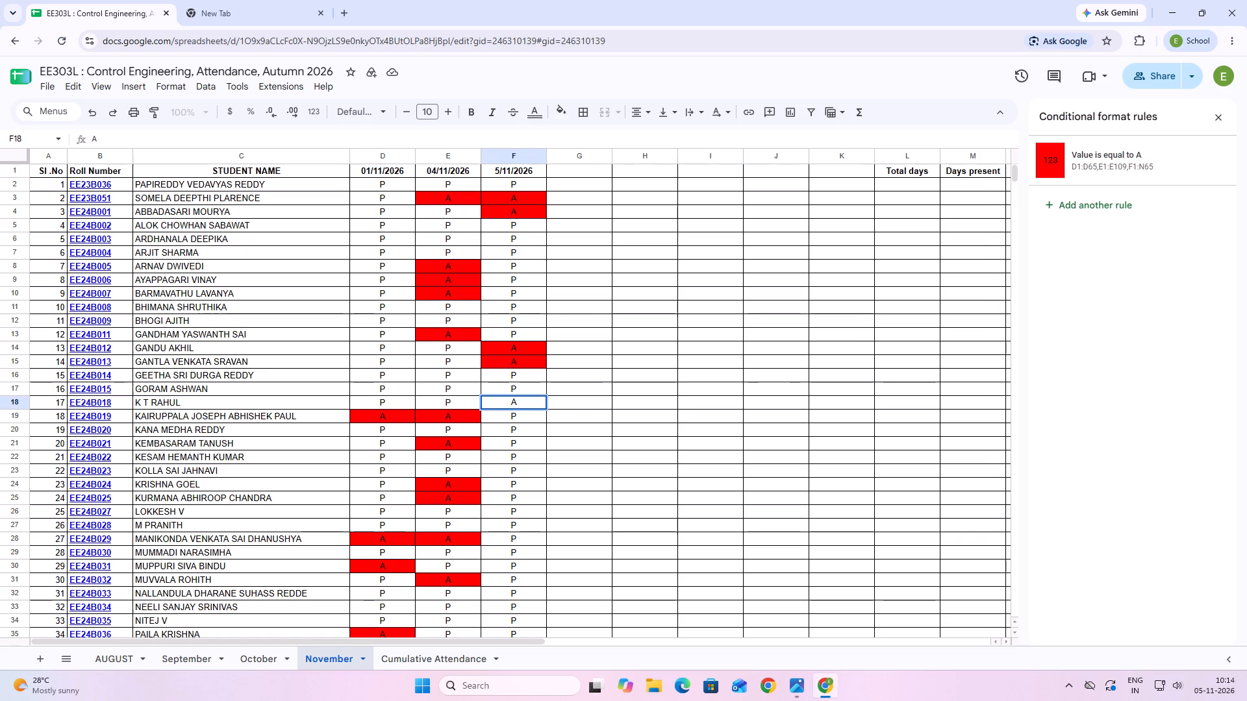
pyautogui.press('Return')
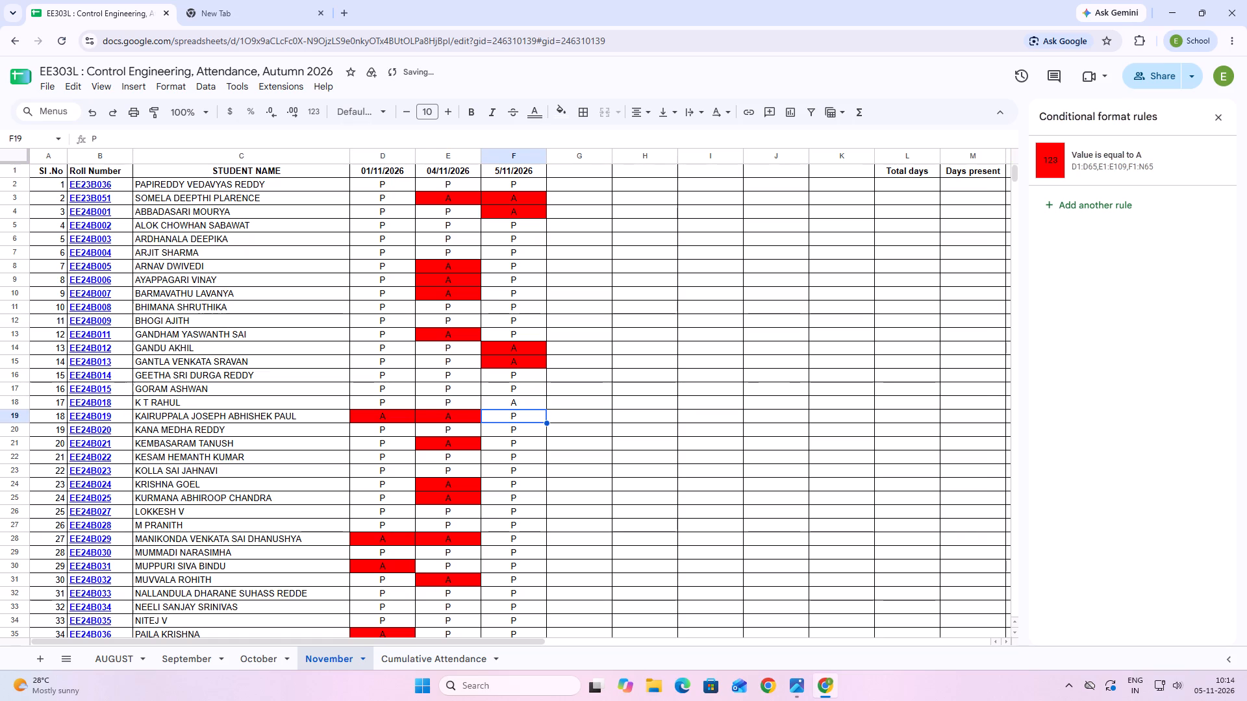
pyautogui.press('a')
pyautogui.press('Return')
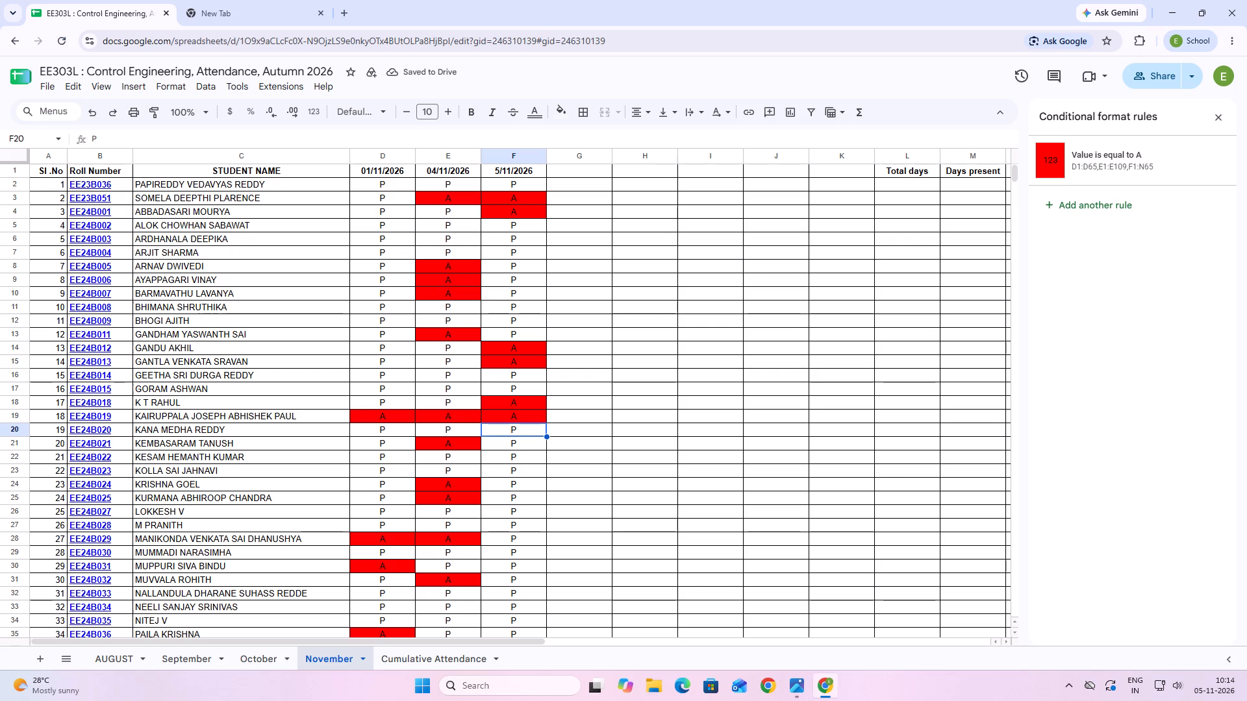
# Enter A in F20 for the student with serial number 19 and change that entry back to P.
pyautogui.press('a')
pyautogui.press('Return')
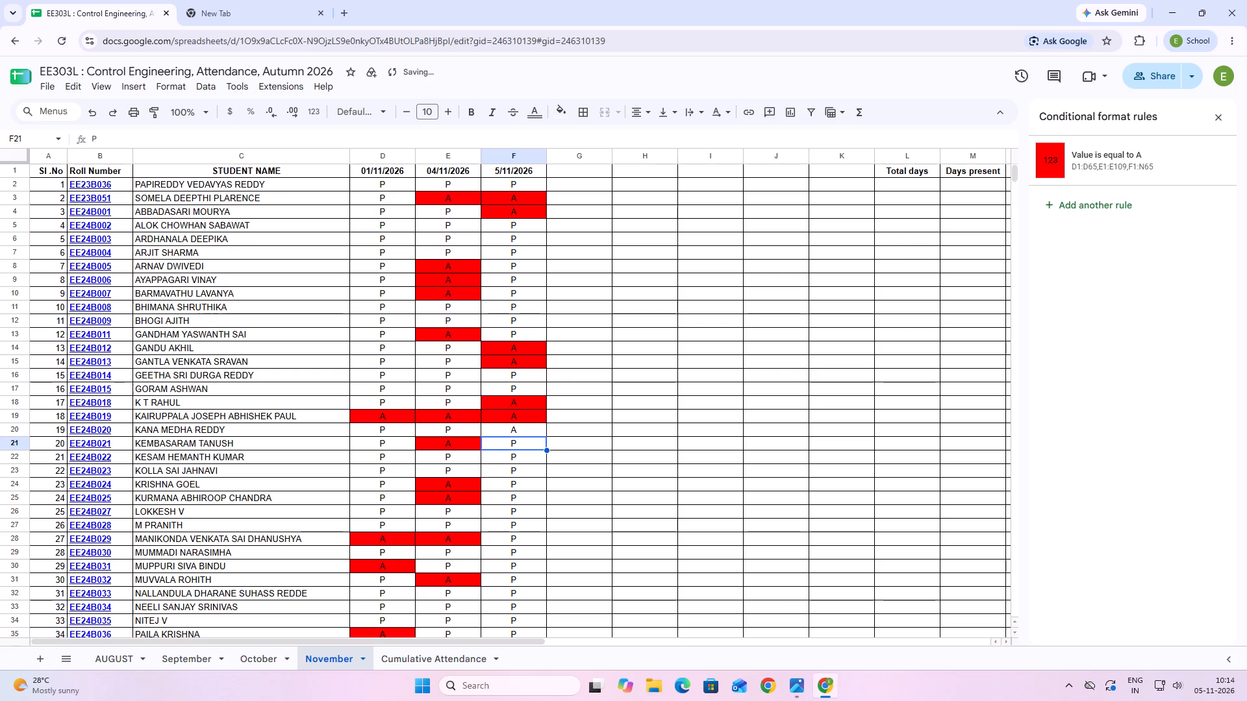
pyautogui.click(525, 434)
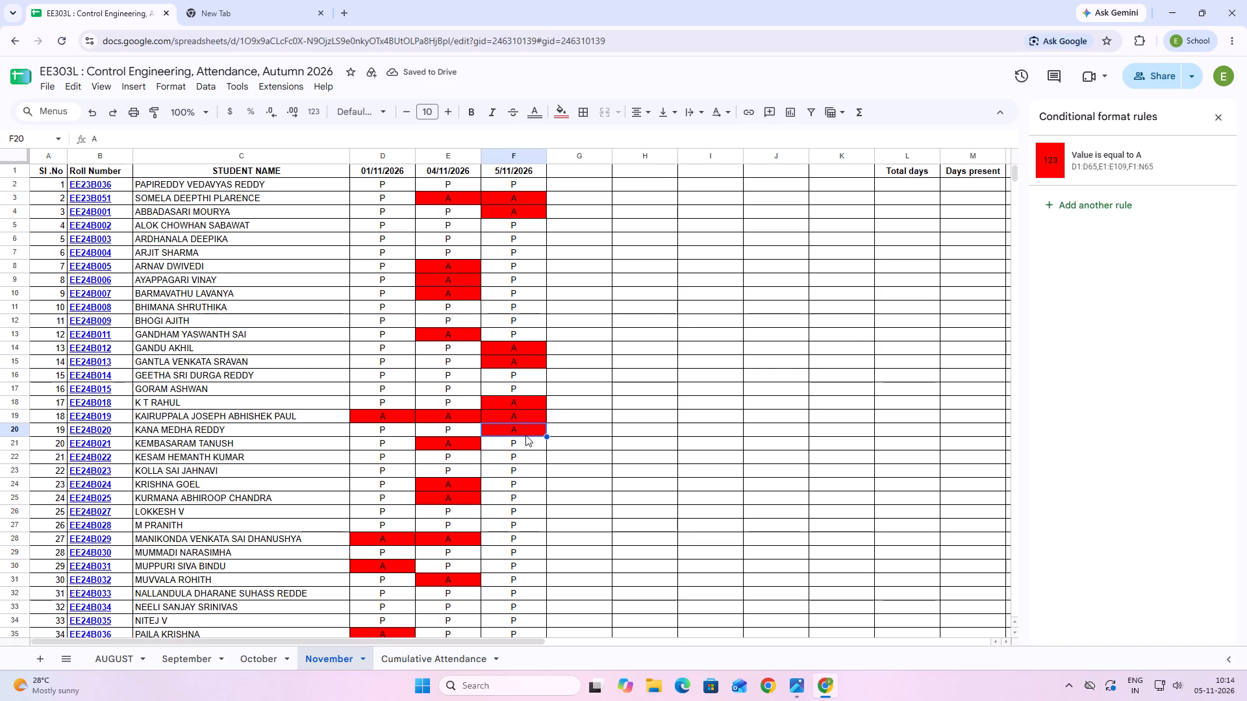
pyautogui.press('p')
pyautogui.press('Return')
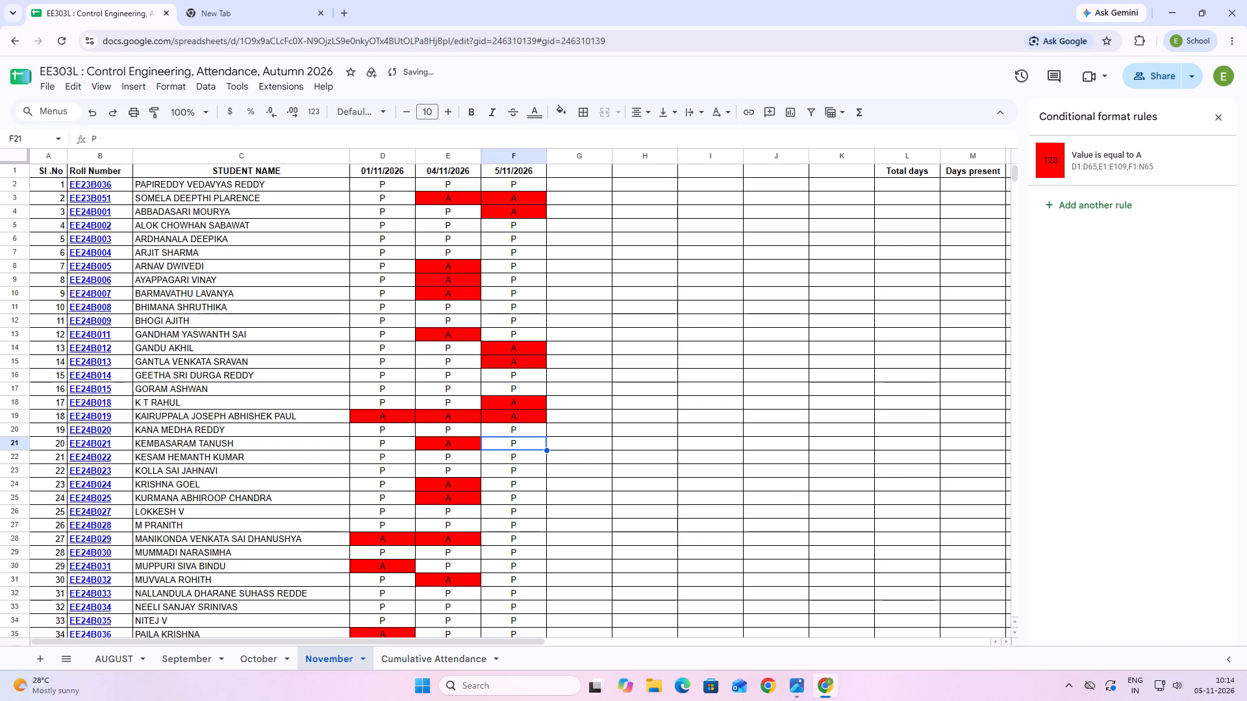
# Mark the student with serial number 20 absent for 5/11/2026 by entering A in F21.
pyautogui.press('a')
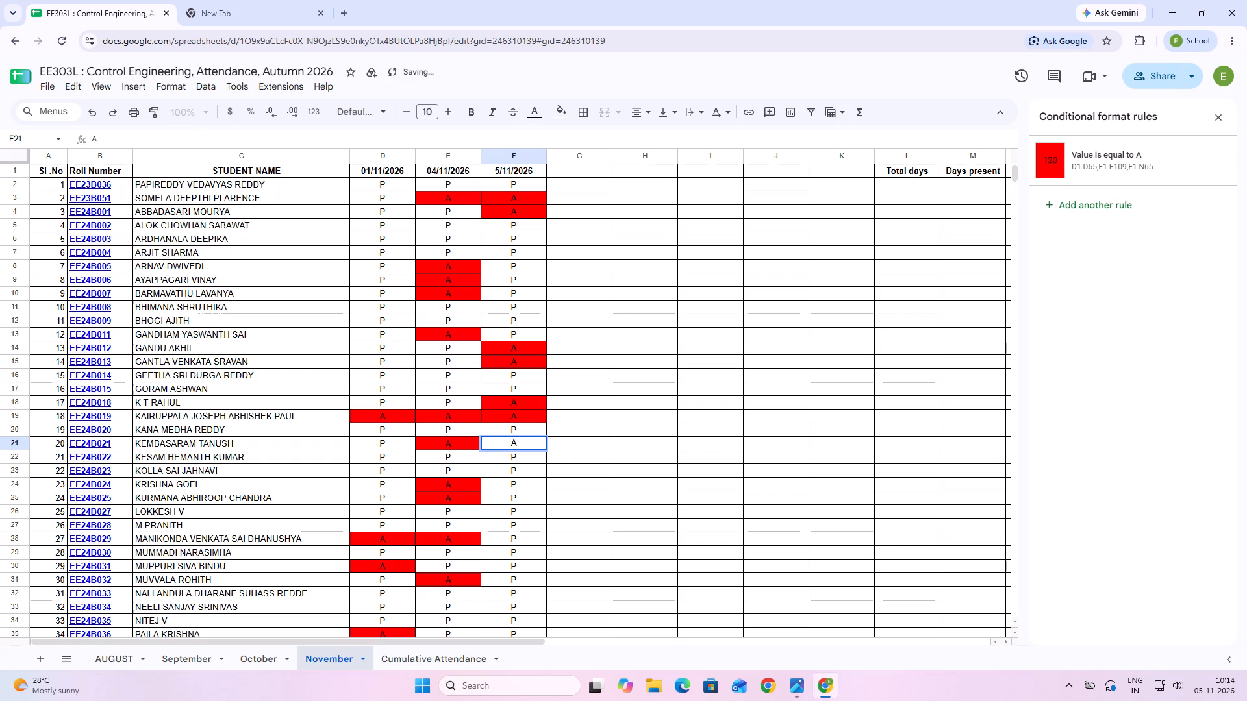
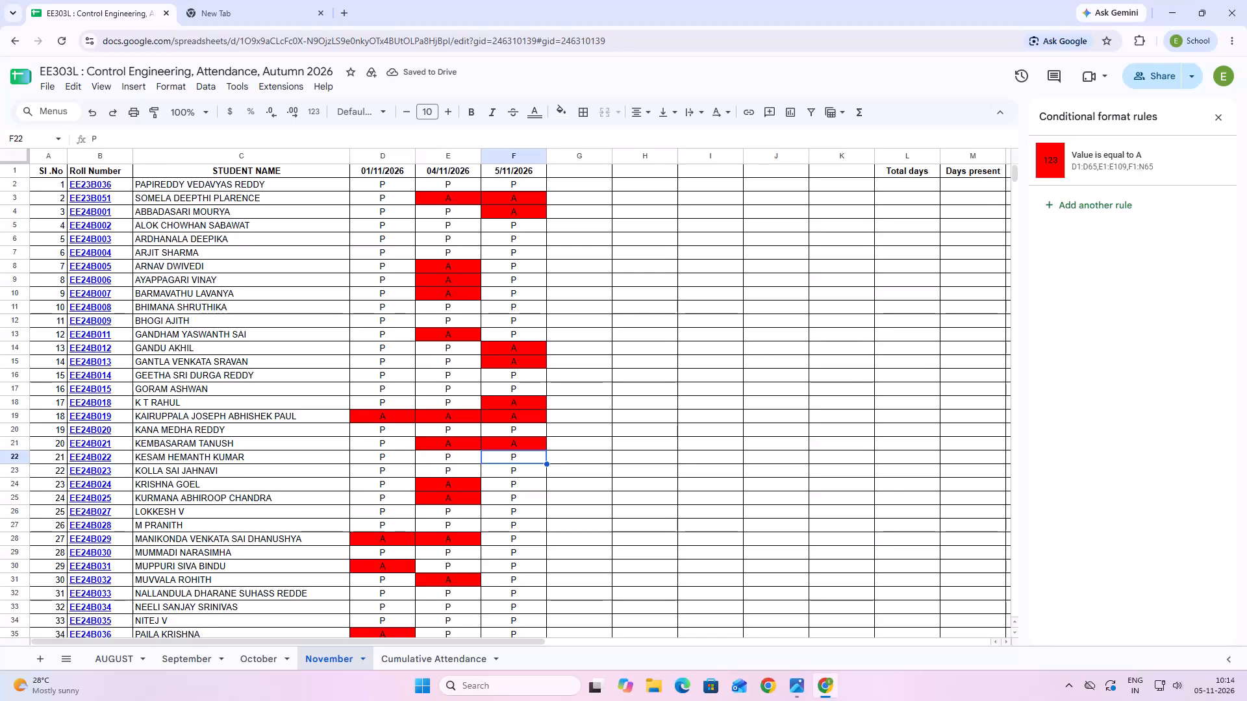
# Mark the students with serial numbers 22, 23 and 24 absent for 5/11/2026 by entering A in F23, F24 and F25.
pyautogui.click(514, 470)
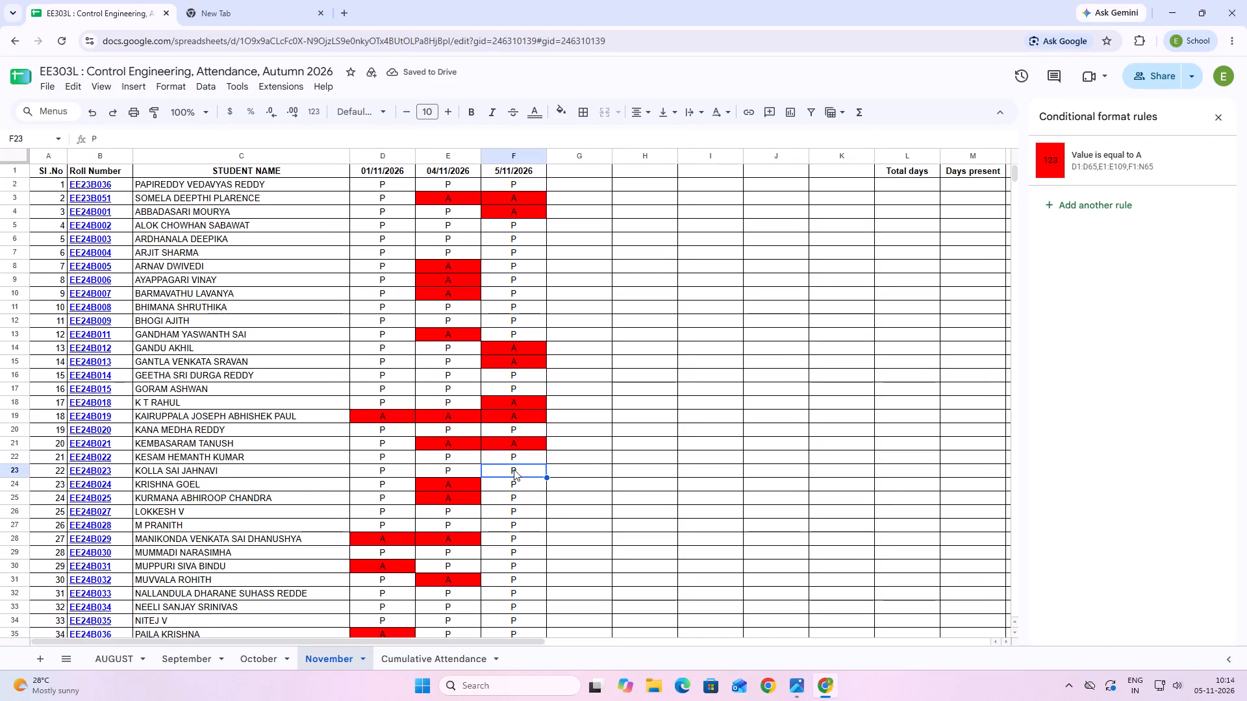
pyautogui.press('a')
pyautogui.press('Return')
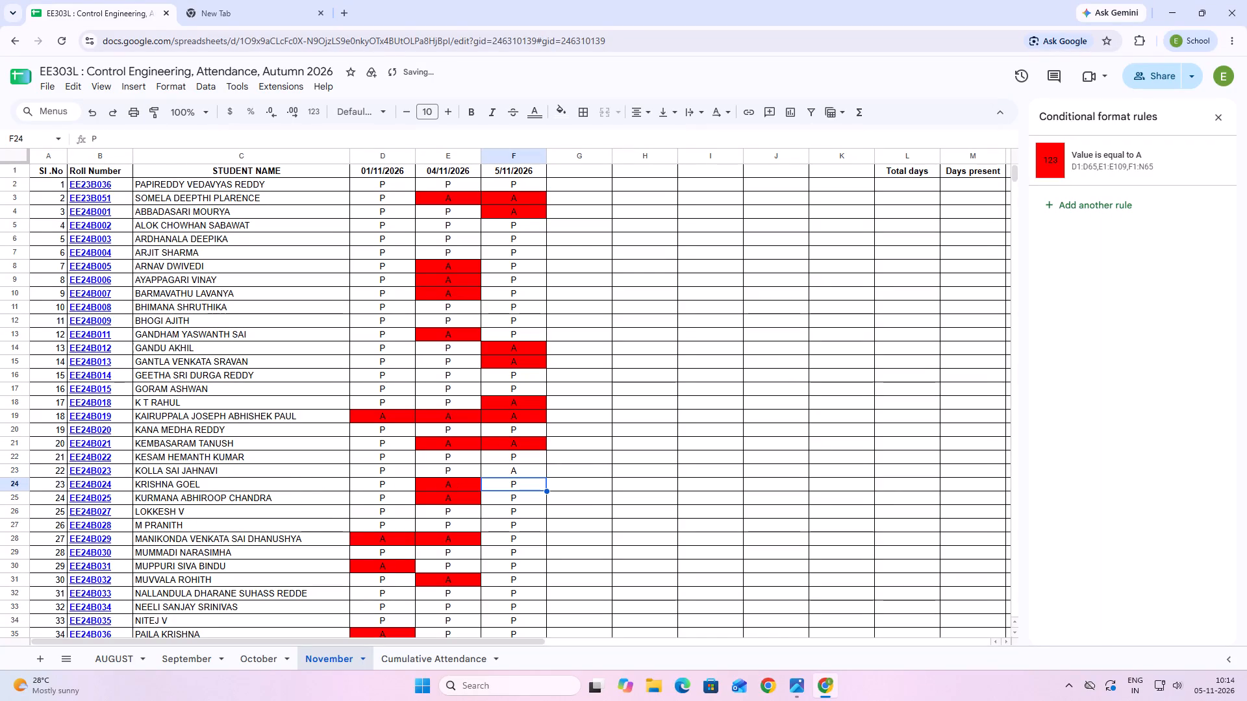
pyautogui.click(115, 469)
pyautogui.click(18, 466)
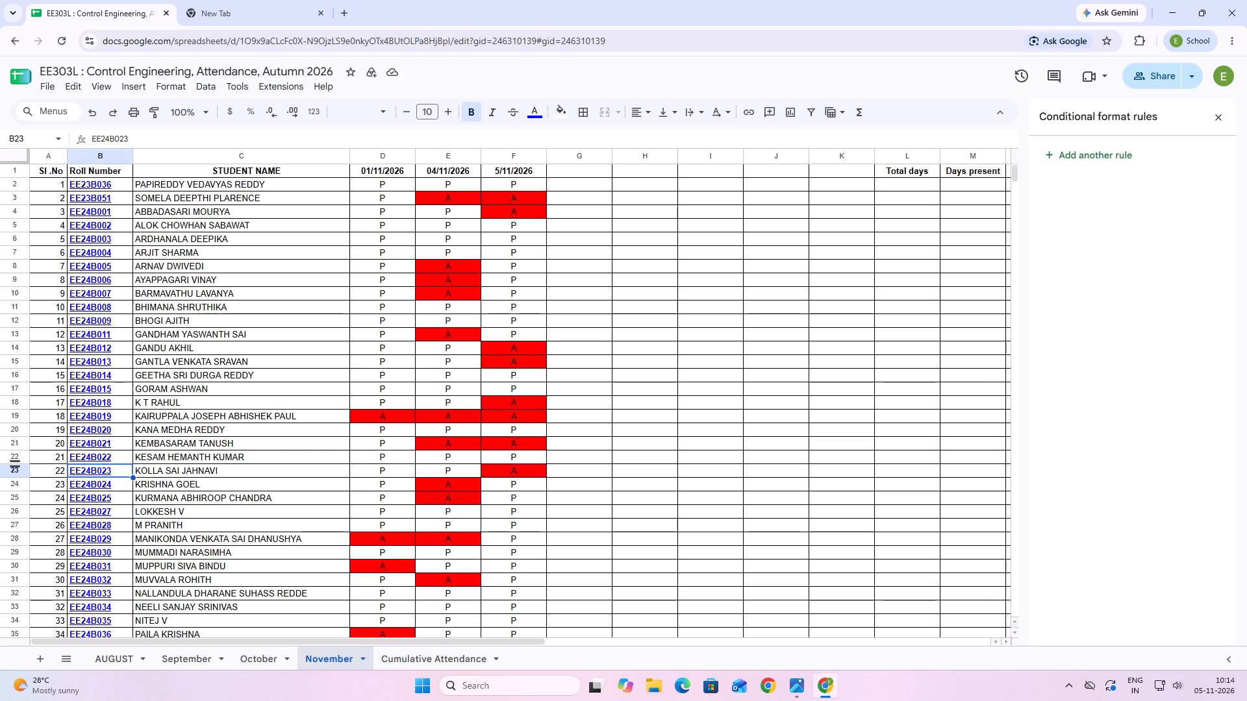
pyautogui.click(21, 467)
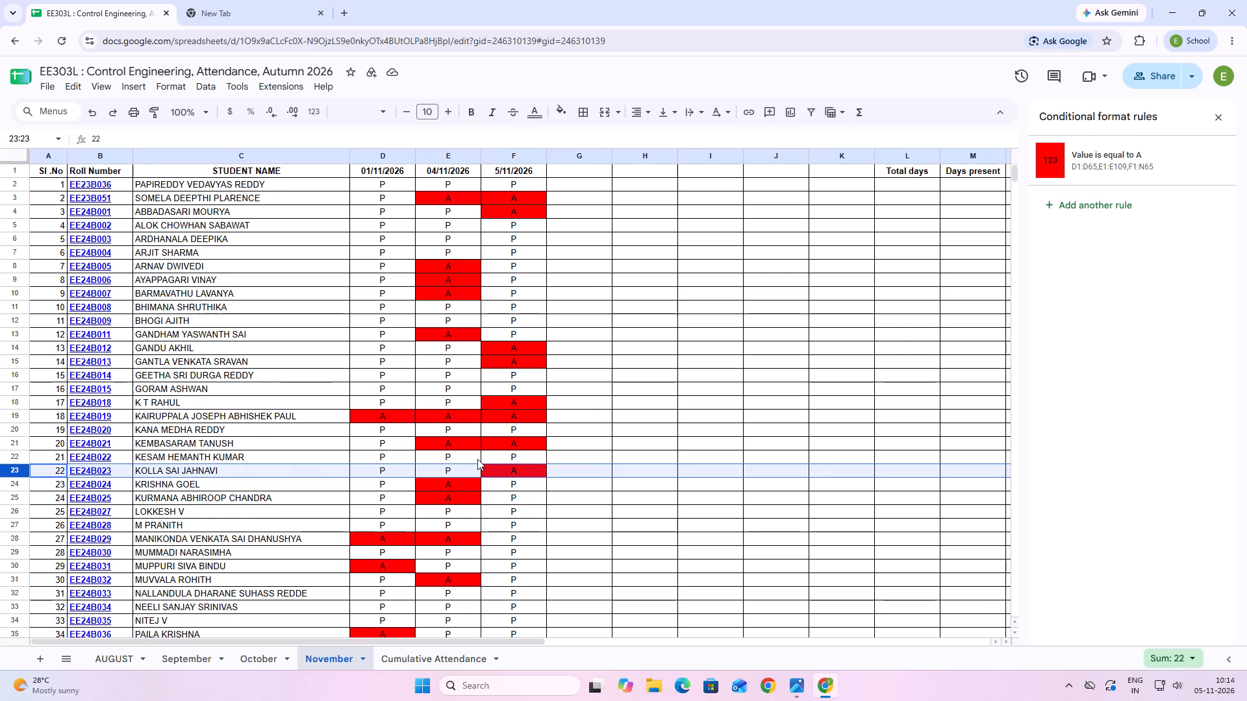
pyautogui.scroll(-3, 477, 456)
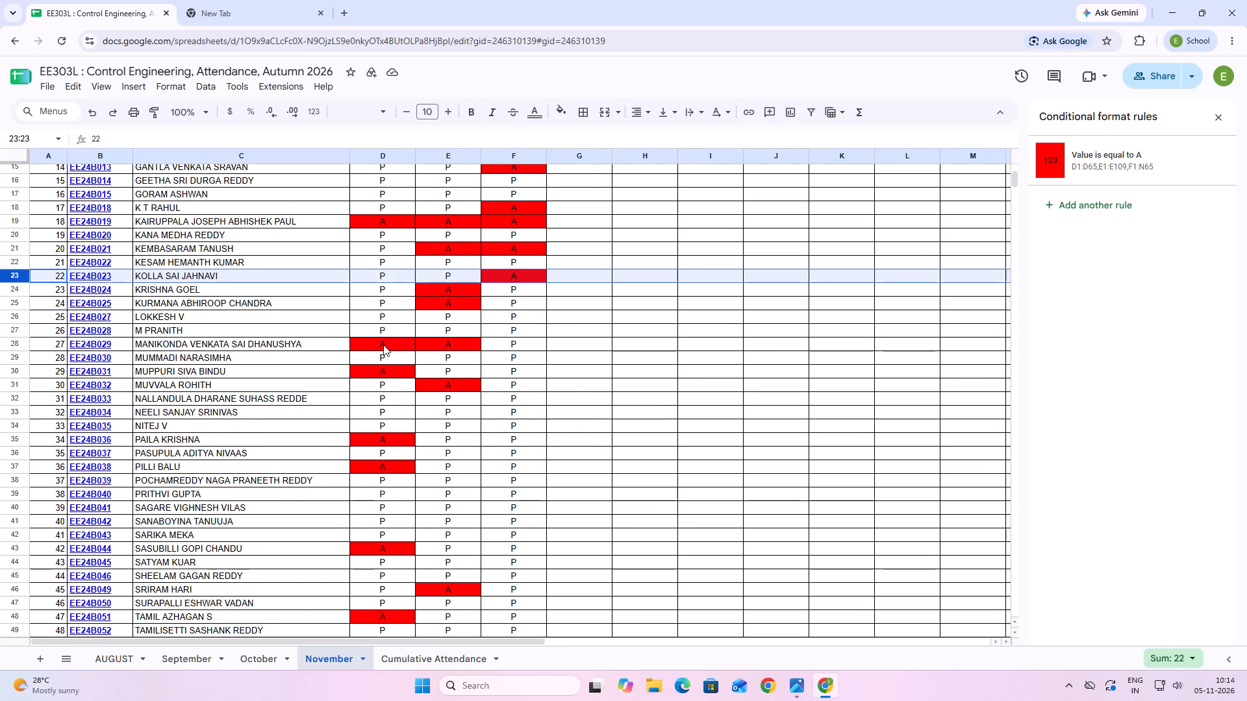
pyautogui.click(518, 284)
pyautogui.press('a')
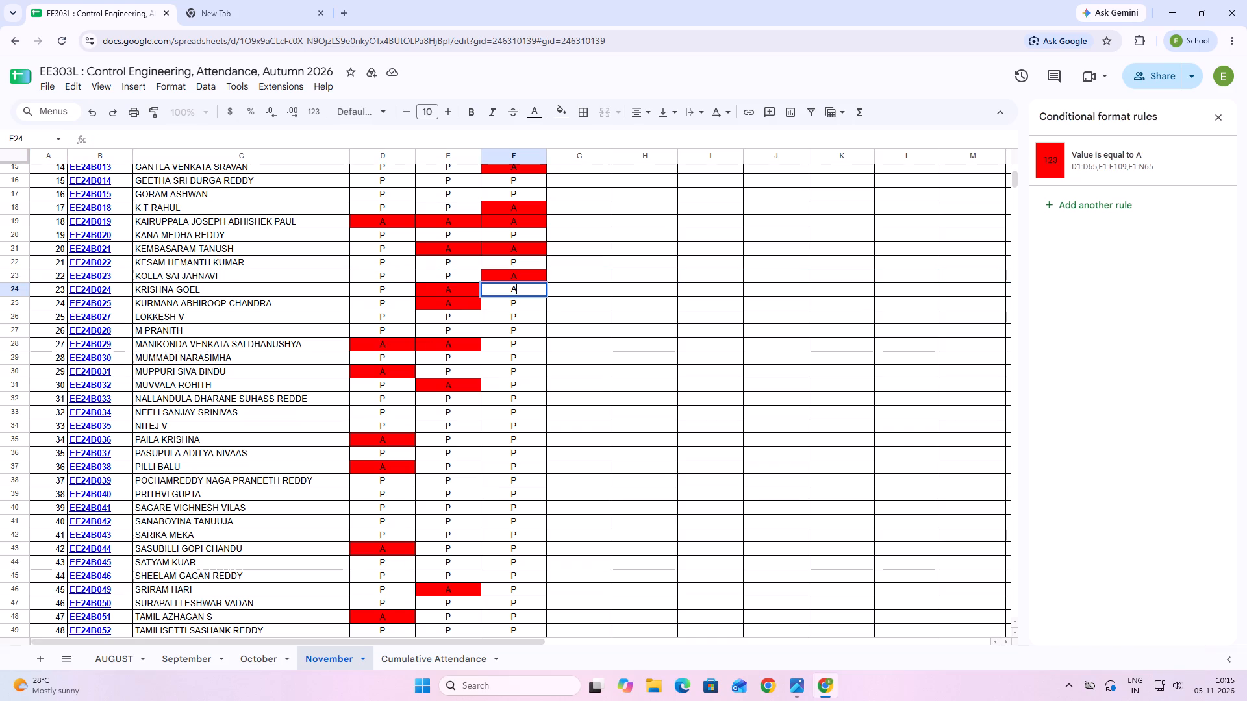
pyautogui.press('Return')
pyautogui.press('a')
pyautogui.press('Return')
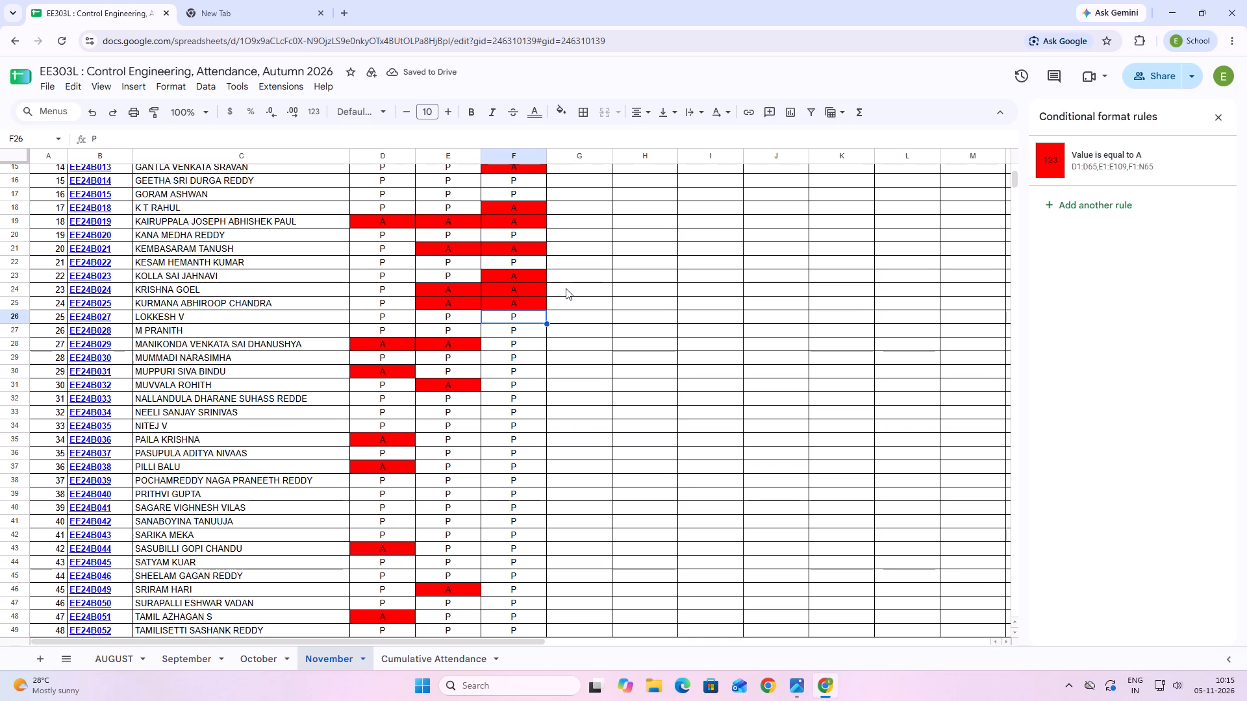
# Mark the students with serial numbers 26 and 32 absent for 5/11/2026 by entering A in F27 and F33.
pyautogui.click(326, 328)
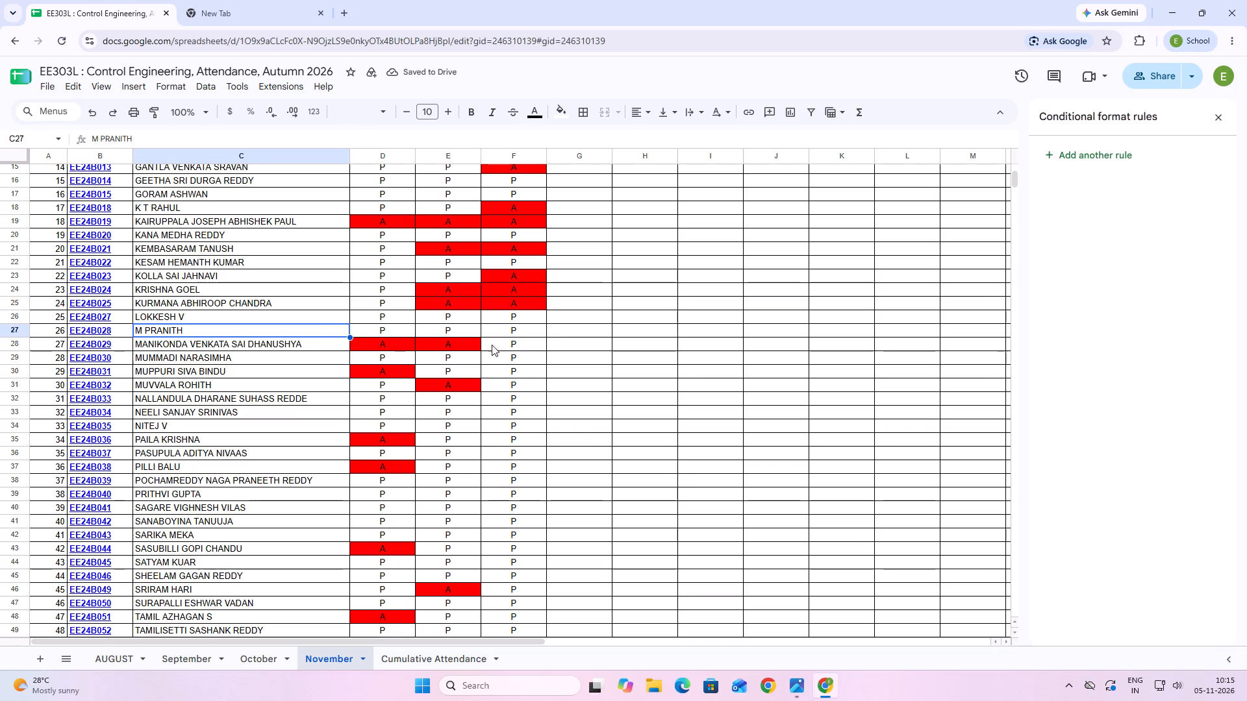
pyautogui.click(510, 328)
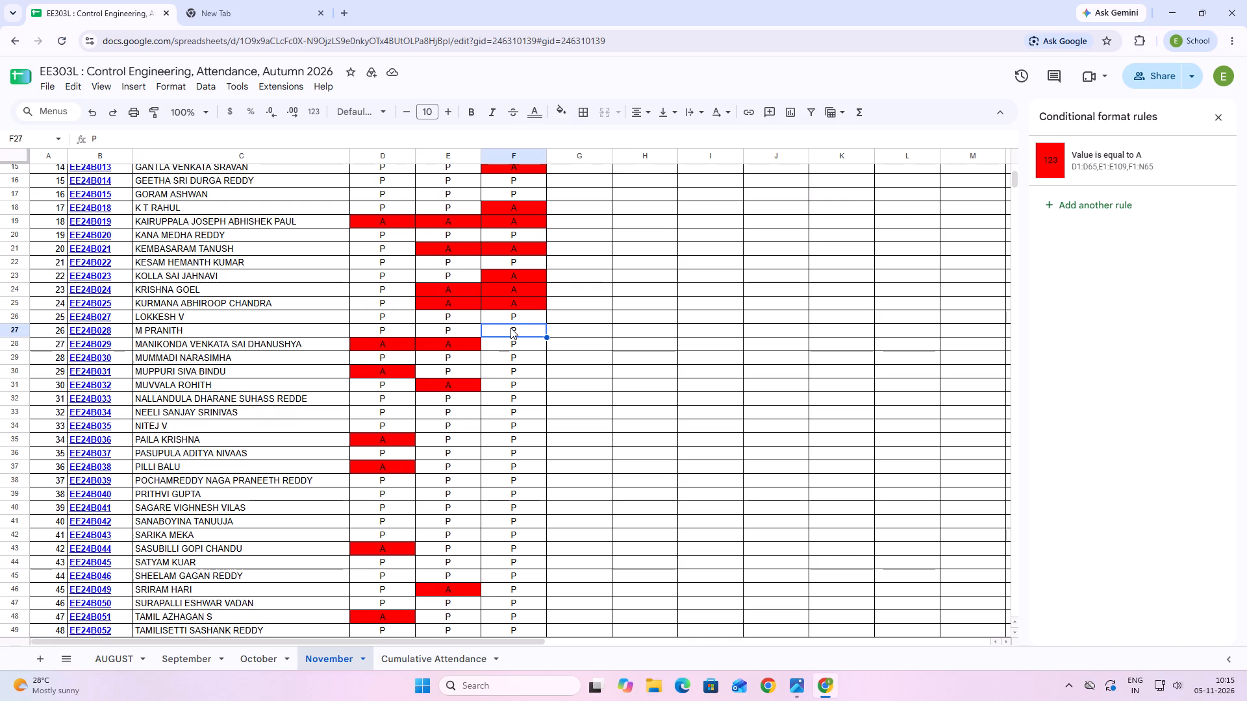
pyautogui.press('a')
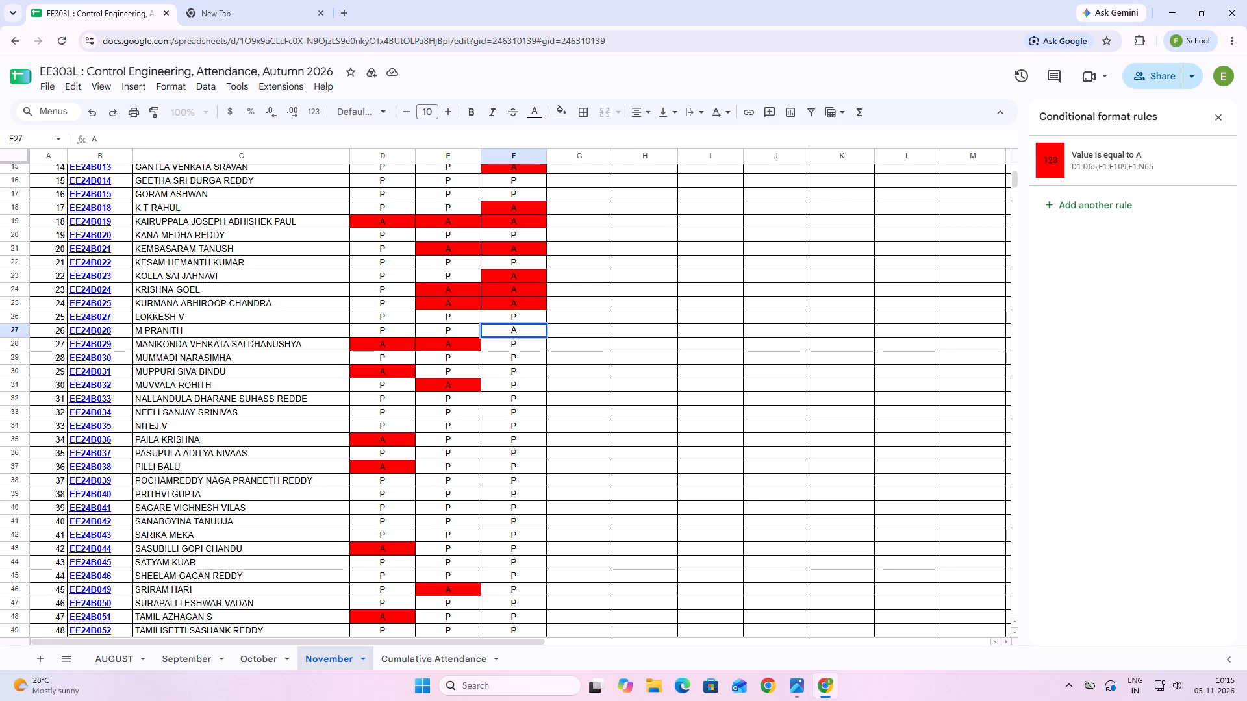
pyautogui.press('Return')
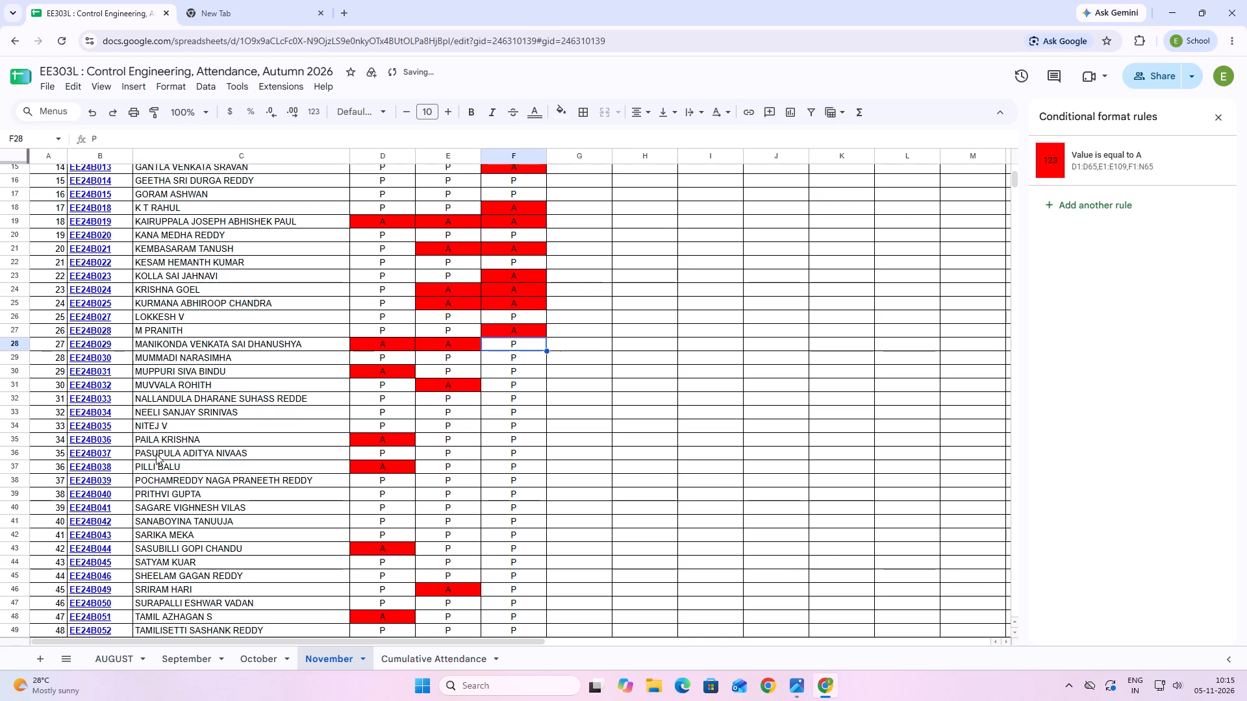
pyautogui.click(8, 415)
pyautogui.click(524, 410)
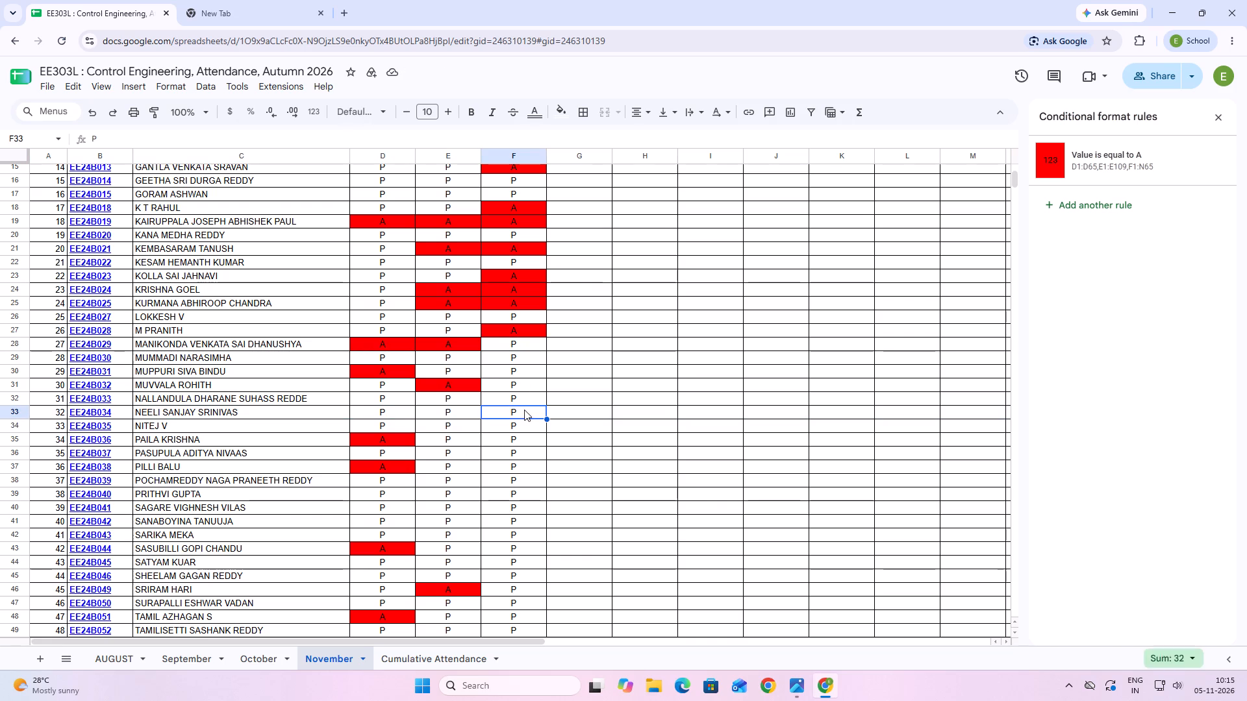
pyautogui.press('a')
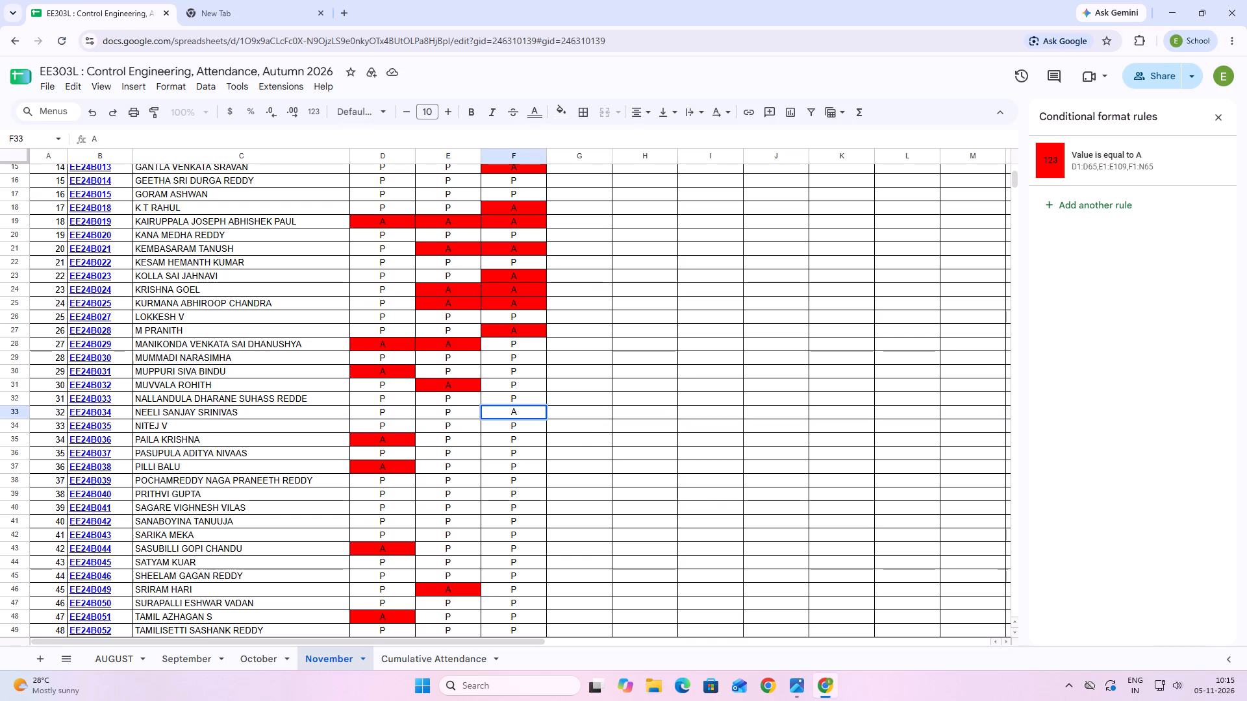
pyautogui.press('Return')
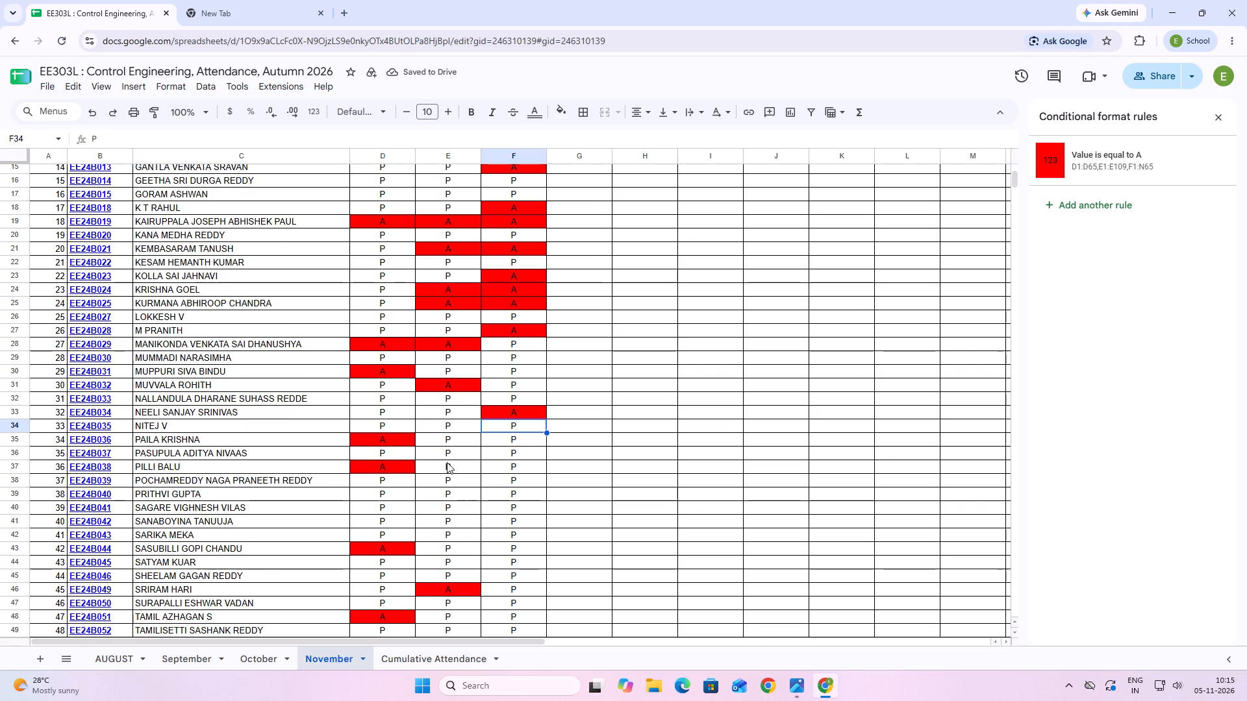
# Mark the student with serial number 38 absent for 5/11/2026 by entering A in F39.
pyautogui.scroll(-3, 452, 447)
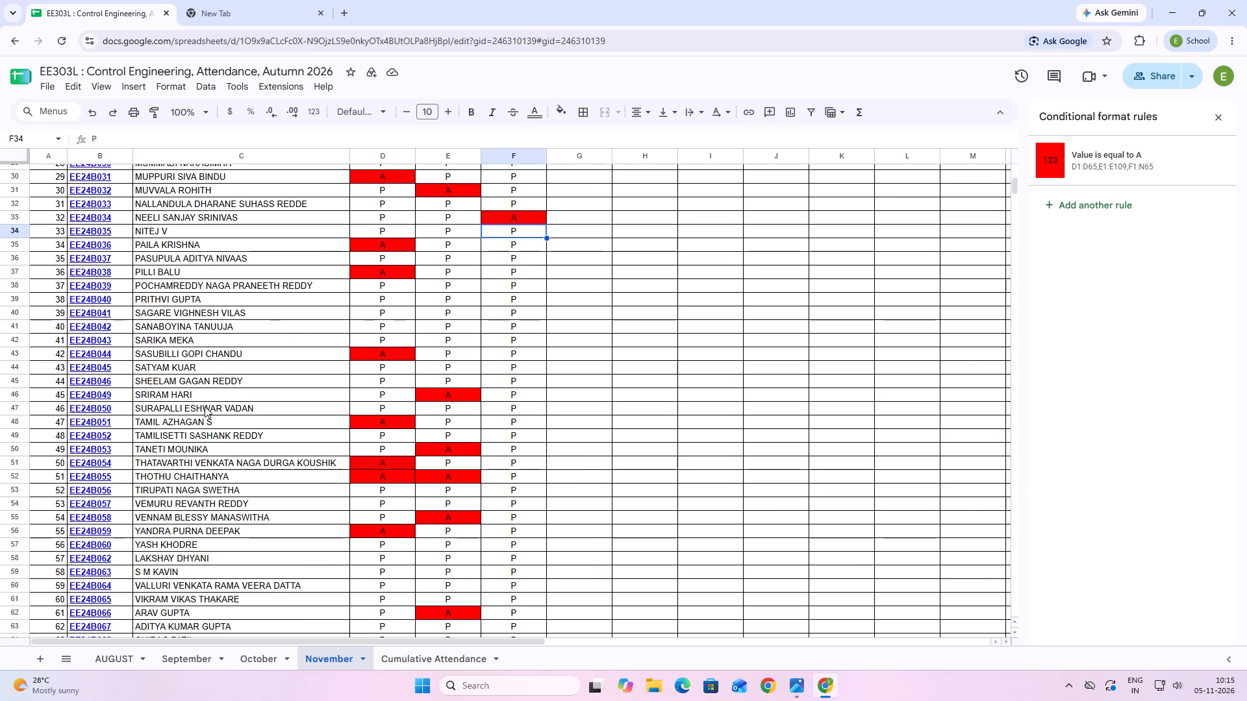
pyautogui.click(203, 295)
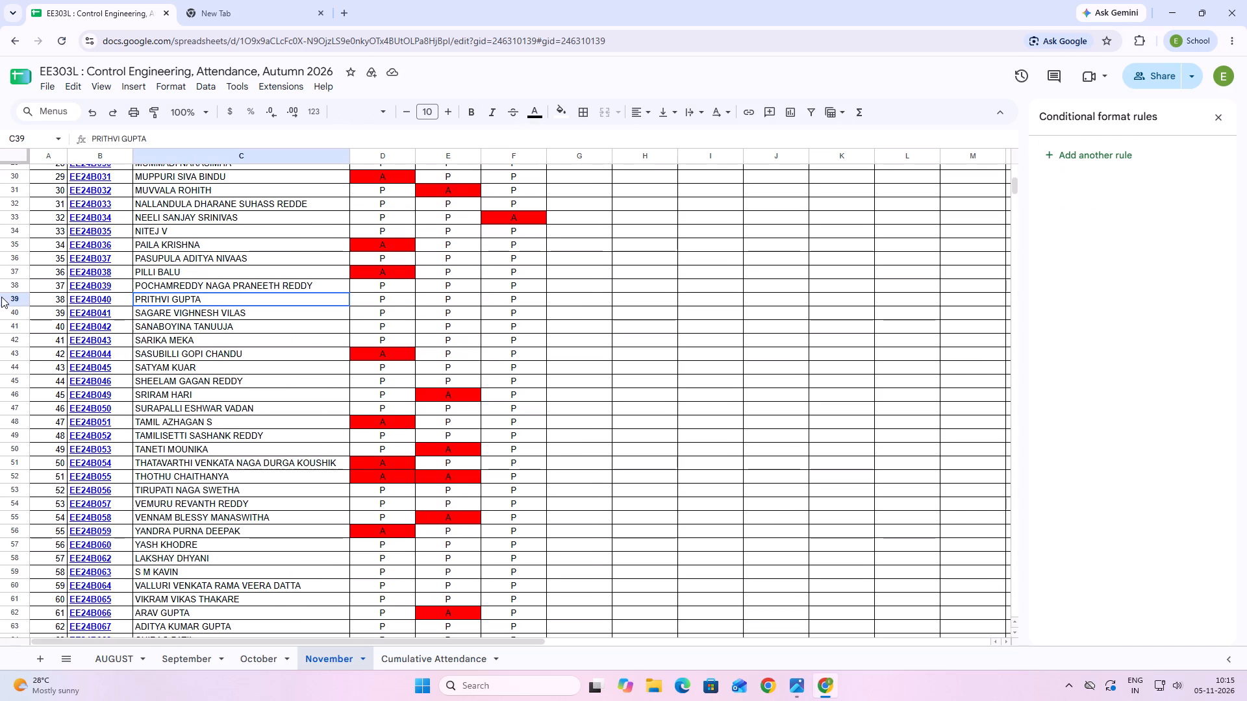
pyautogui.click(7, 299)
pyautogui.click(527, 305)
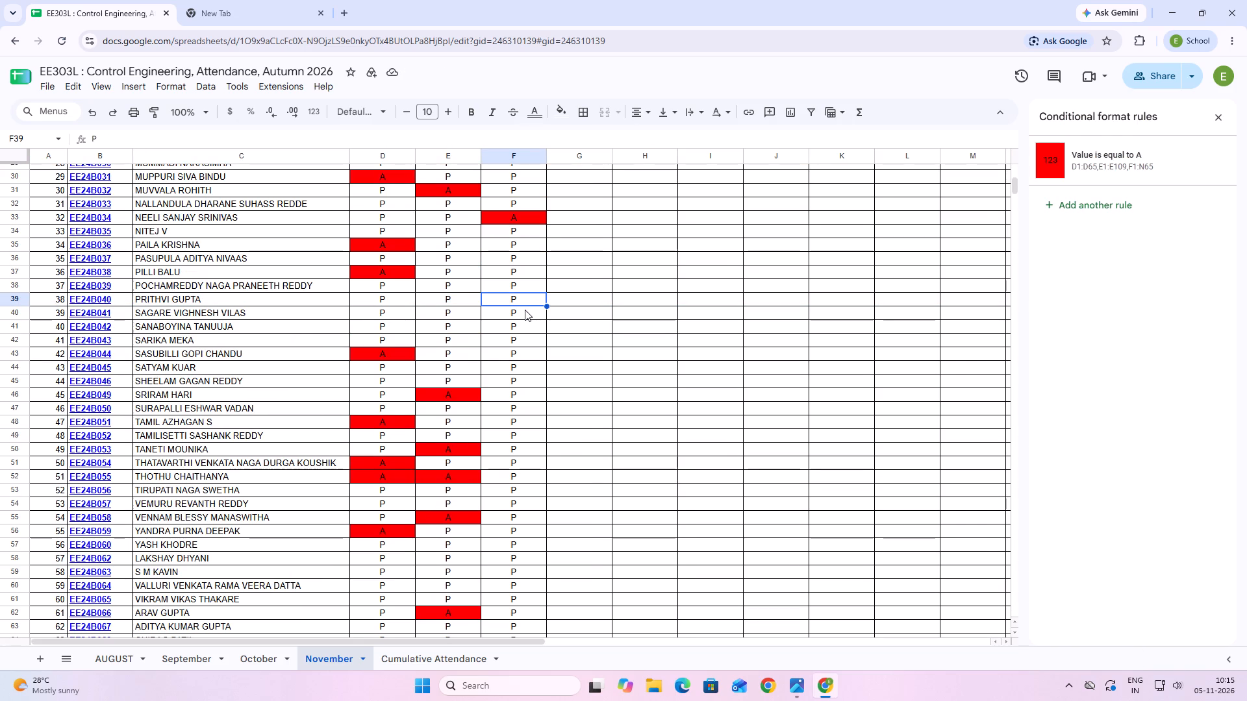
pyautogui.press('a')
pyautogui.press('Return')
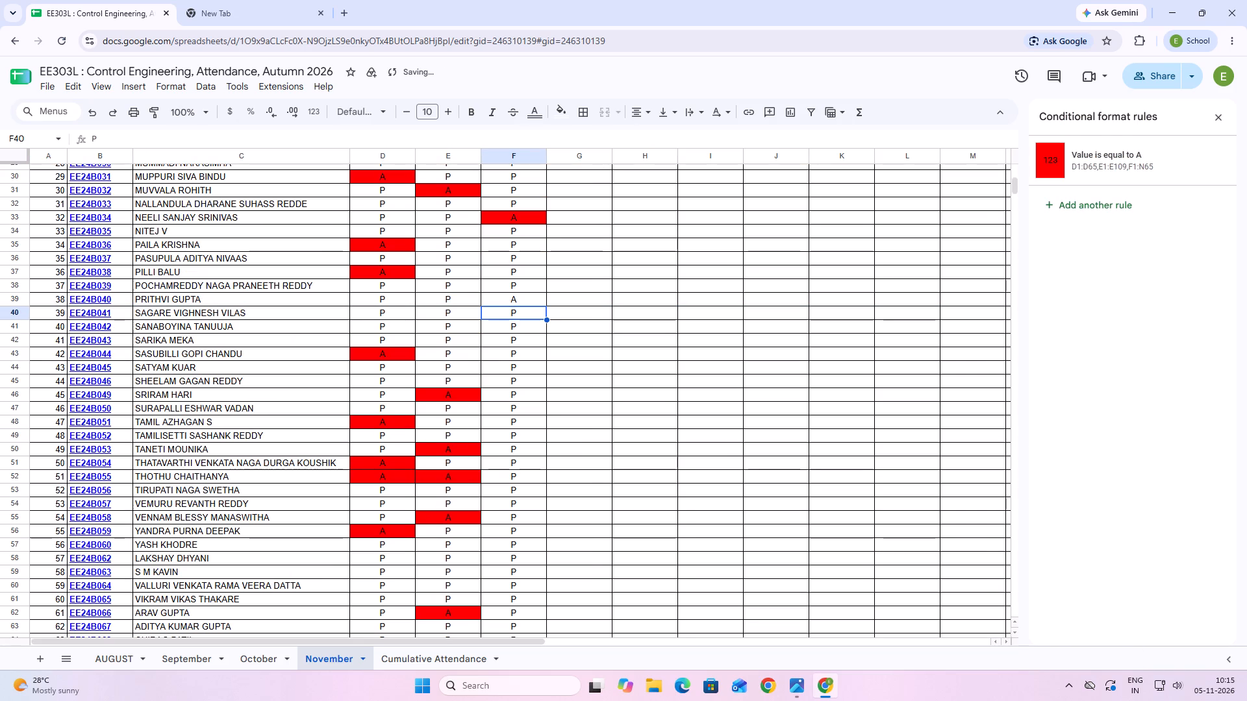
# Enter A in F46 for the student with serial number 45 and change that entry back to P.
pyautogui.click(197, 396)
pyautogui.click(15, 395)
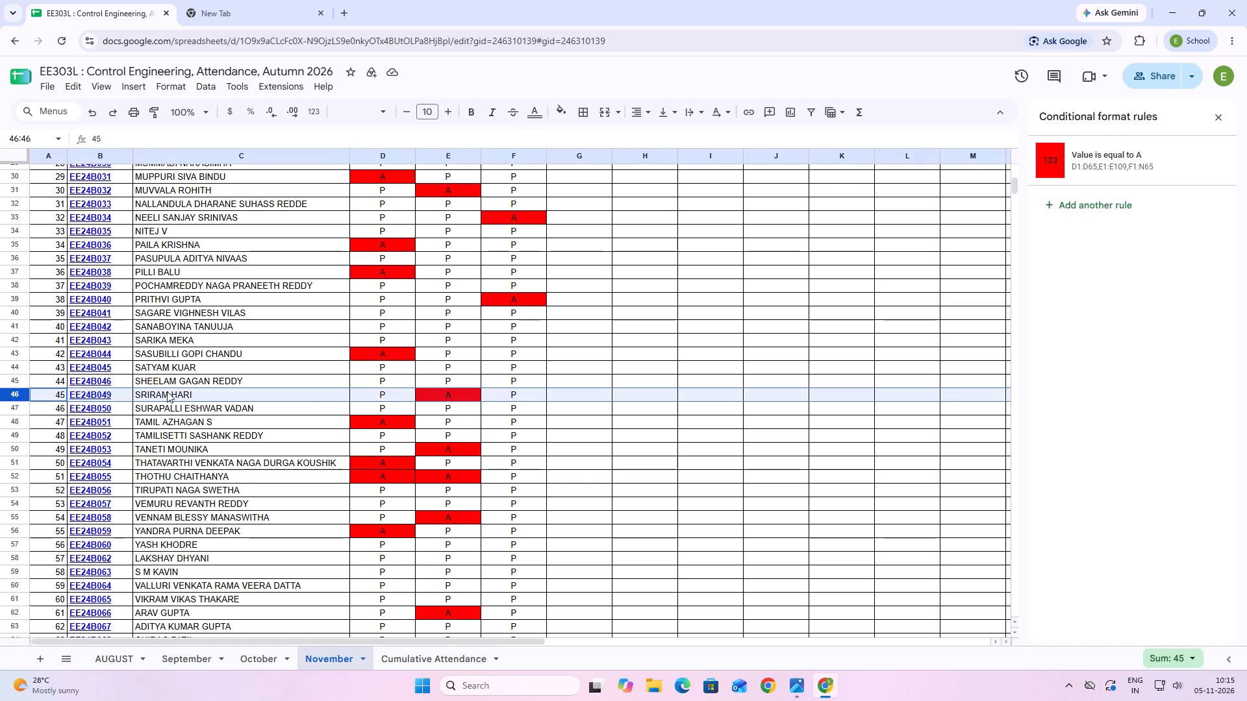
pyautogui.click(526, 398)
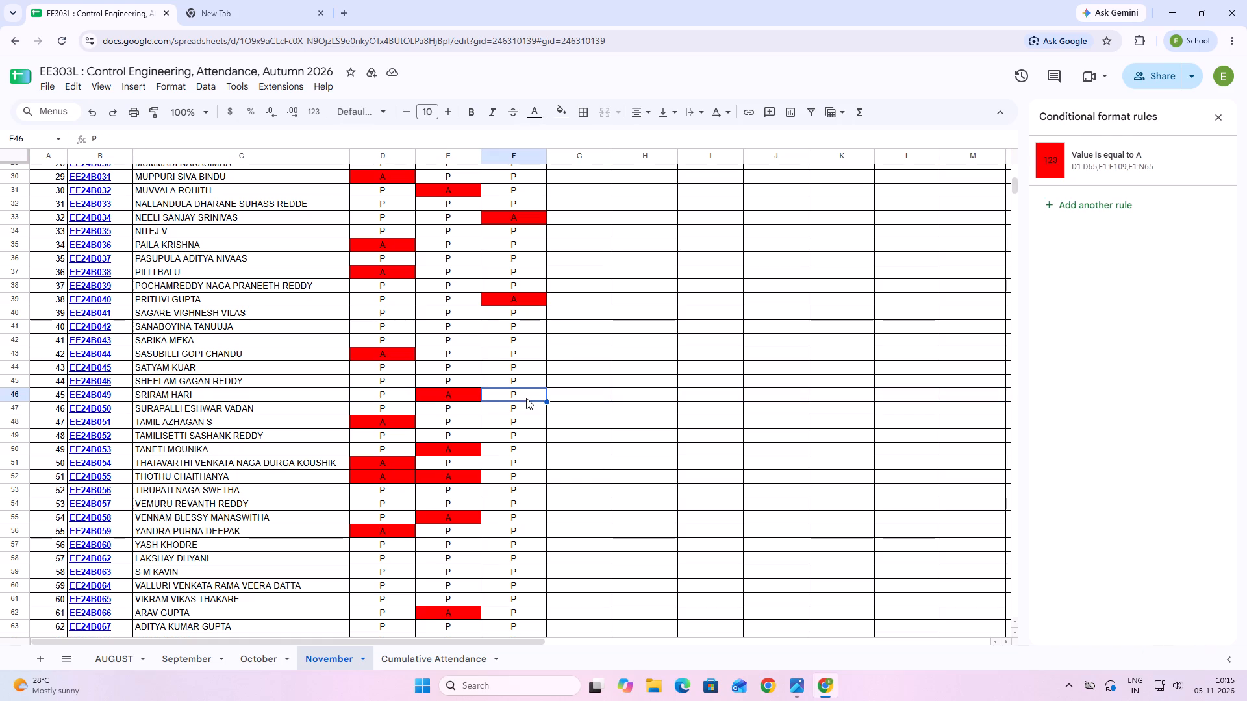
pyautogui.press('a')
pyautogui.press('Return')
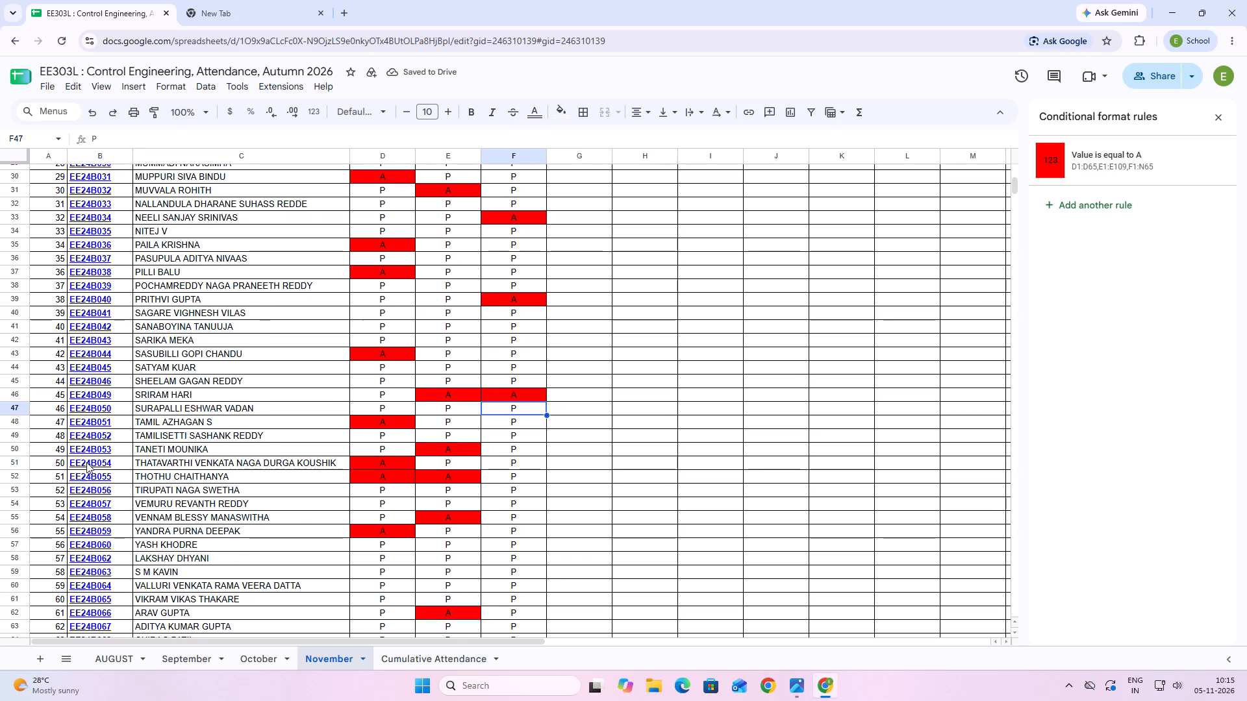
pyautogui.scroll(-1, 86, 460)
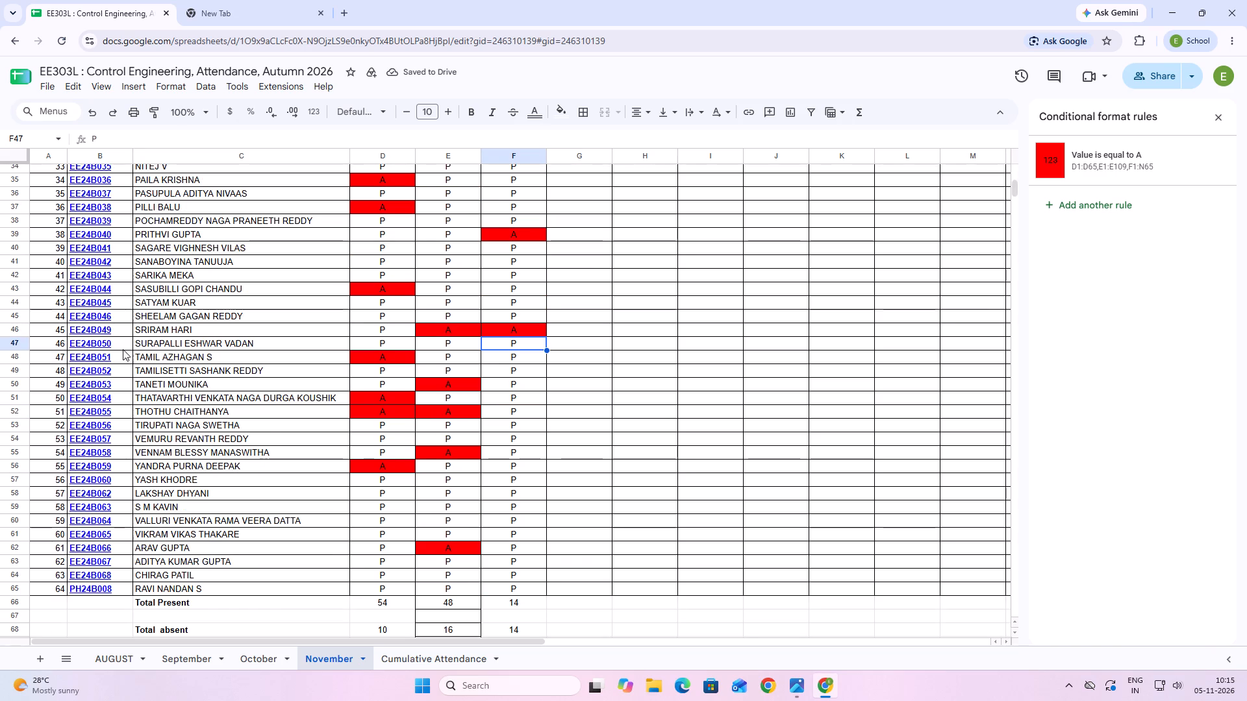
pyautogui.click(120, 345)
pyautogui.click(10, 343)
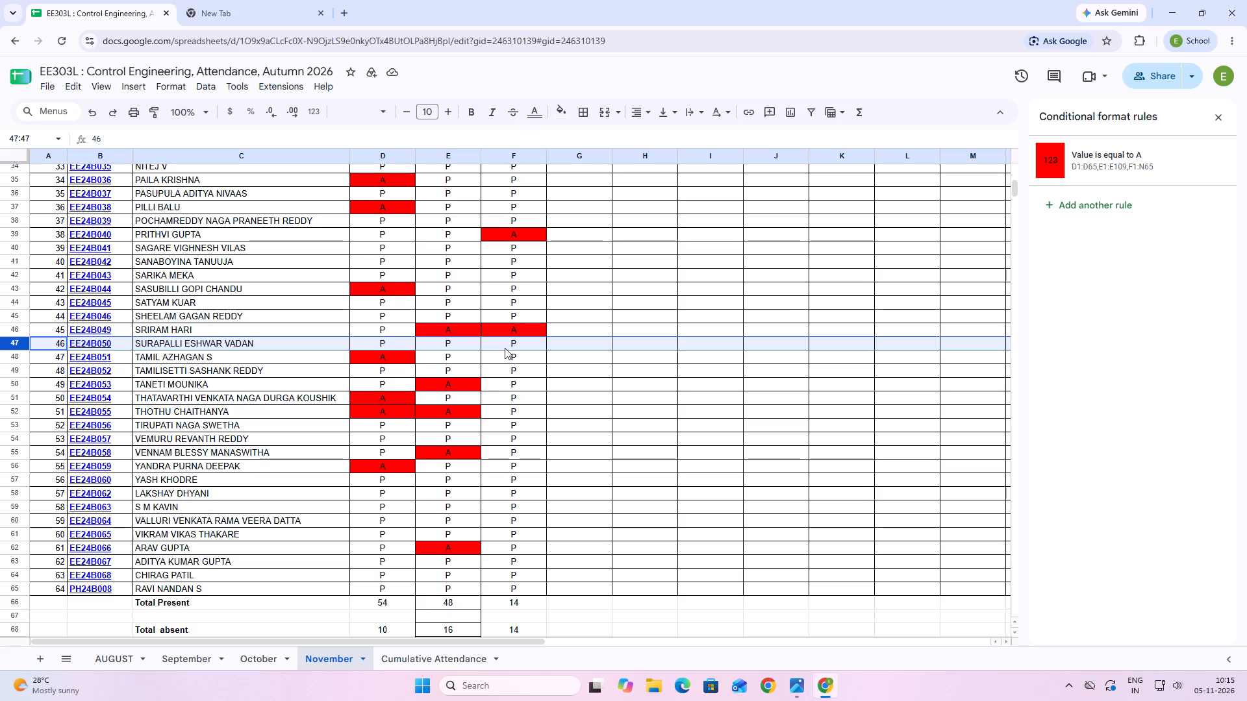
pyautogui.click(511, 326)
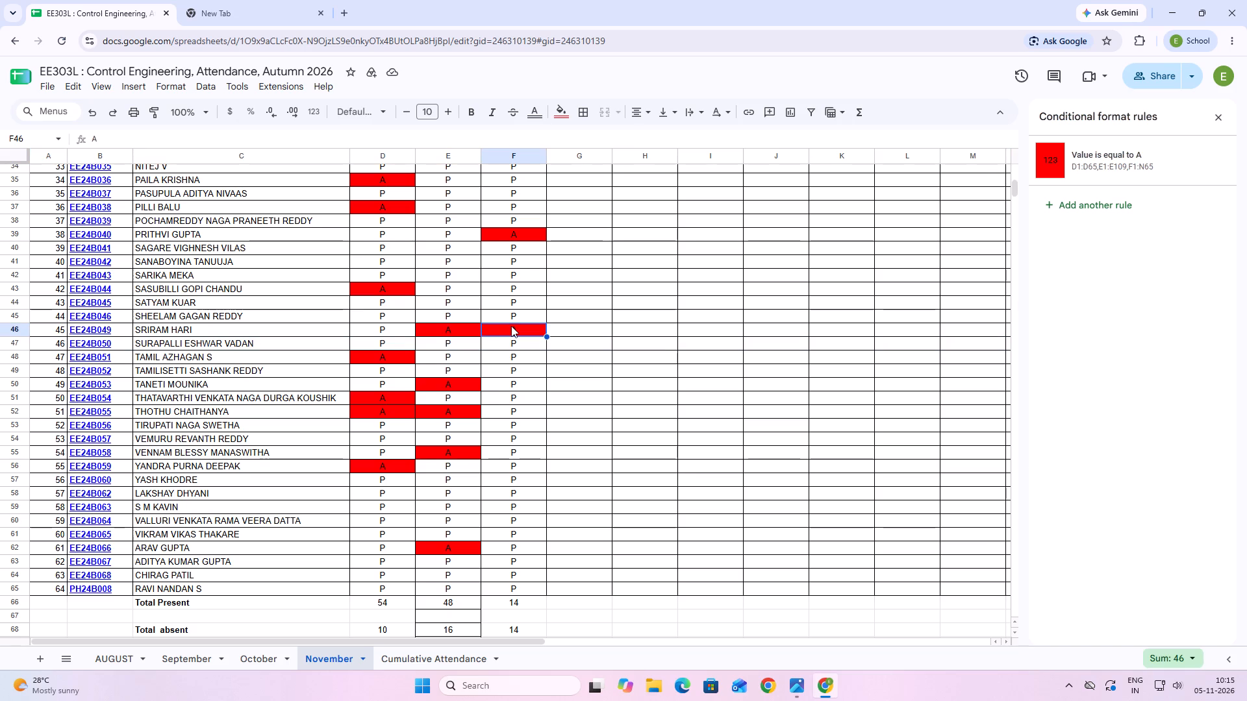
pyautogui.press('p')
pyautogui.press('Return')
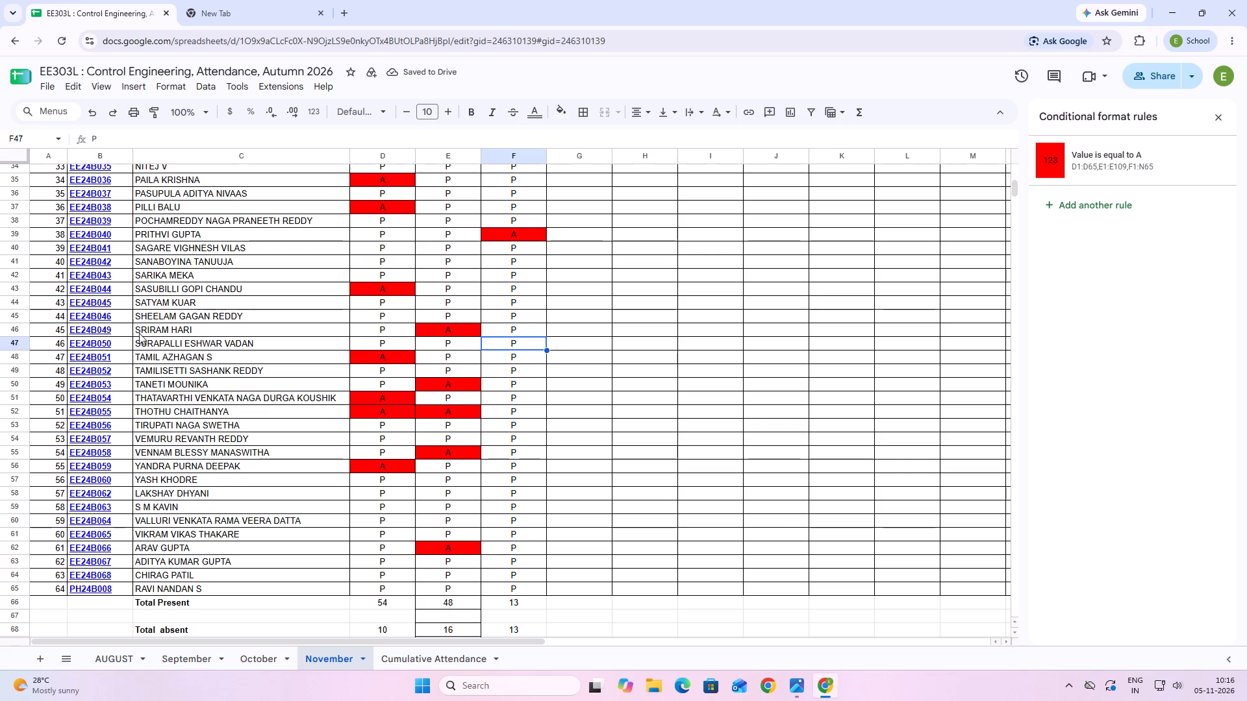
# Mark the student with serial number 46 absent for 5/11/2026 by entering A in F47.
pyautogui.click(100, 343)
pyautogui.click(18, 346)
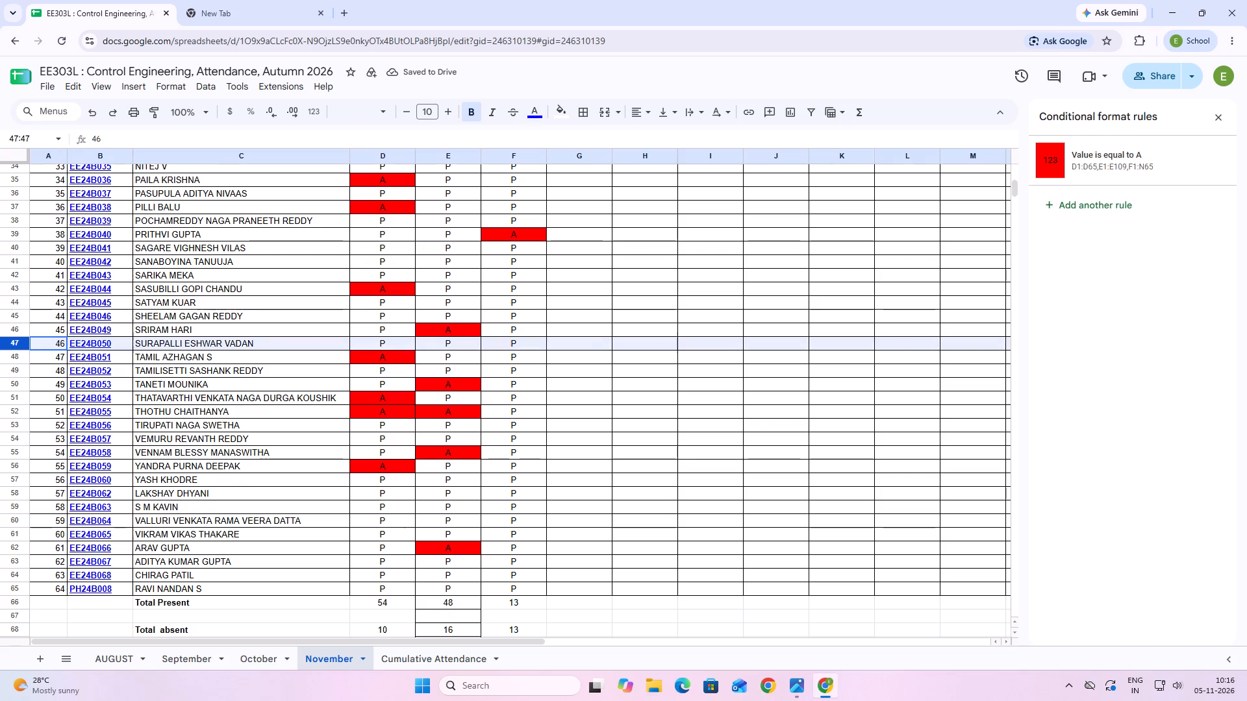
pyautogui.click(514, 345)
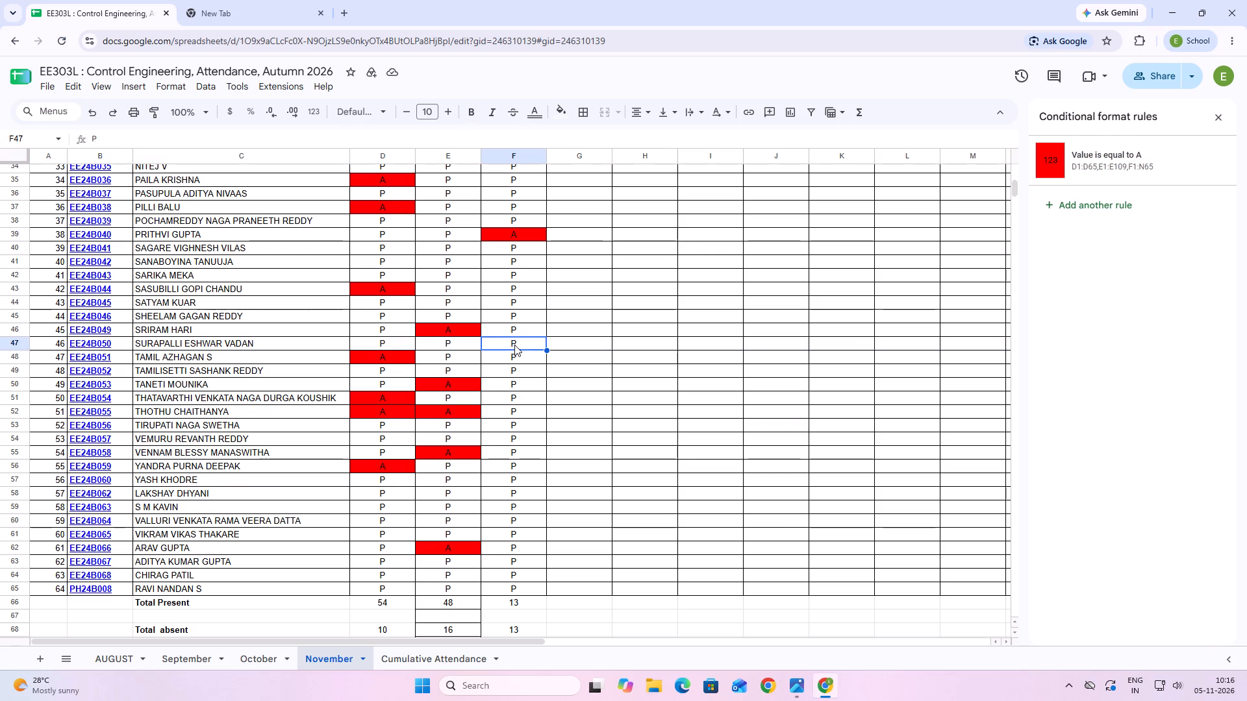
pyautogui.press('a')
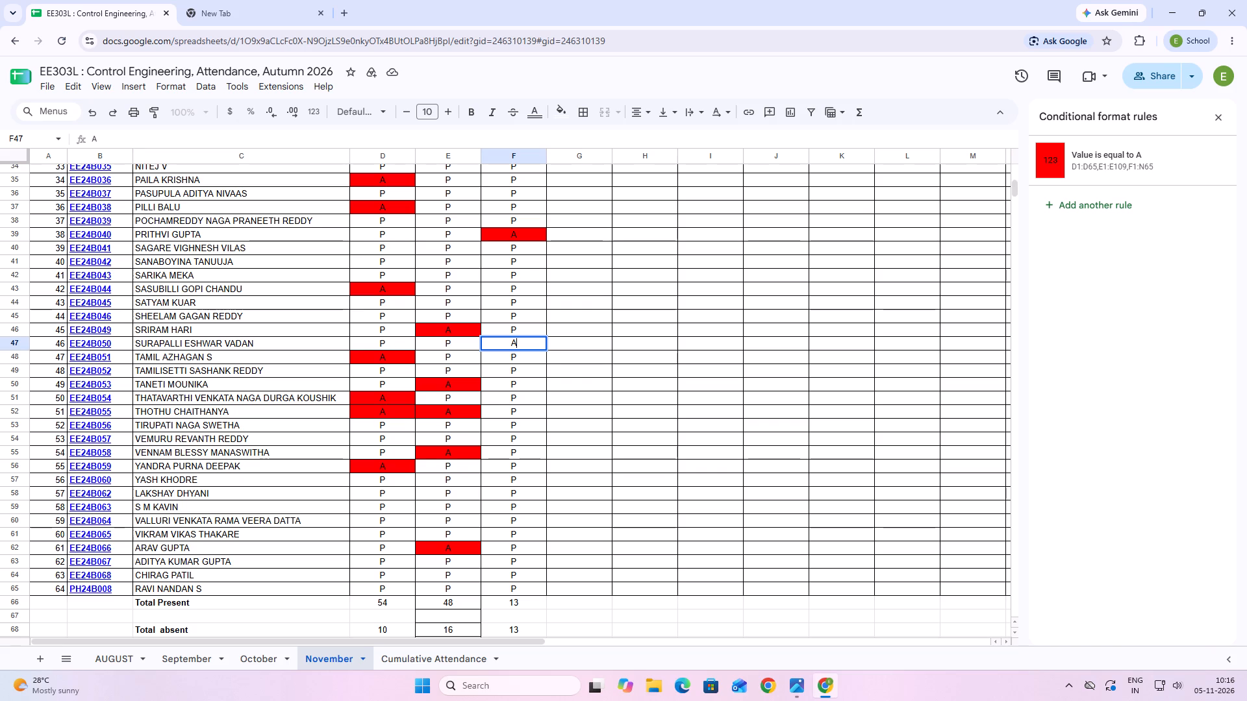
pyautogui.press('Return')
# Mark the students with serial numbers 59 and 60 absent for 5/11/2026 by entering A in F60 and F61.
pyautogui.scroll(-2, 475, 348)
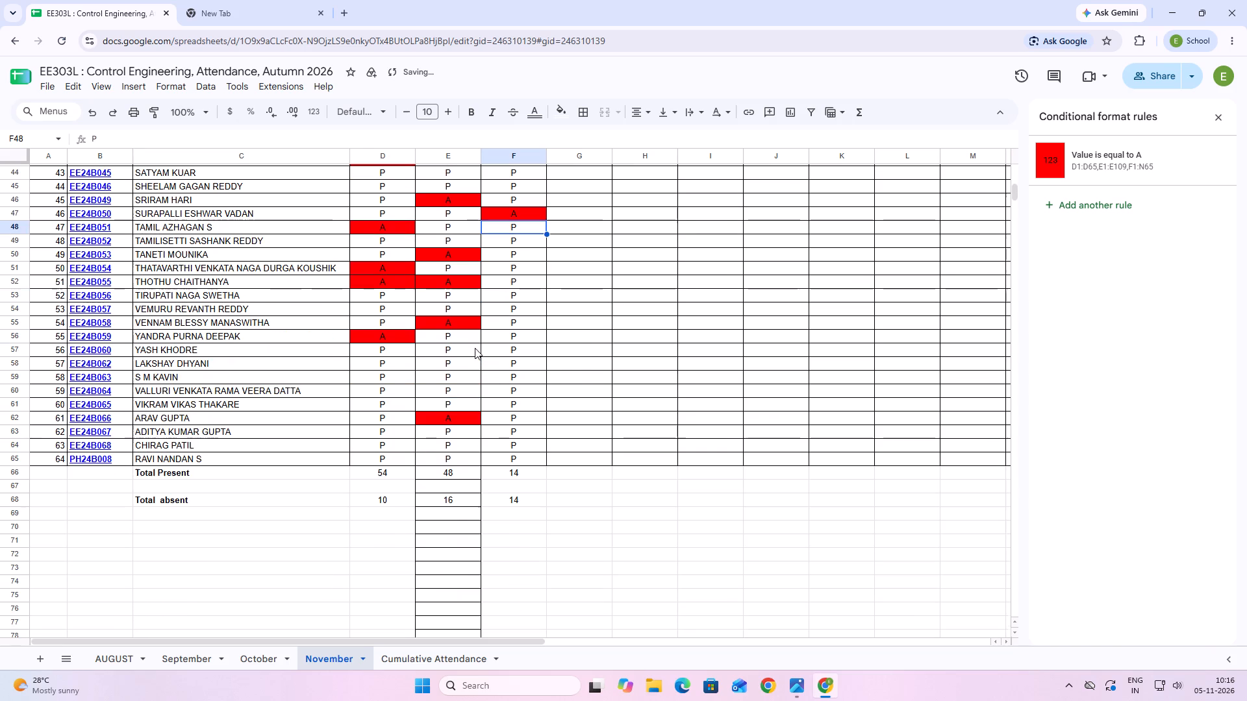
pyautogui.click(20, 392)
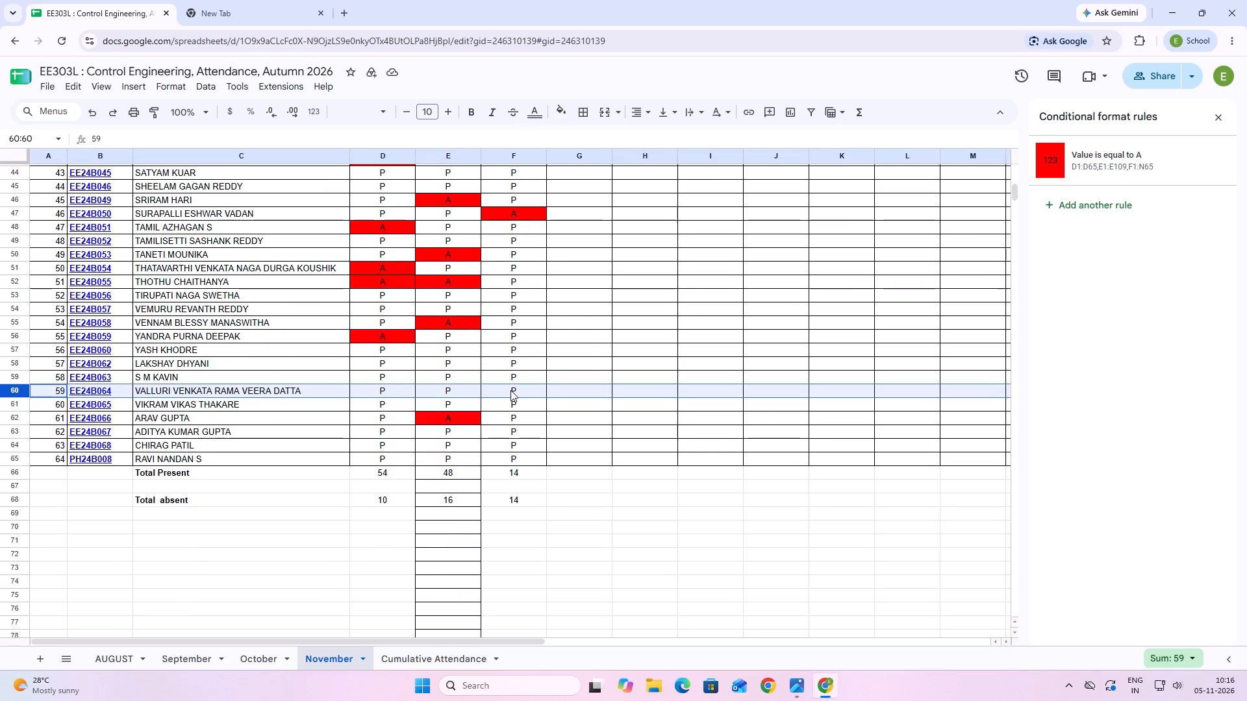
pyautogui.click(510, 391)
pyautogui.press('a')
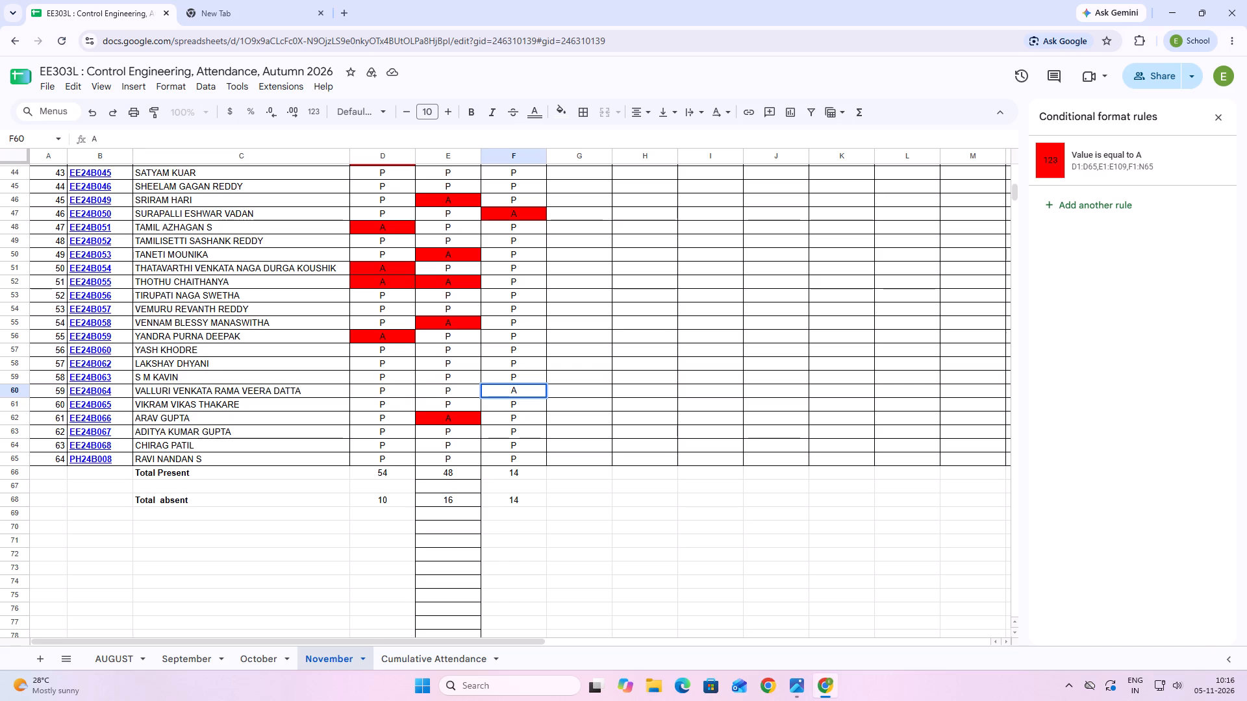
pyautogui.press('Return')
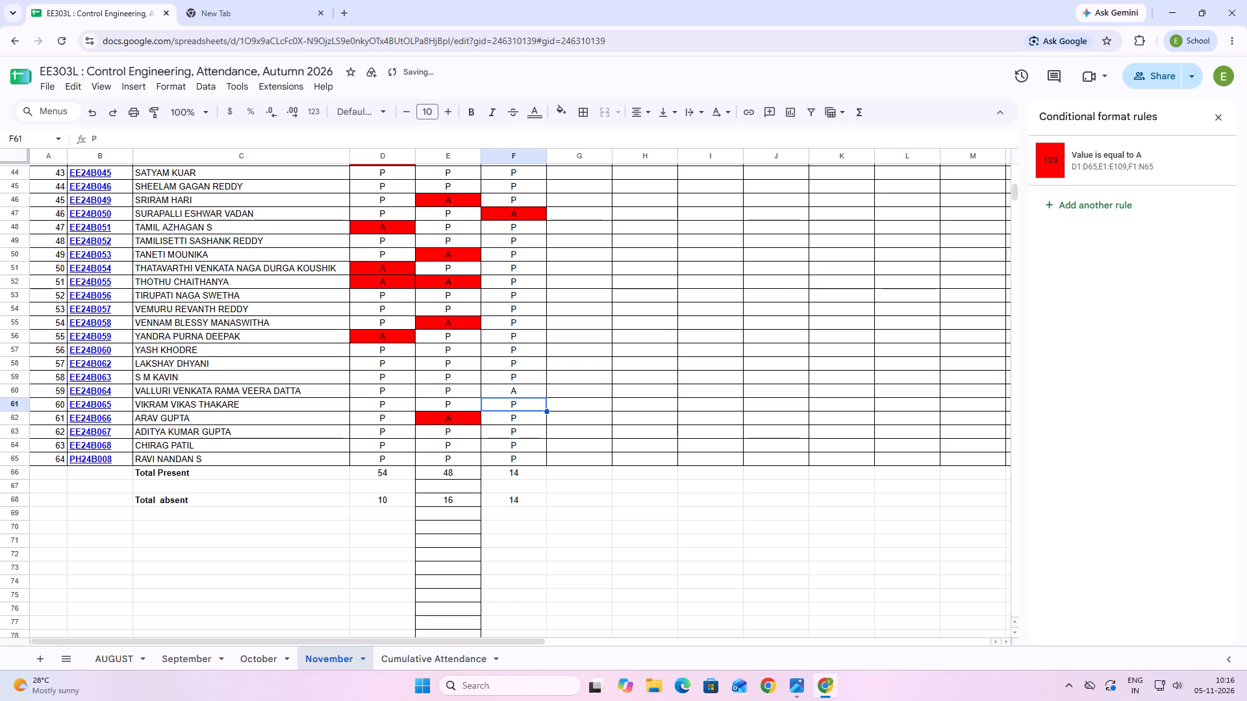
pyautogui.press('a')
pyautogui.press('Return')
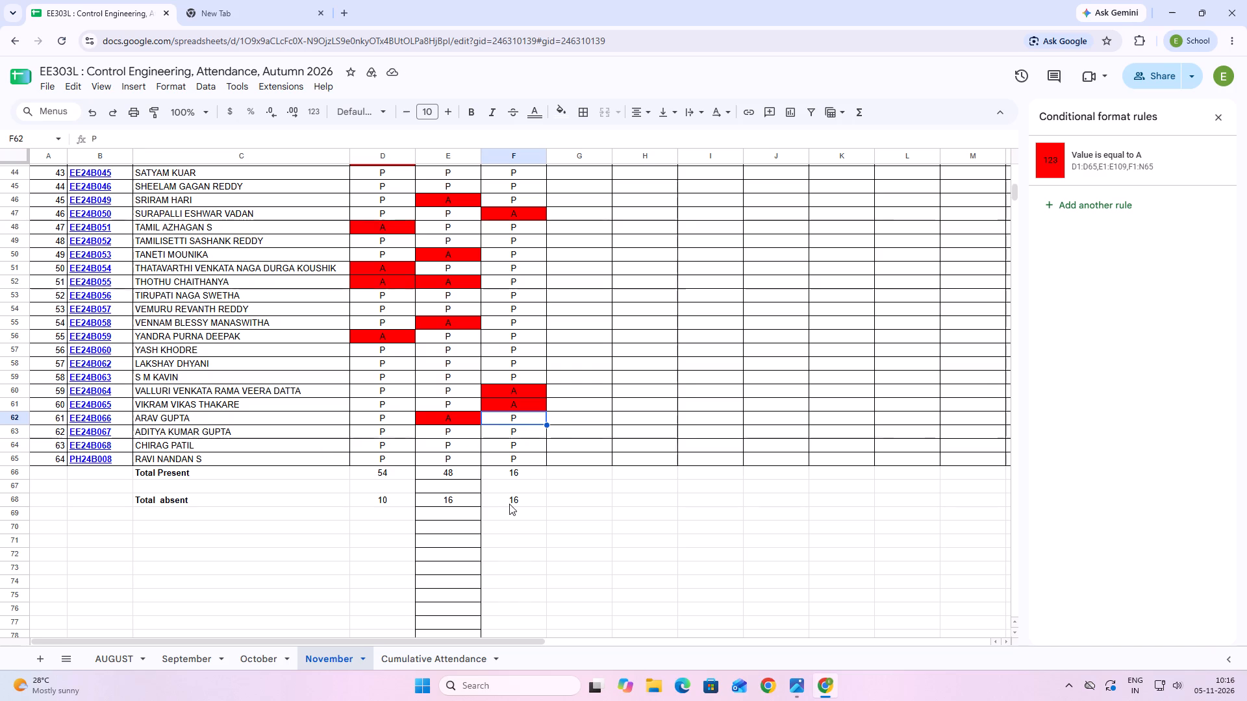
# Change the Total Present formula for 5/11/2026 in F66 to =COUNTIF(F:F,"P").
pyautogui.click(525, 449)
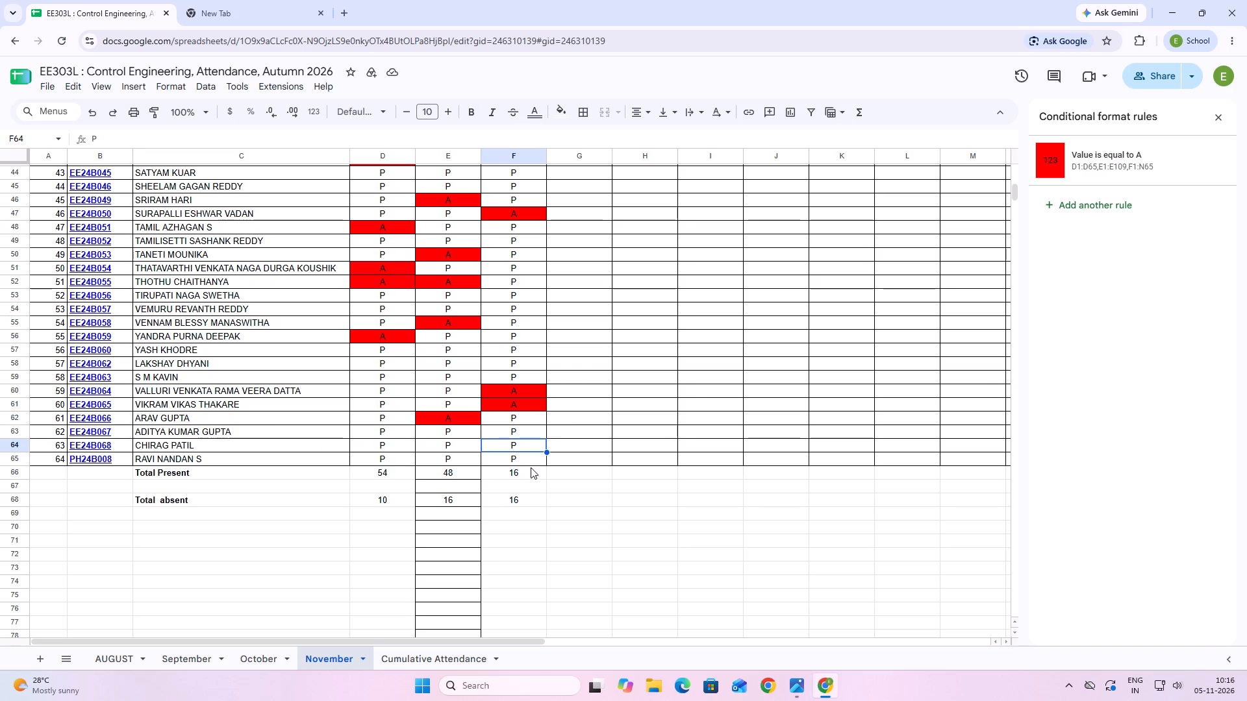
pyautogui.click(530, 458)
pyautogui.click(531, 474)
pyautogui.click(531, 474)
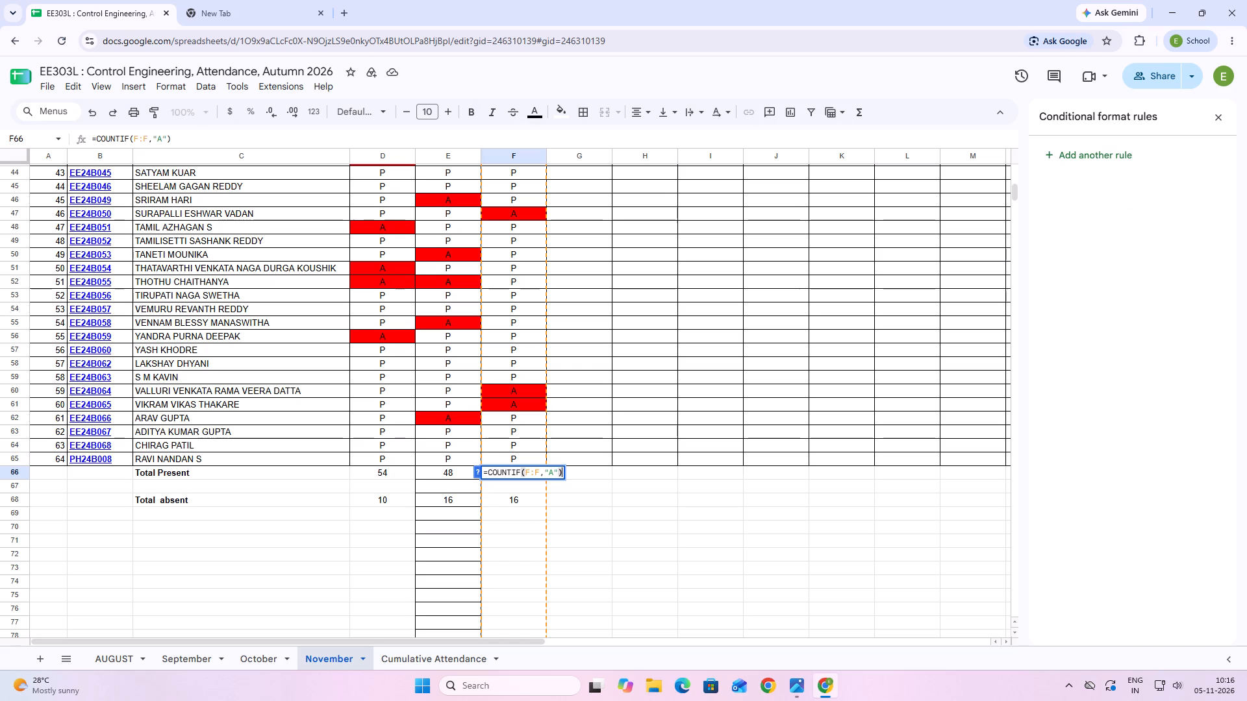
pyautogui.click(556, 470)
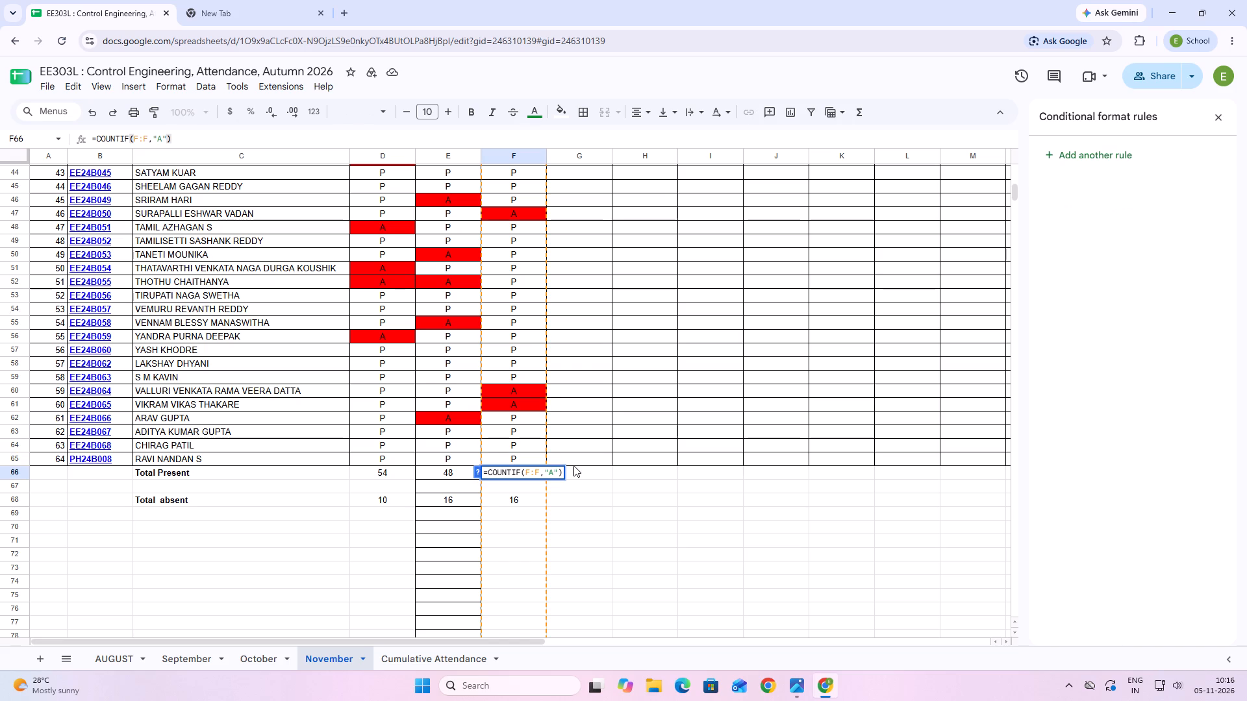
pyautogui.press('Left')
pyautogui.press('BackSpace')
pyautogui.press('p')
pyautogui.press('Right')
pyautogui.press('Right')
pyautogui.press('Return')
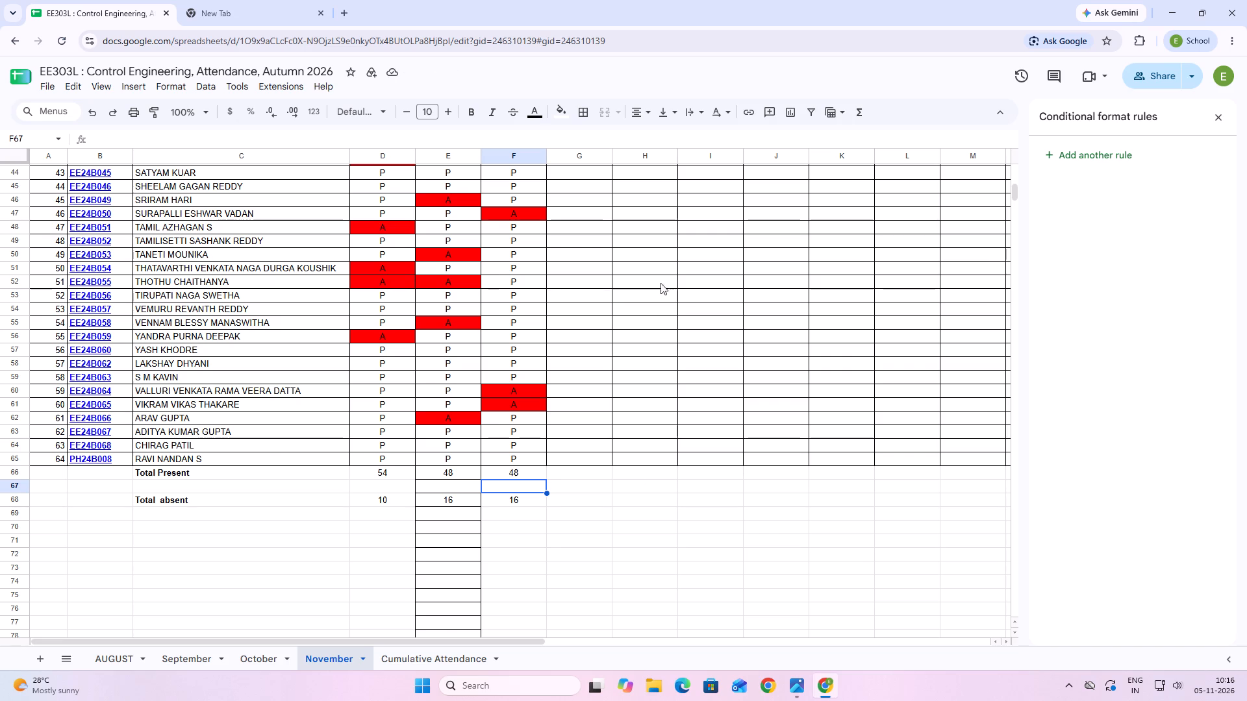
# Review the 5/11/2026 attendance marks down the whole student list and the formula in the Total absent cell F68.
pyautogui.scroll(10, 650, 348)
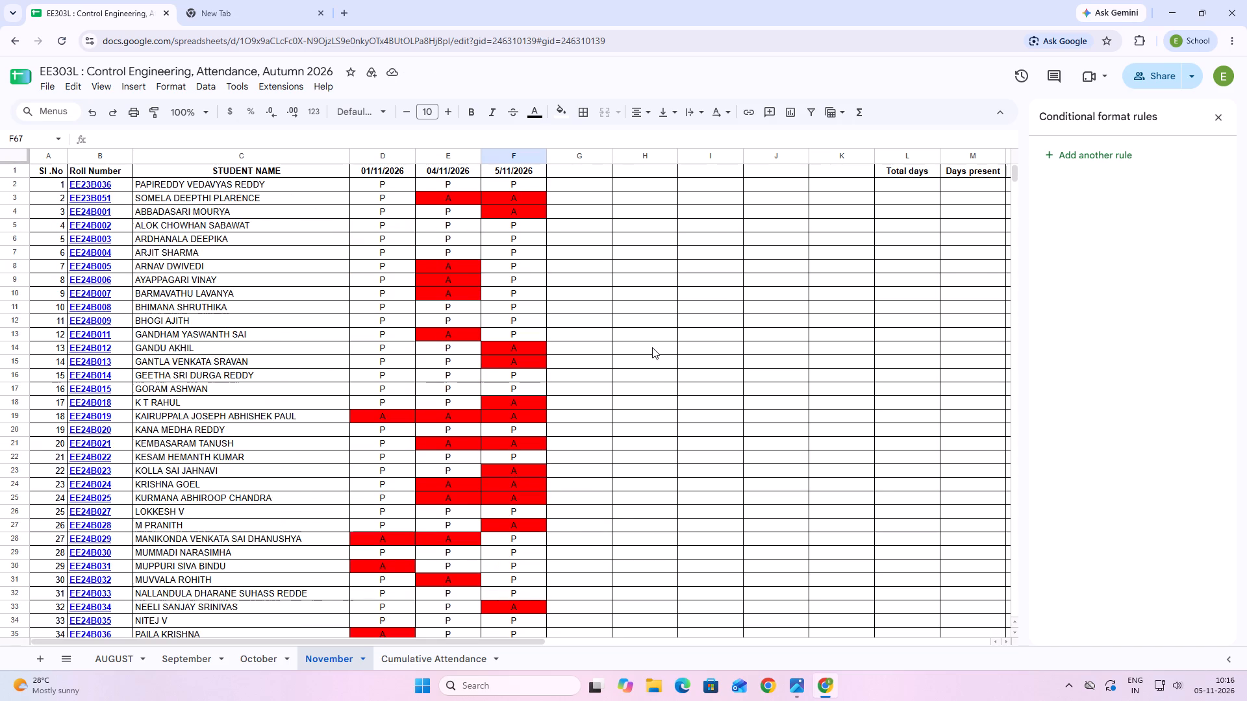
pyautogui.scroll(-1, 650, 343)
pyautogui.scroll(6, 650, 343)
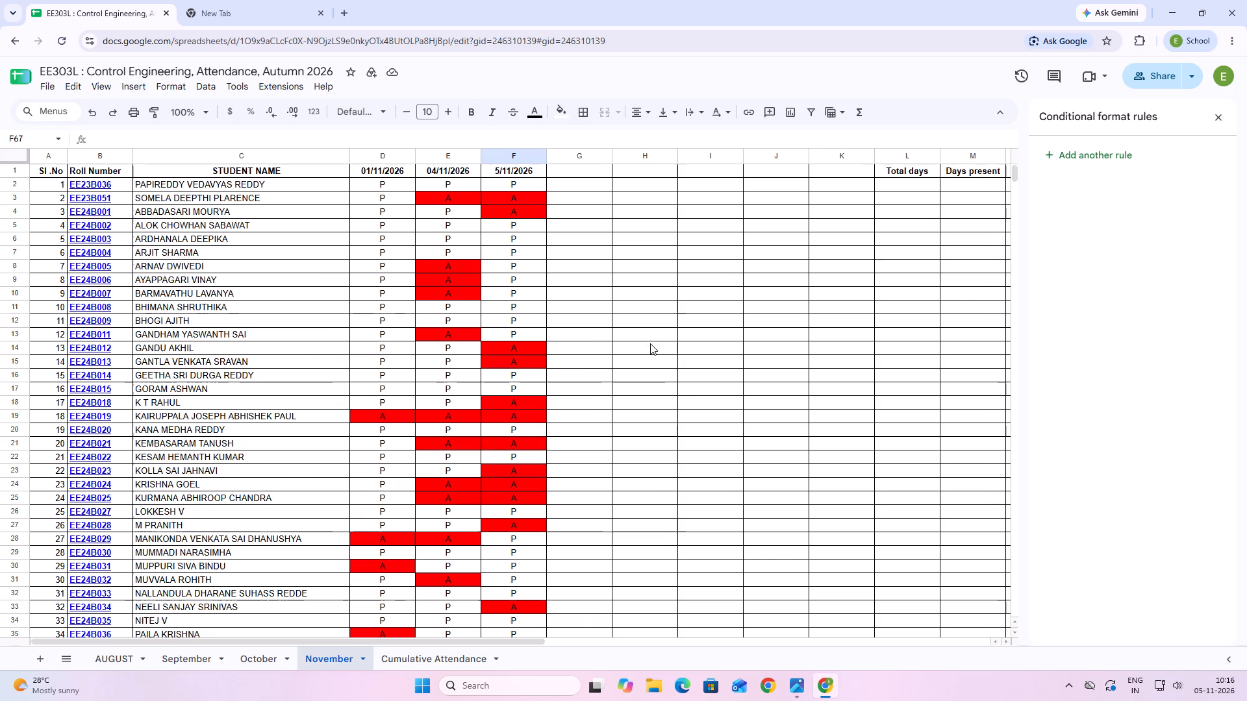
pyautogui.scroll(-4, 652, 327)
pyautogui.scroll(-2, 650, 400)
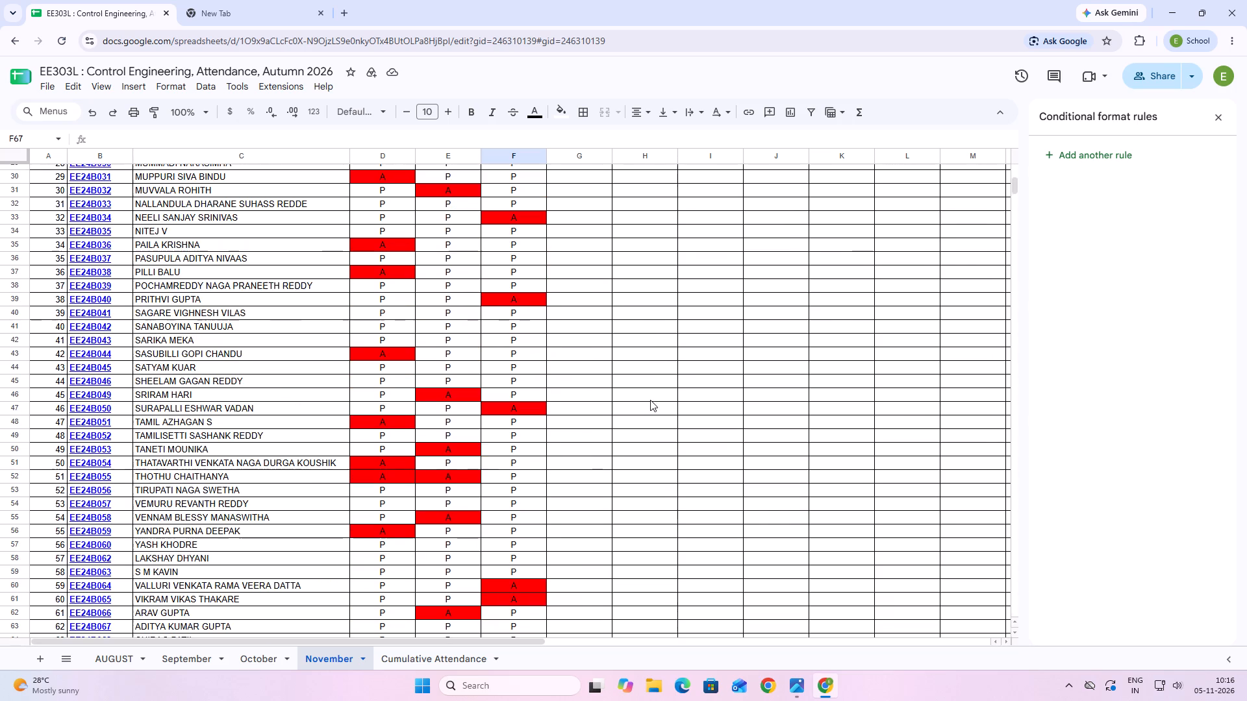
pyautogui.scroll(-4, 650, 417)
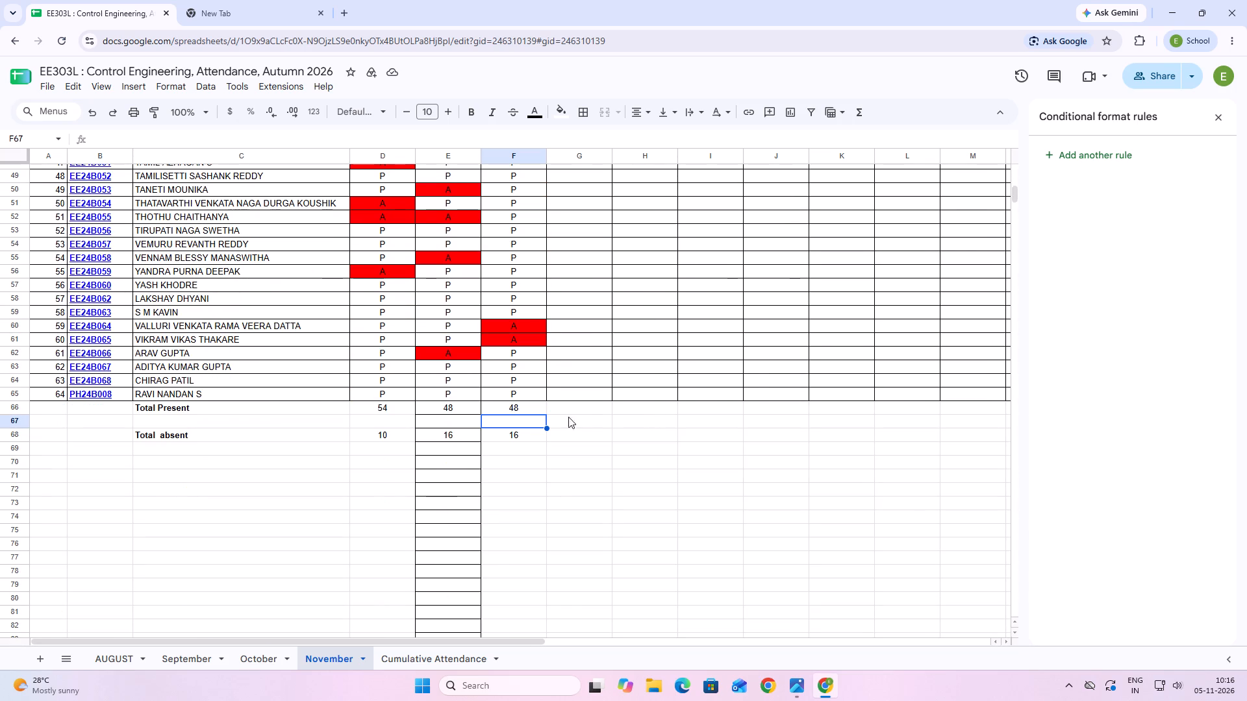
pyautogui.click(535, 438)
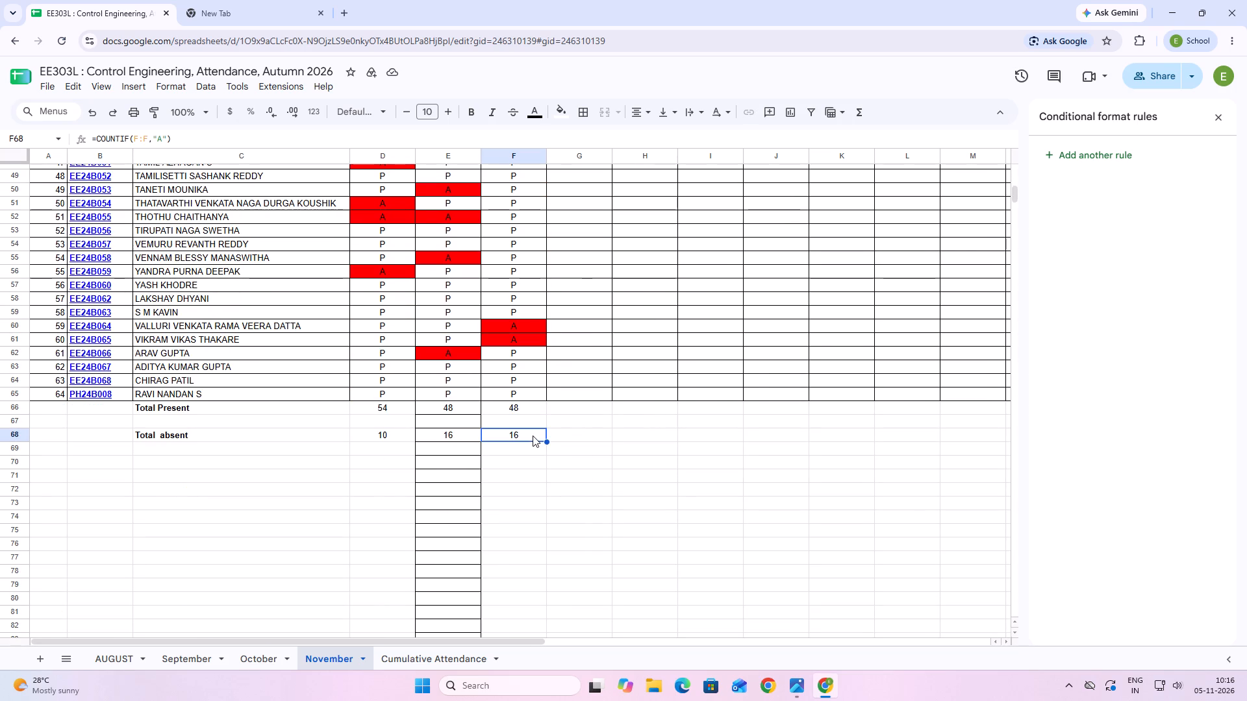
pyautogui.scroll(-6, 491, 493)
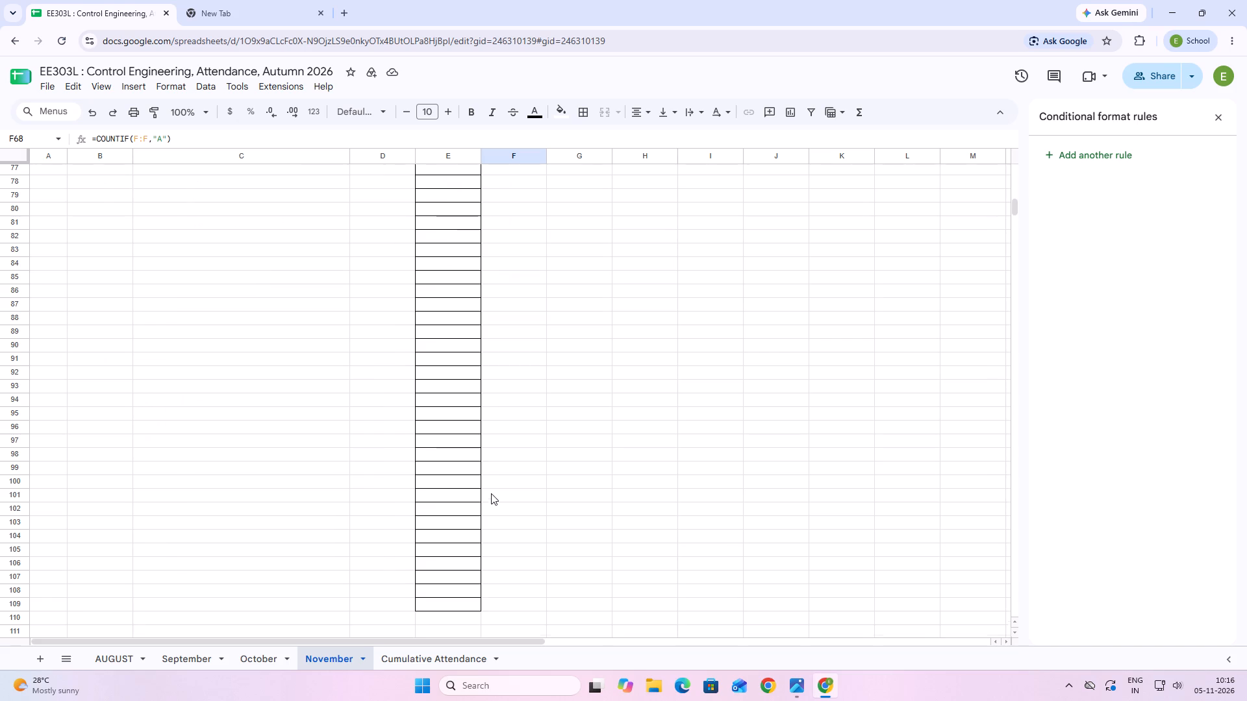
pyautogui.scroll(10, 491, 493)
pyautogui.scroll(-2, 491, 491)
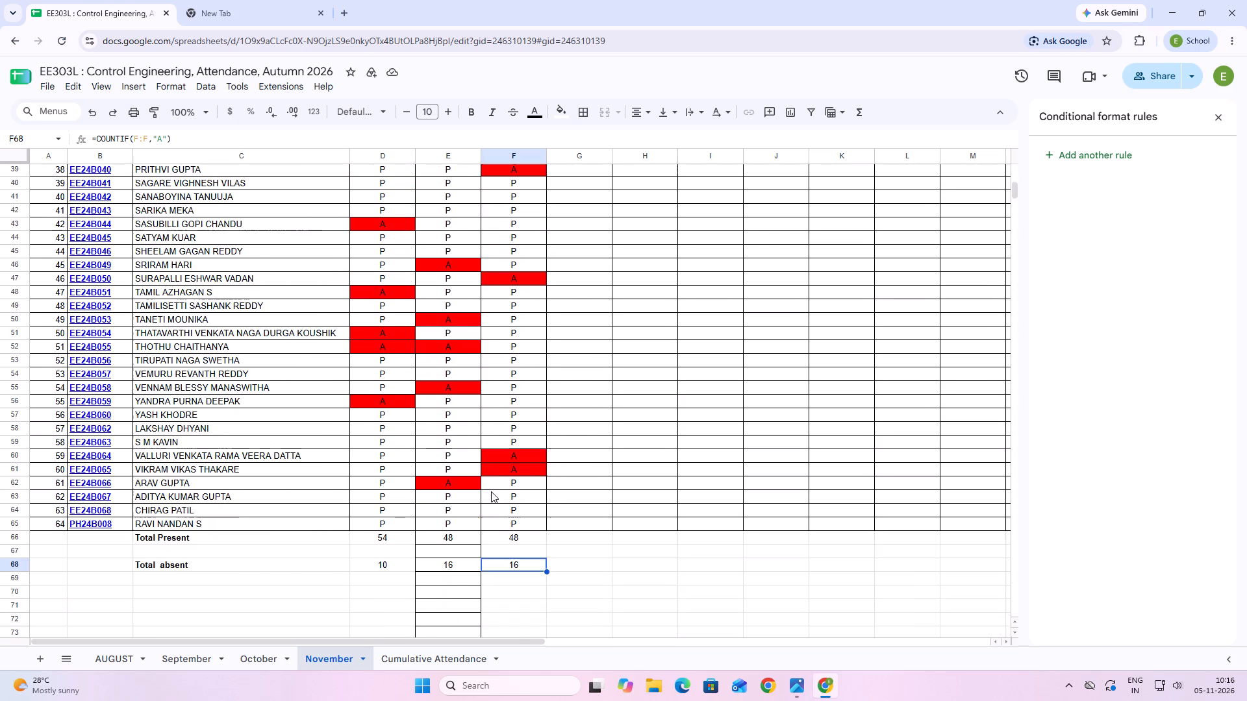
pyautogui.scroll(-1, 491, 491)
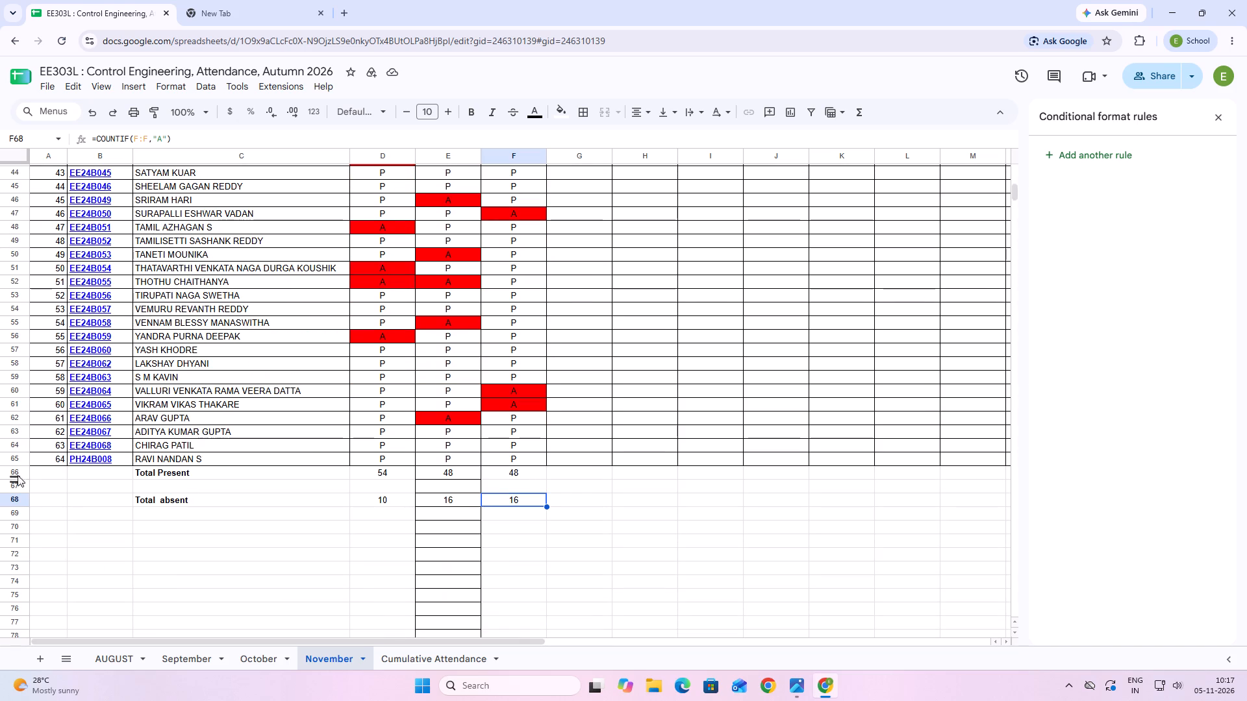
# Apply all borders to the entire Total Present row, row 66.
pyautogui.click(16, 471)
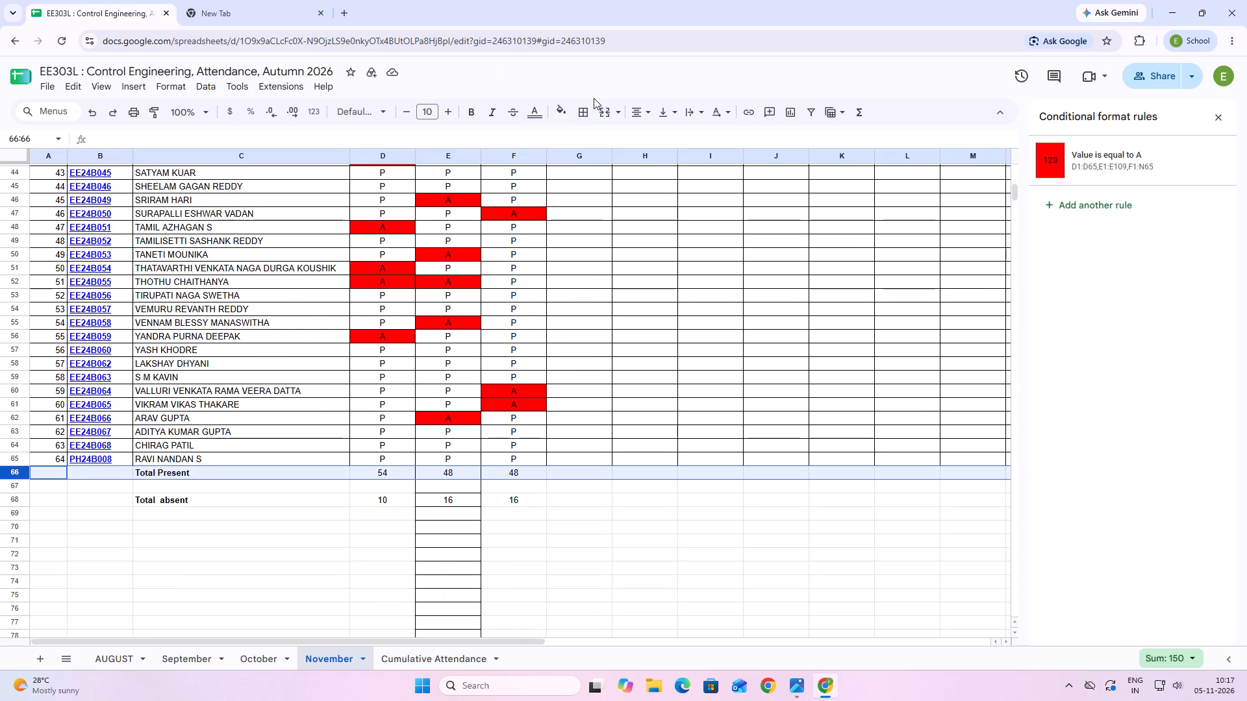
pyautogui.click(583, 115)
pyautogui.click(596, 137)
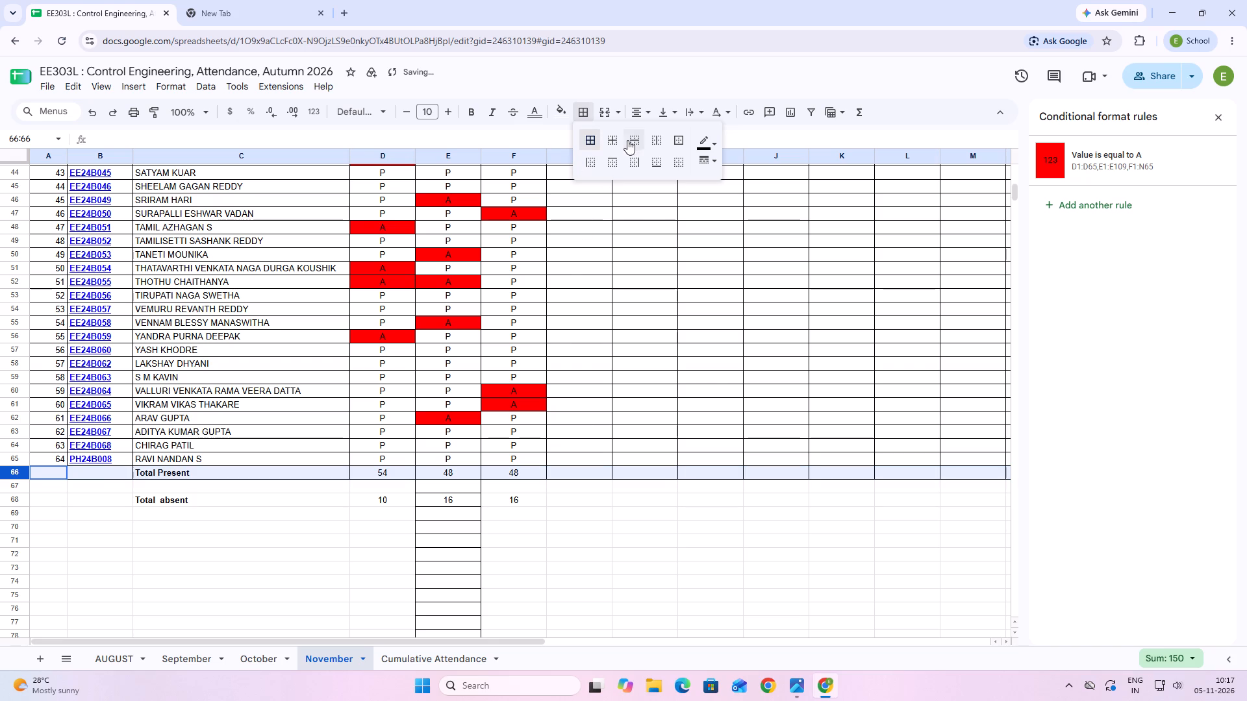
# Fill the blank cell A66 down through A77 and apply all borders to A66:A77.
pyautogui.click(16, 476)
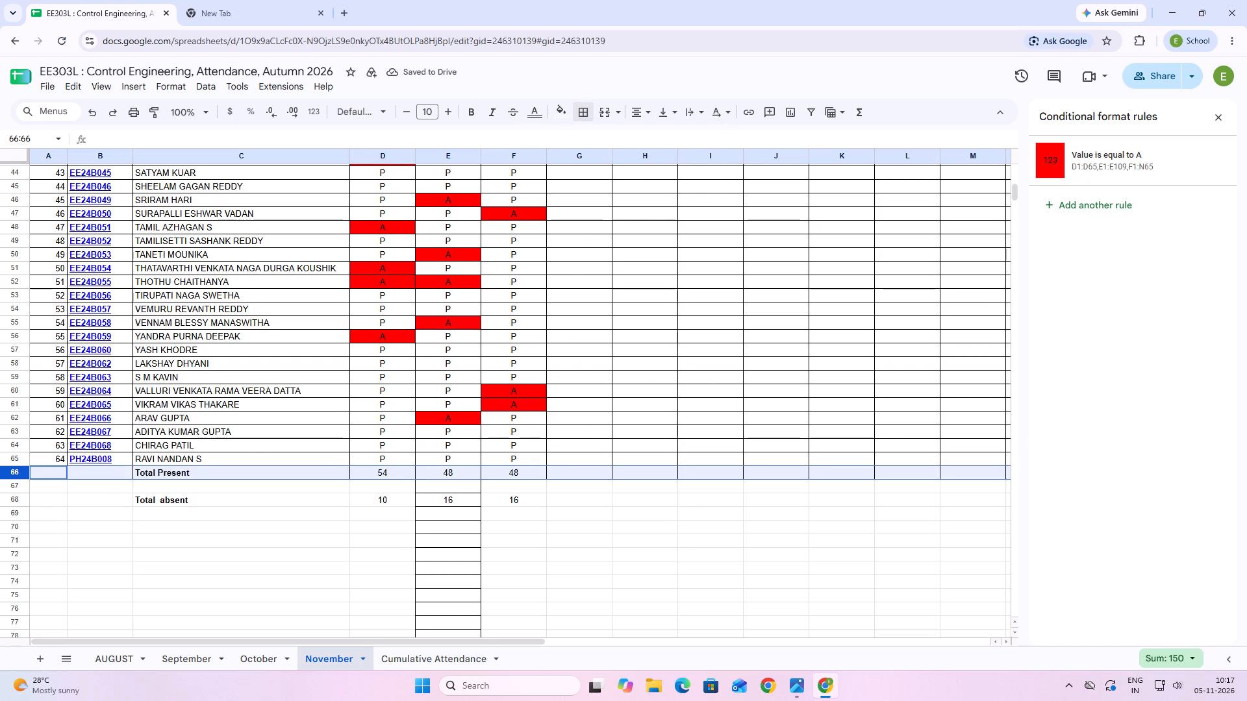
pyautogui.click(26, 474)
pyautogui.click(46, 474)
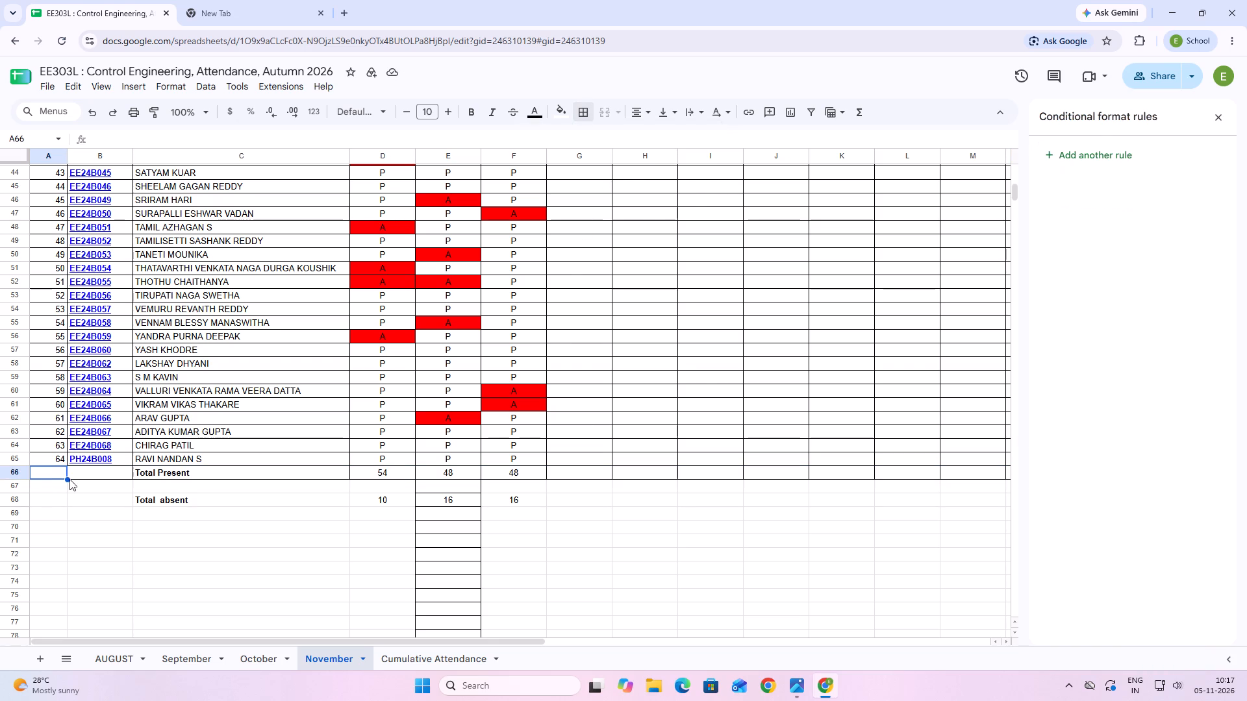
pyautogui.moveTo(66, 480); pyautogui.dragTo(556, 617)
pyautogui.moveTo(556, 617); pyautogui.dragTo(822, 619)
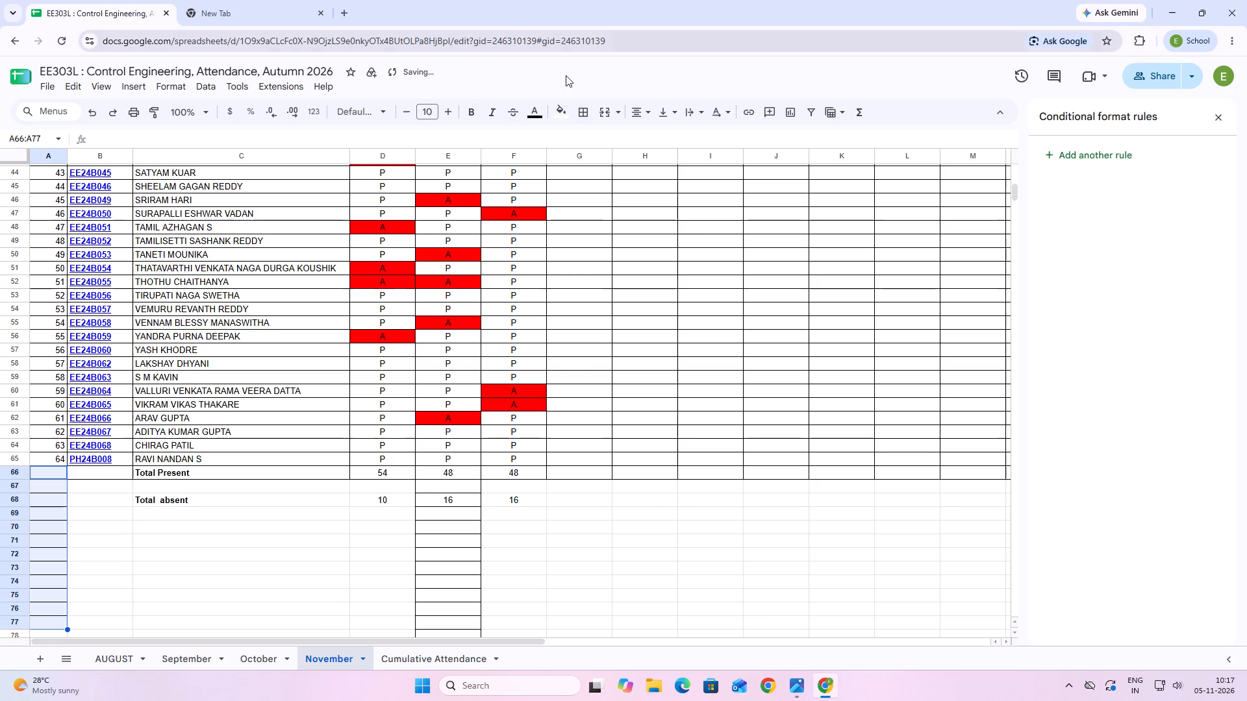
pyautogui.click(579, 110)
pyautogui.click(594, 141)
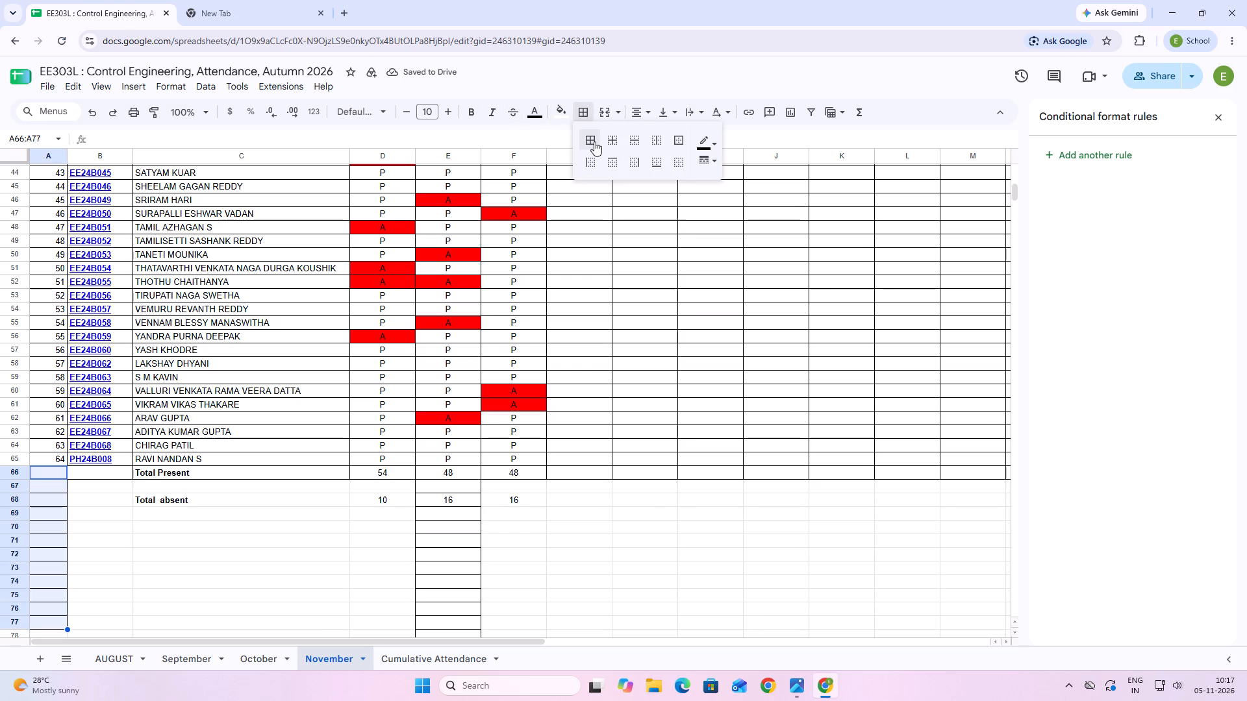
# Fill the blank cell B67 down through B78 and apply all borders to B67:B78.
pyautogui.click(77, 480)
pyautogui.moveTo(132, 491); pyautogui.dragTo(130, 590)
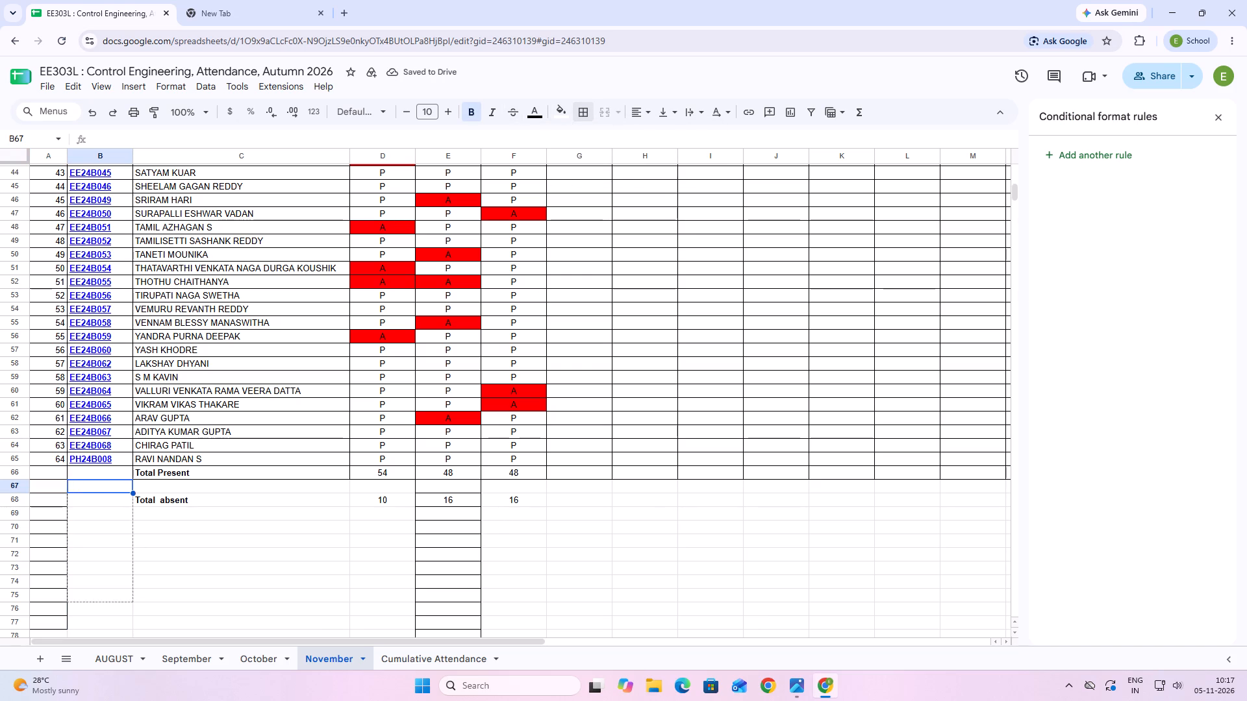
pyautogui.moveTo(130, 590); pyautogui.dragTo(146, 630)
pyautogui.click(579, 106)
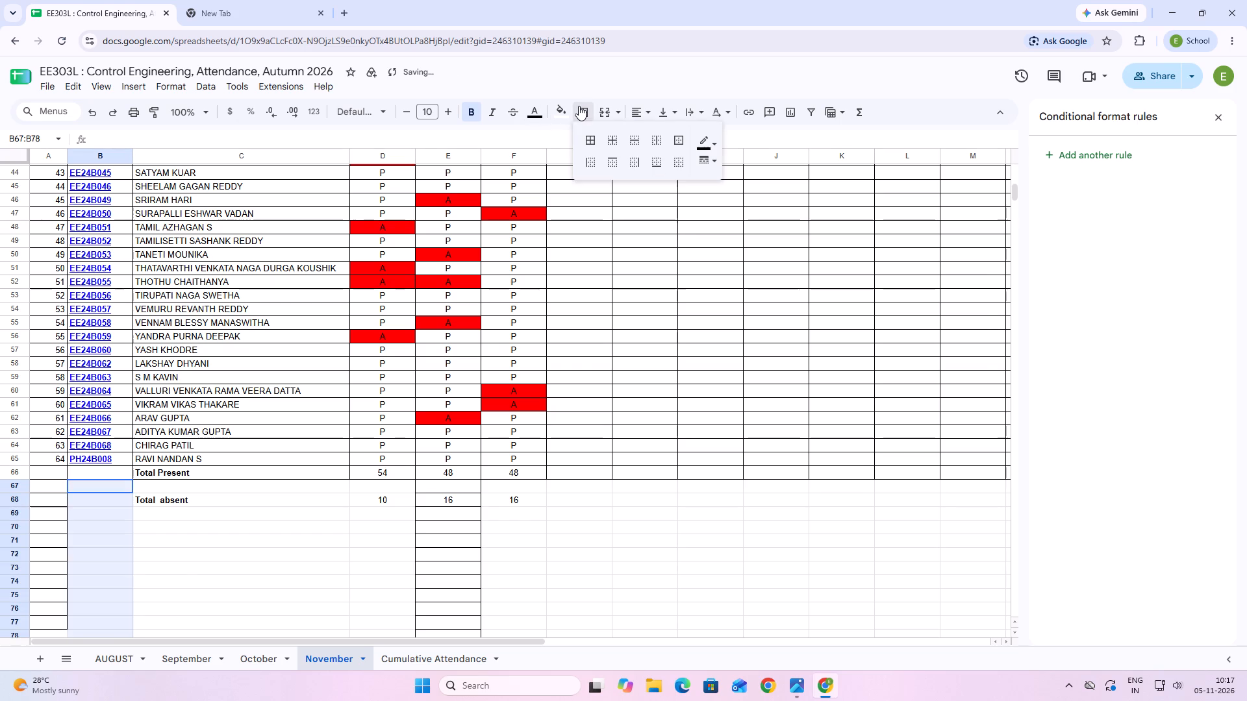
pyautogui.click(593, 142)
# Fill the blank cell C67 down through C80 and apply all borders to C67:C80.
pyautogui.scroll(-4, 598, 182)
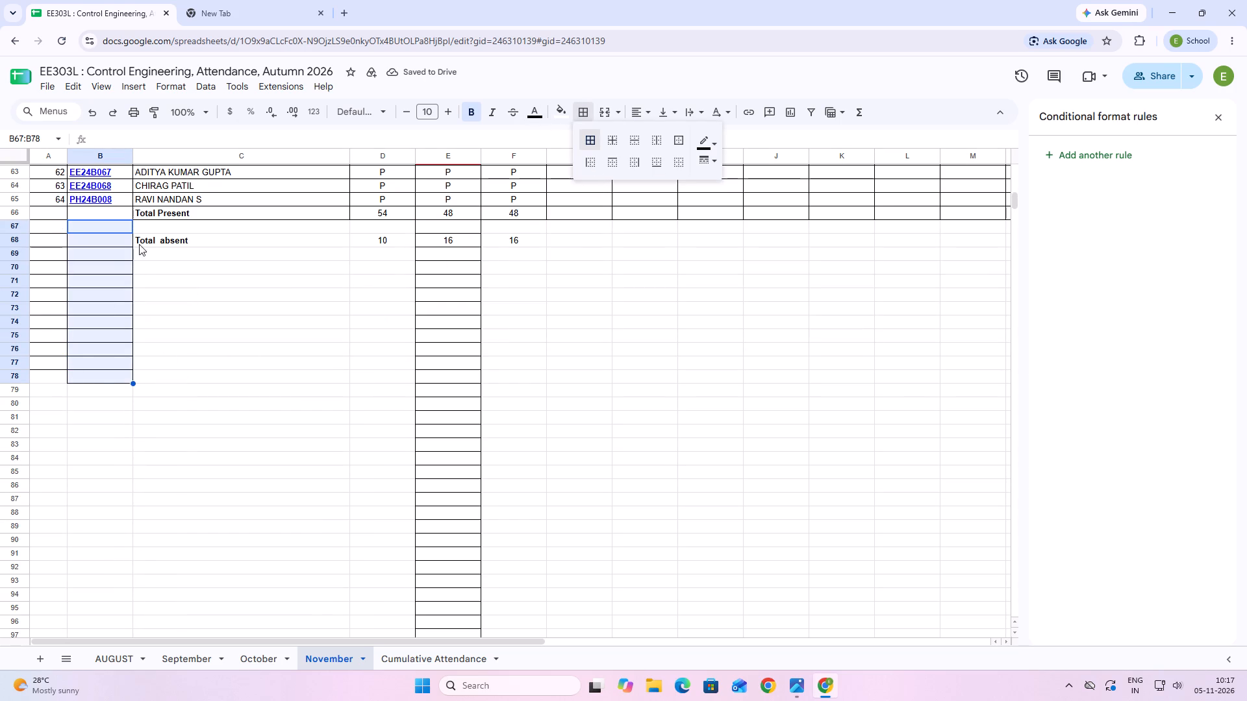
pyautogui.click(163, 230)
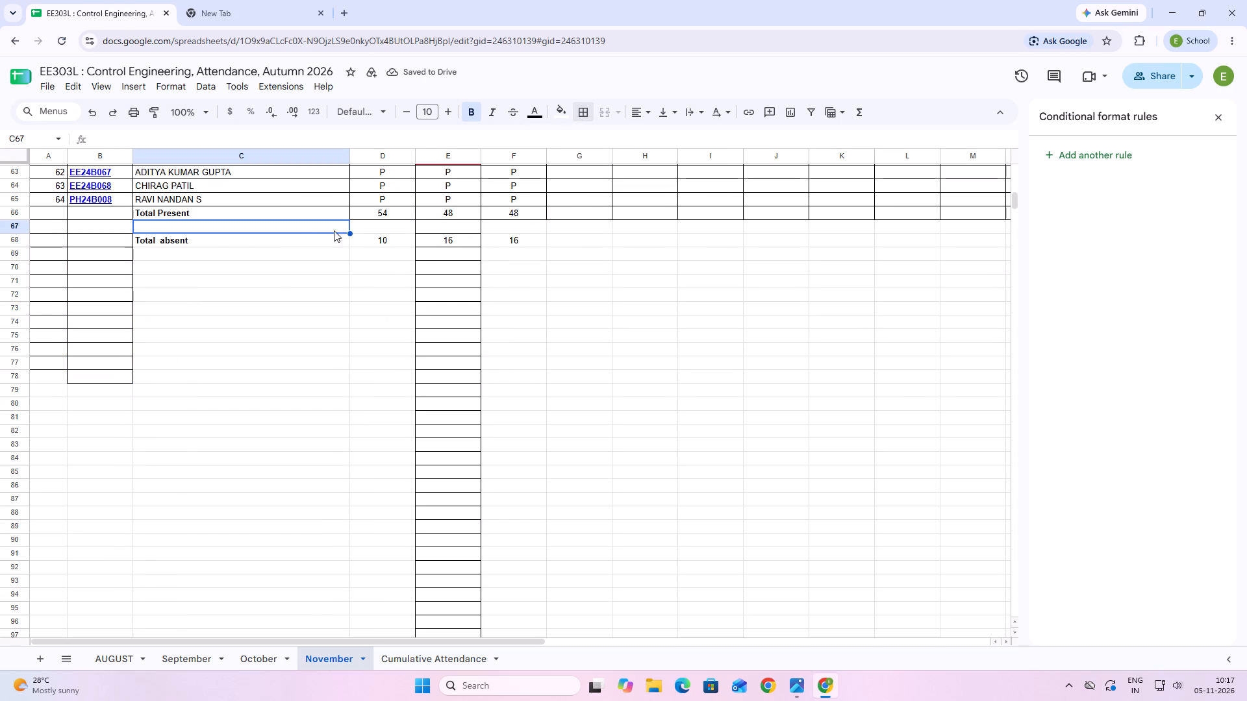
pyautogui.moveTo(351, 234); pyautogui.dragTo(353, 350)
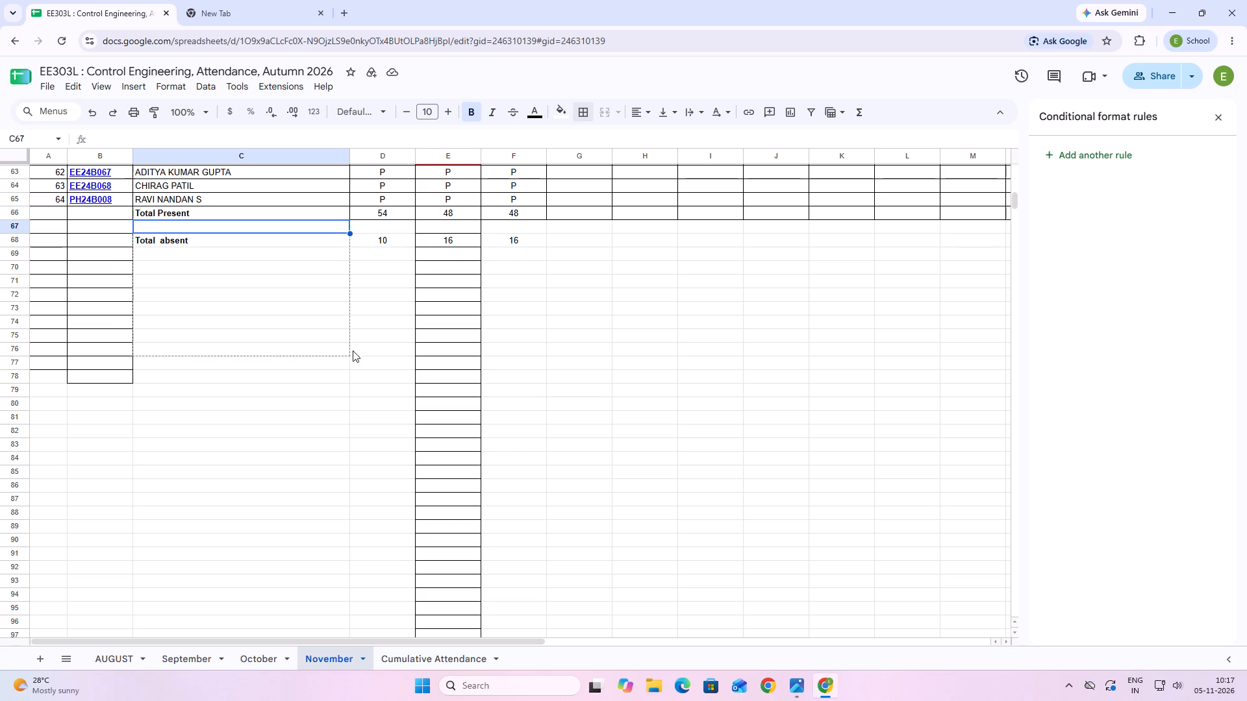
pyautogui.moveTo(353, 350); pyautogui.dragTo(357, 410)
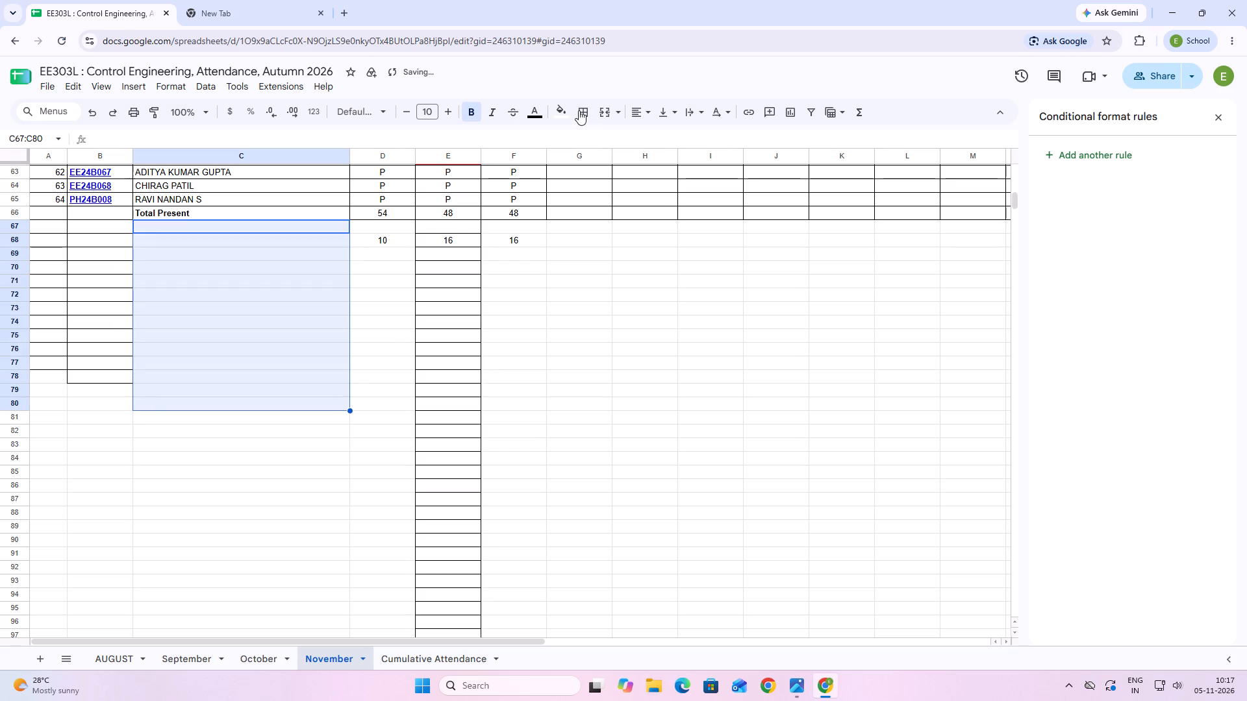
pyautogui.click(579, 110)
pyautogui.click(588, 140)
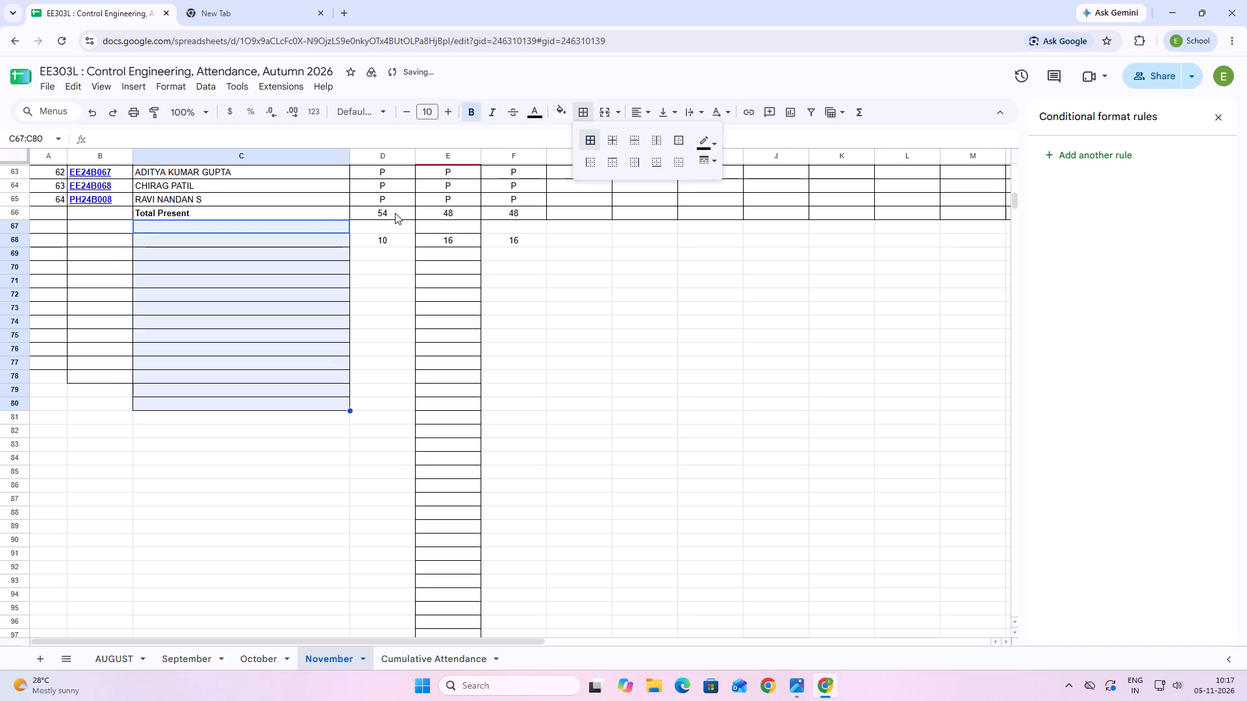
# Fill the blank cell D67 down through D94 and apply all borders to D67:D94.
pyautogui.click(389, 217)
pyautogui.click(372, 223)
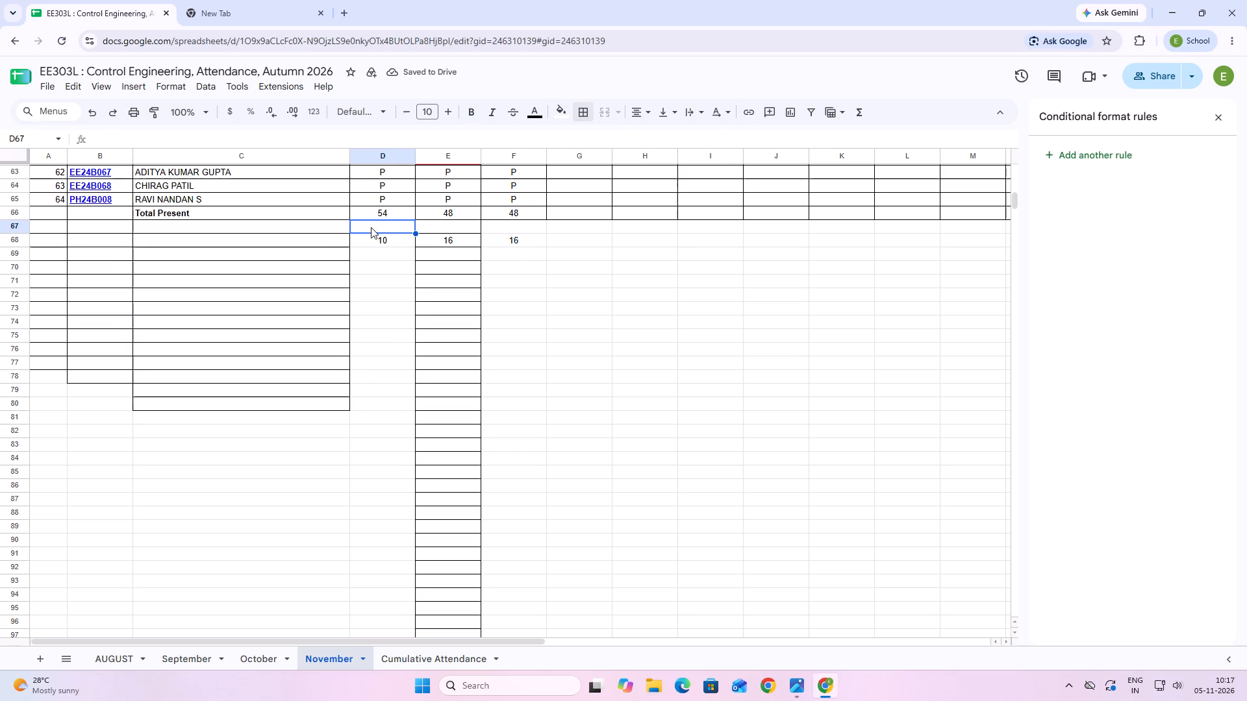
pyautogui.moveTo(415, 234); pyautogui.dragTo(412, 434)
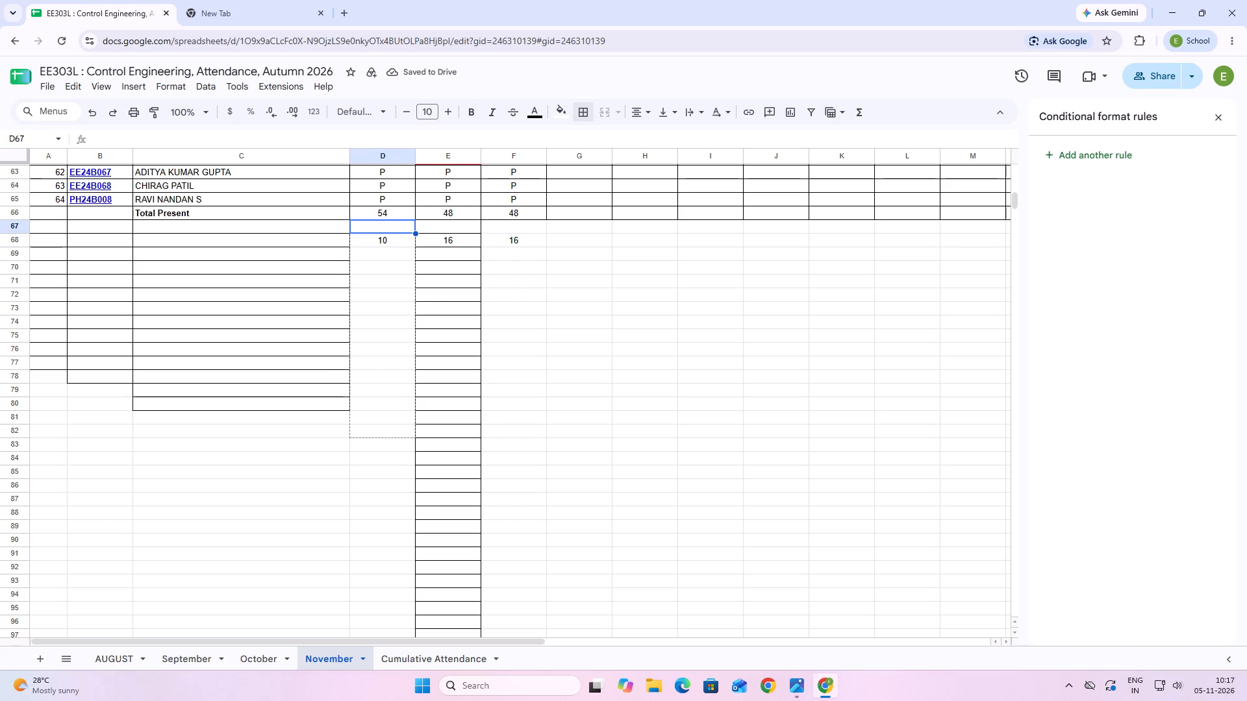
pyautogui.moveTo(412, 434); pyautogui.dragTo(415, 592)
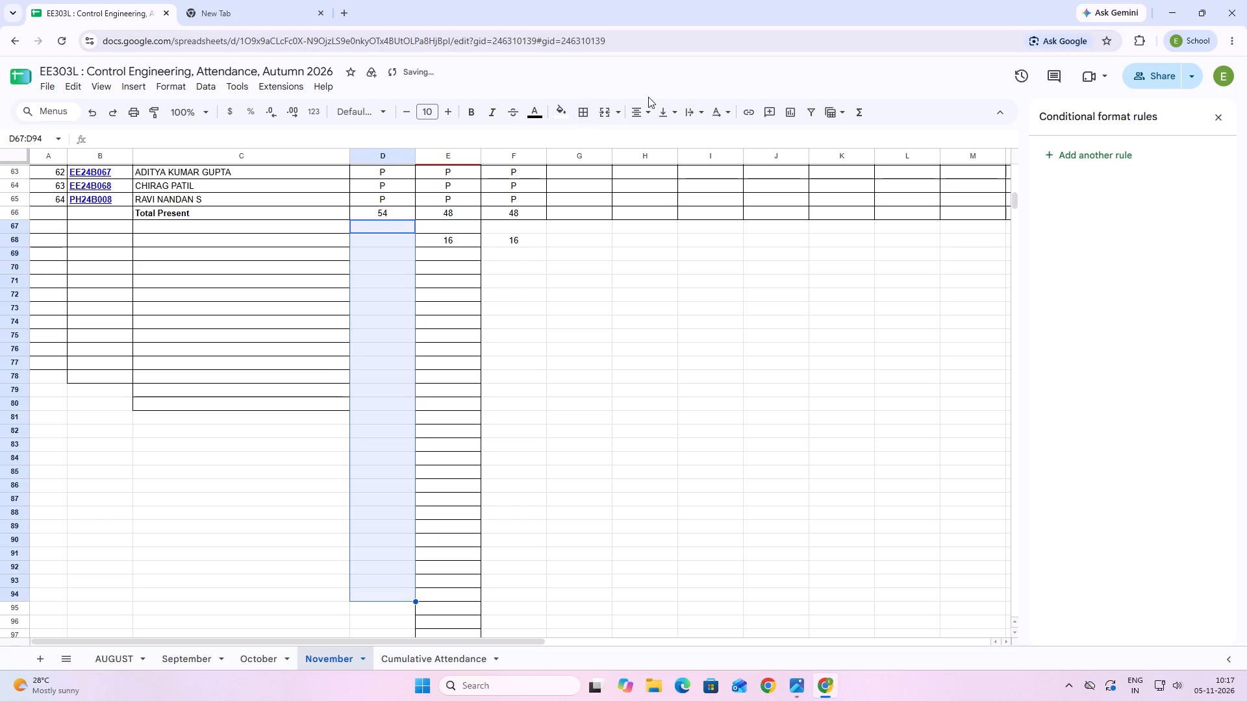
pyautogui.click(588, 109)
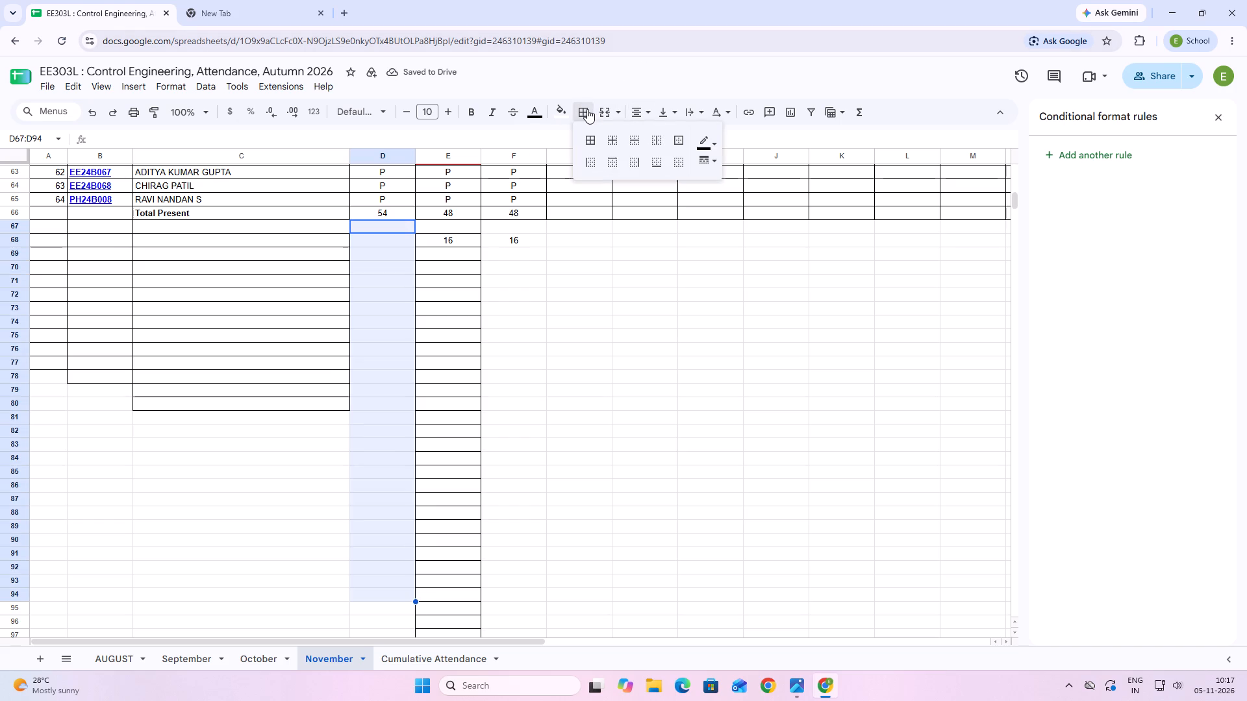
pyautogui.click(586, 139)
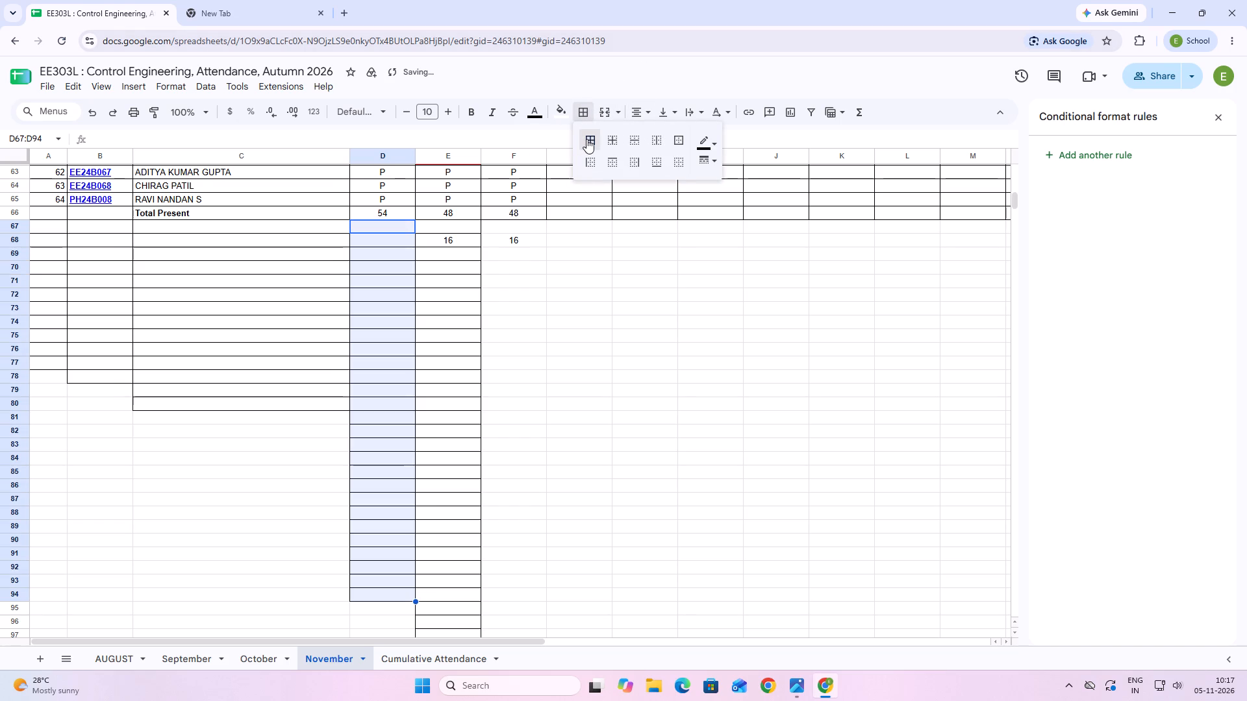
pyautogui.click(615, 269)
# Enter the formula =COUNTIF(D:D,"A") in cell D68 to count the absences for 01/11/2026.
pyautogui.scroll(1, 292, 291)
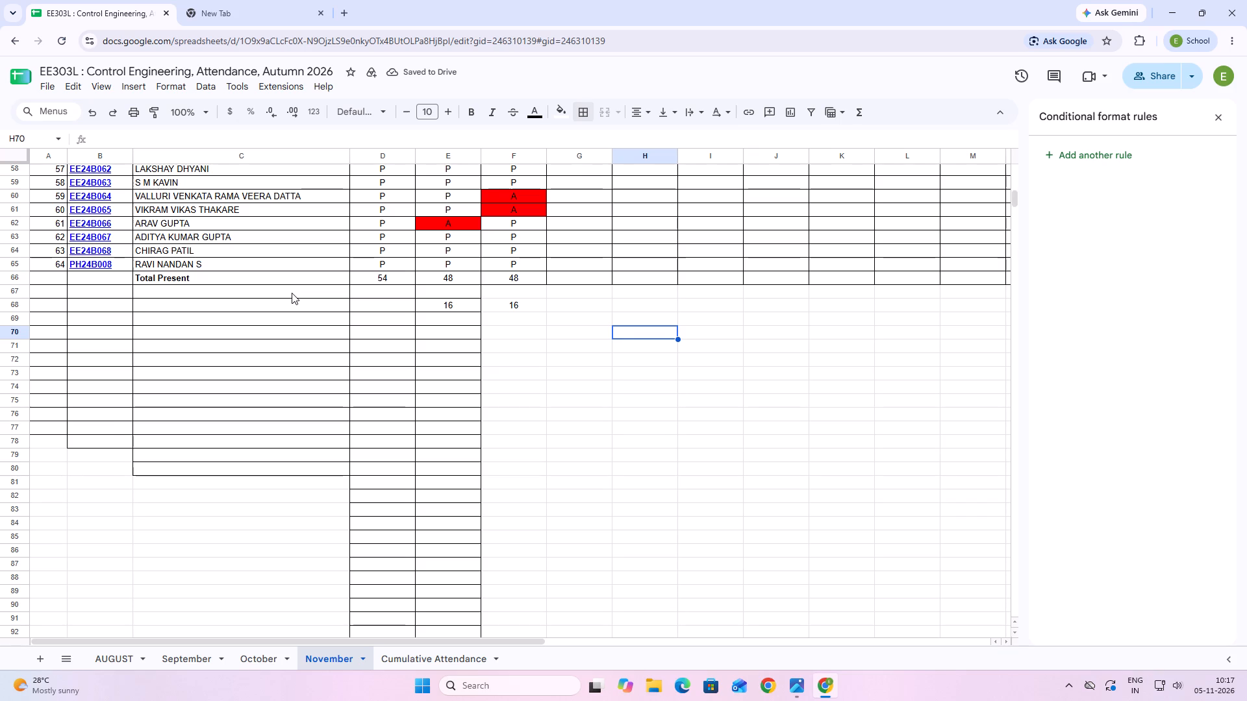
pyautogui.click(383, 306)
pyautogui.click(383, 305)
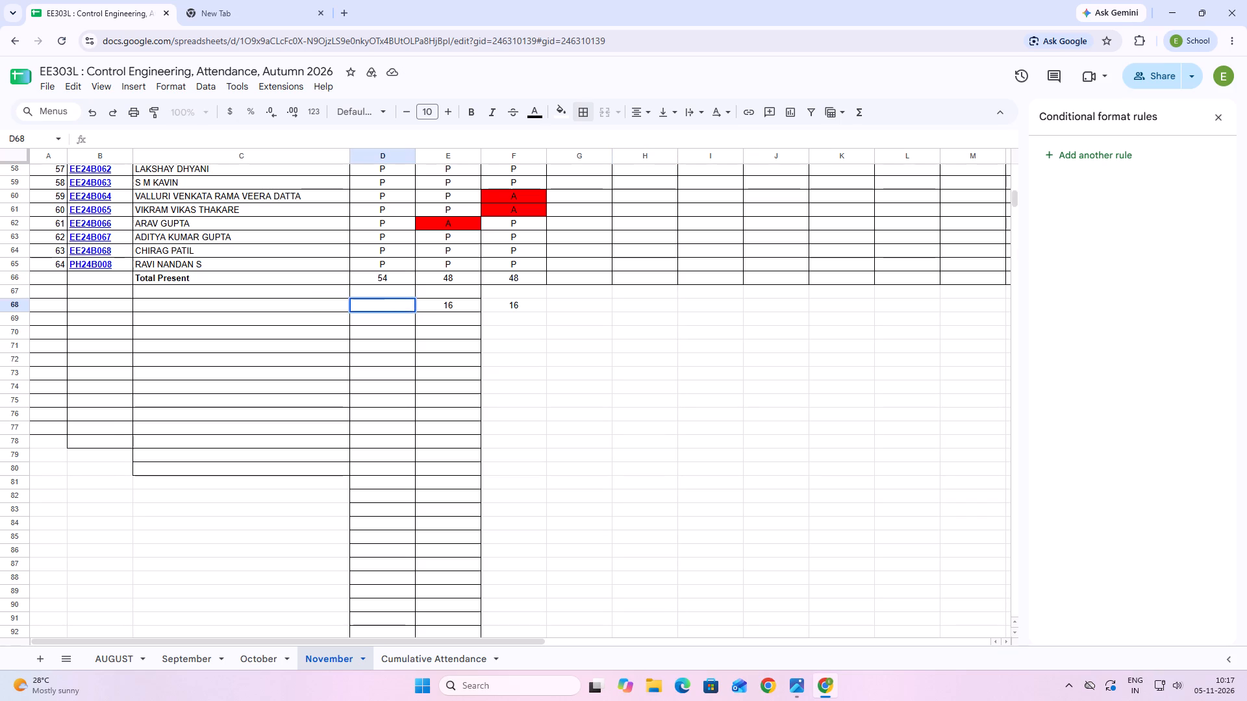
pyautogui.write('=CPUNT')
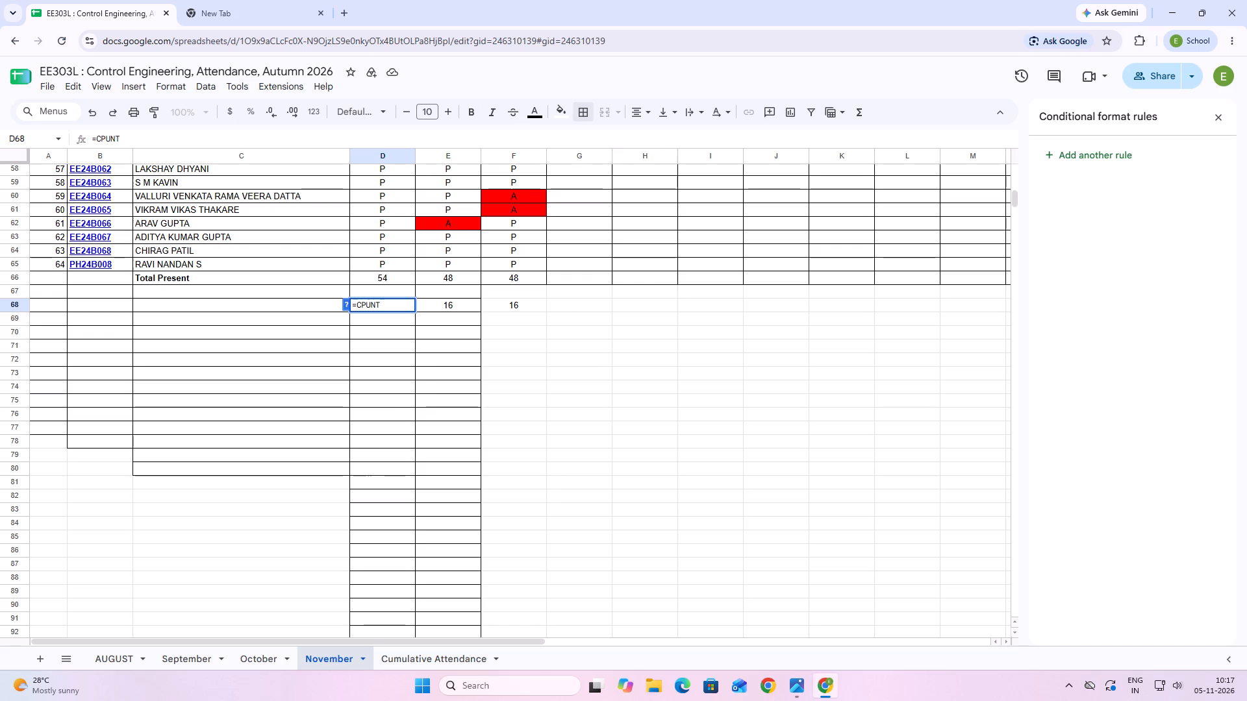
pyautogui.press('BackSpace')
pyautogui.press('BackSpace')
pyautogui.press('BackSpace')
pyautogui.press('BackSpace')
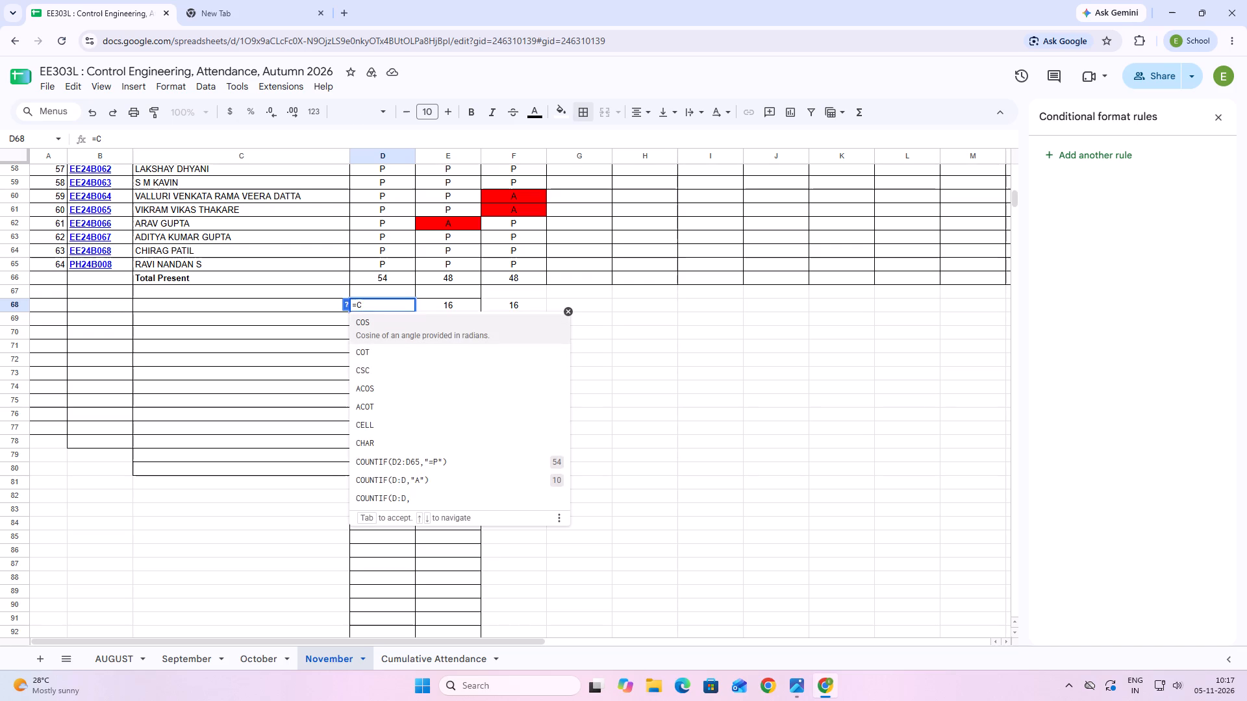
pyautogui.write('OUNT')
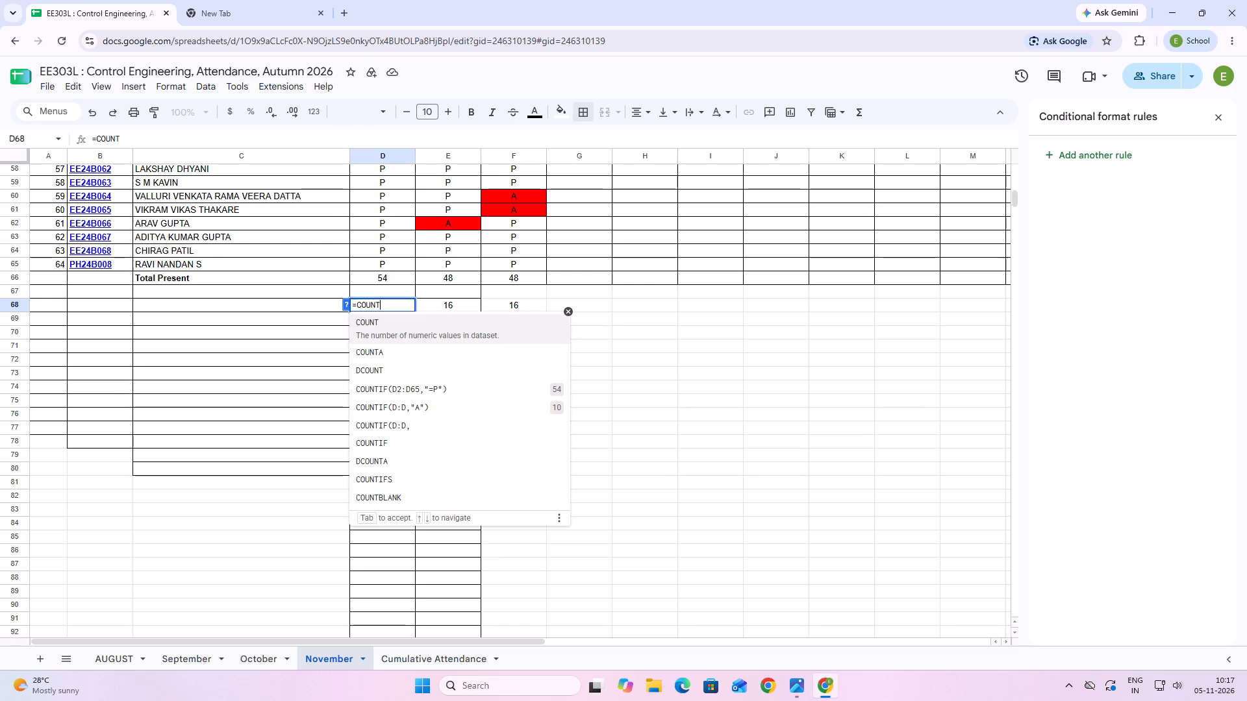
pyautogui.click(397, 397)
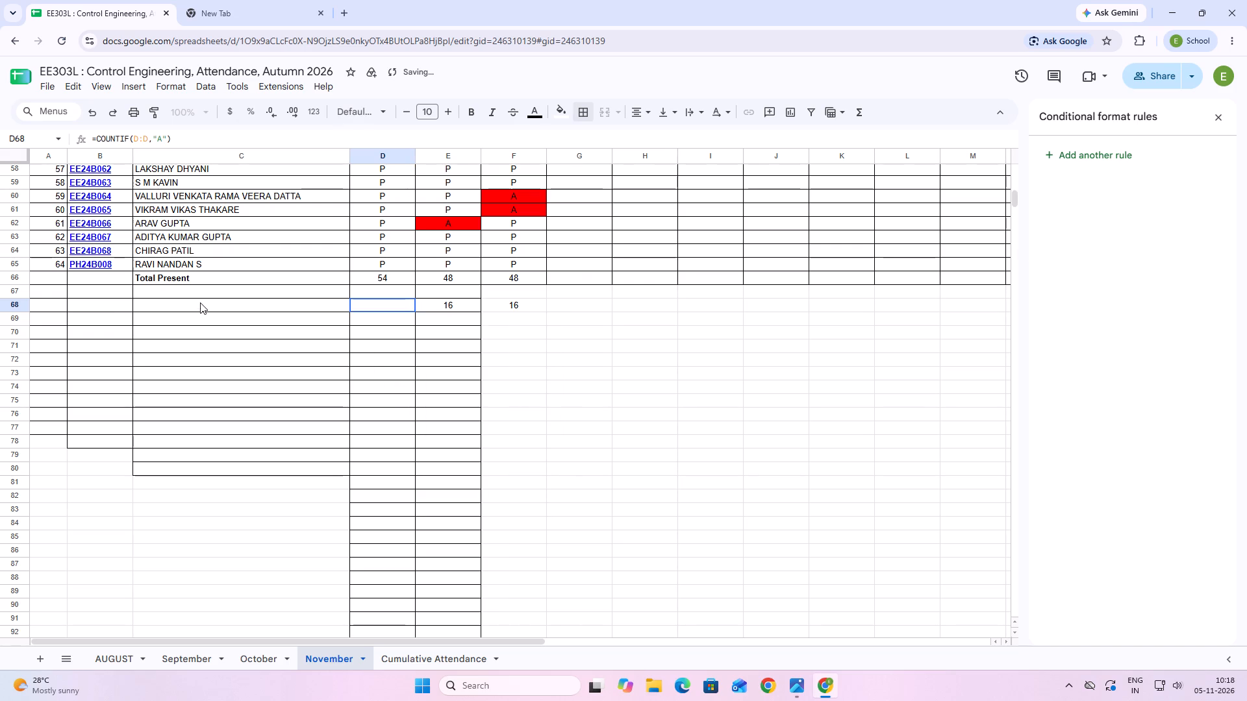
# Label cell C68 "TOTAL absent", pasting the word "absent" after TOTAL.
pyautogui.doubleClick(198, 306)
pyautogui.press('t')
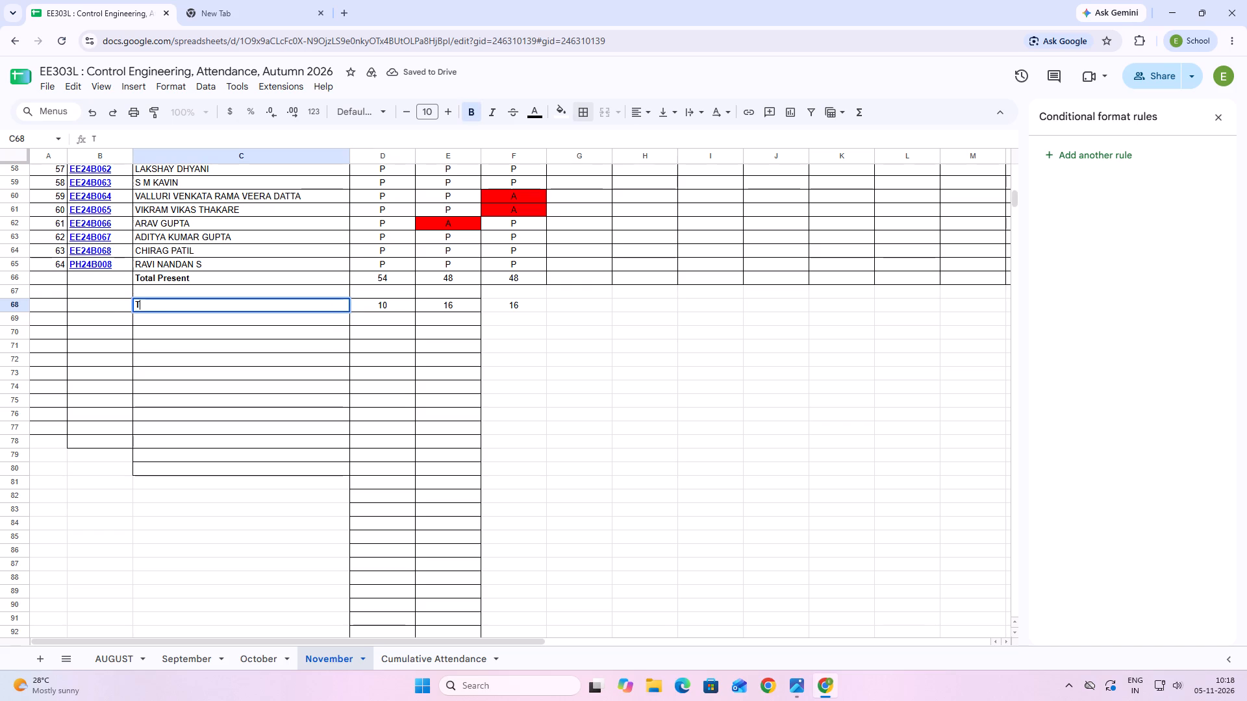
pyautogui.write('OTAL')
pyautogui.press('space')
pyautogui.hotkey('ctrl', 'v')
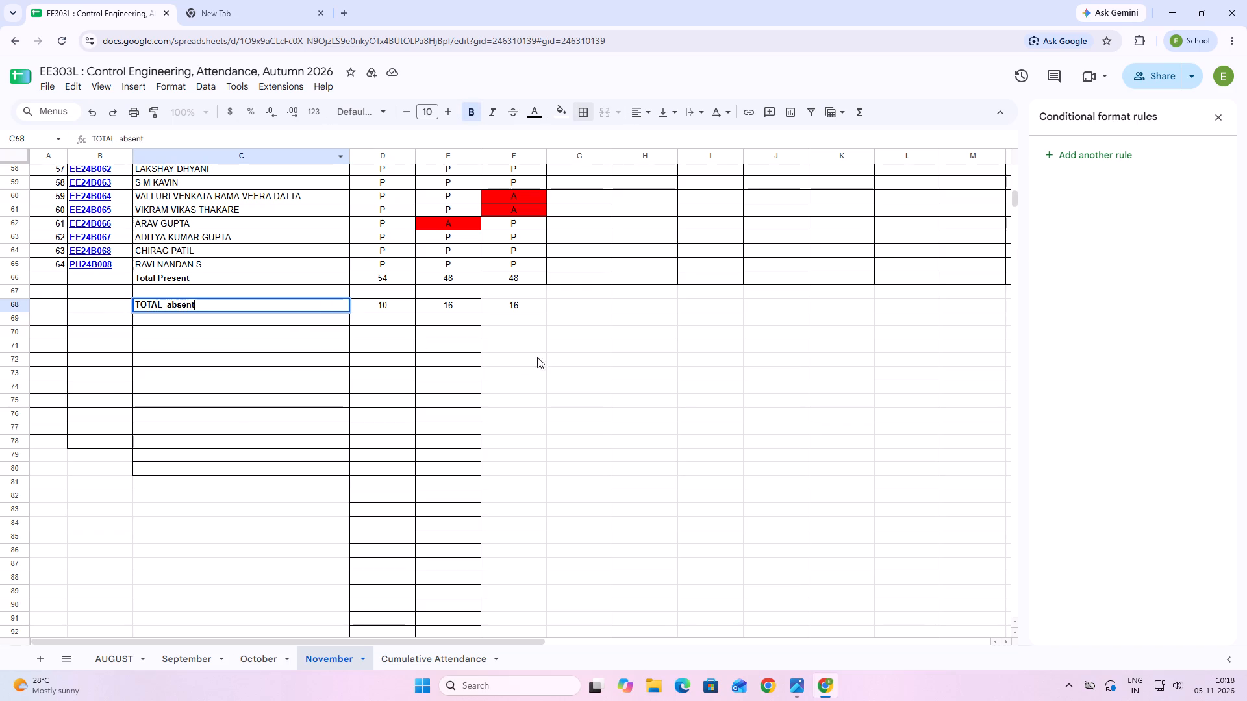
# Apply all borders to cell F67 and to the absent total in F68.
pyautogui.click(504, 293)
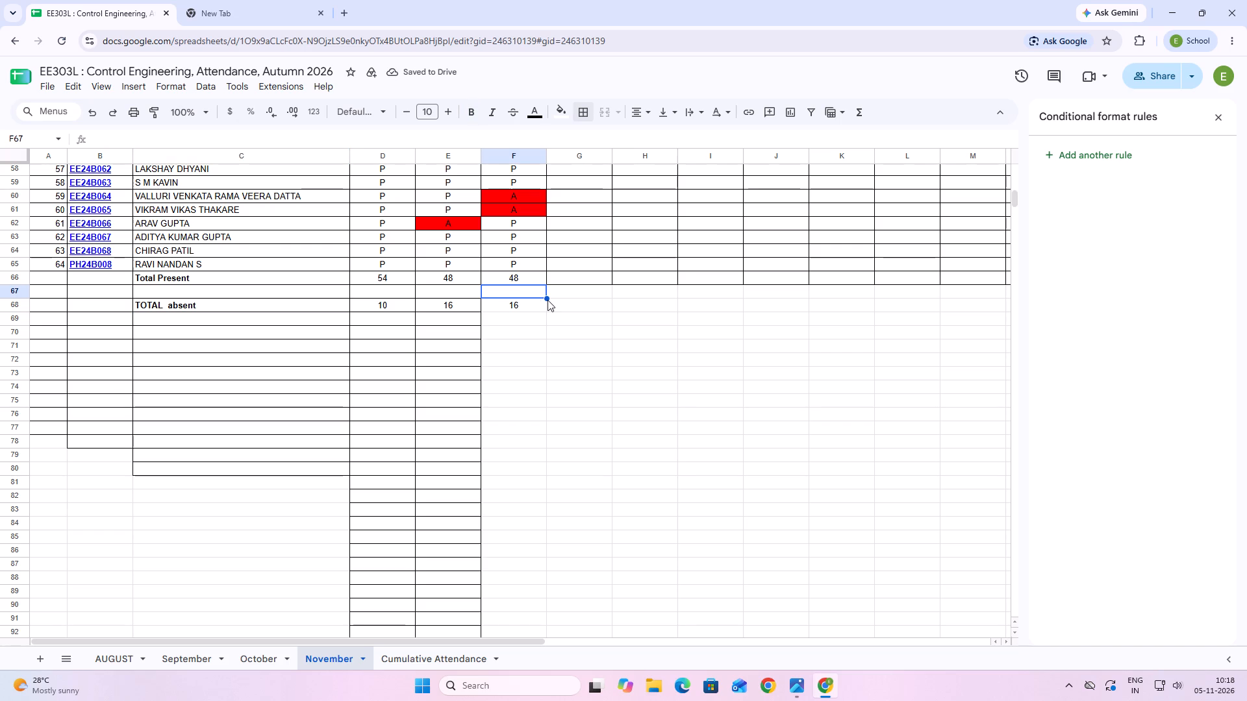
pyautogui.click(580, 110)
pyautogui.click(586, 138)
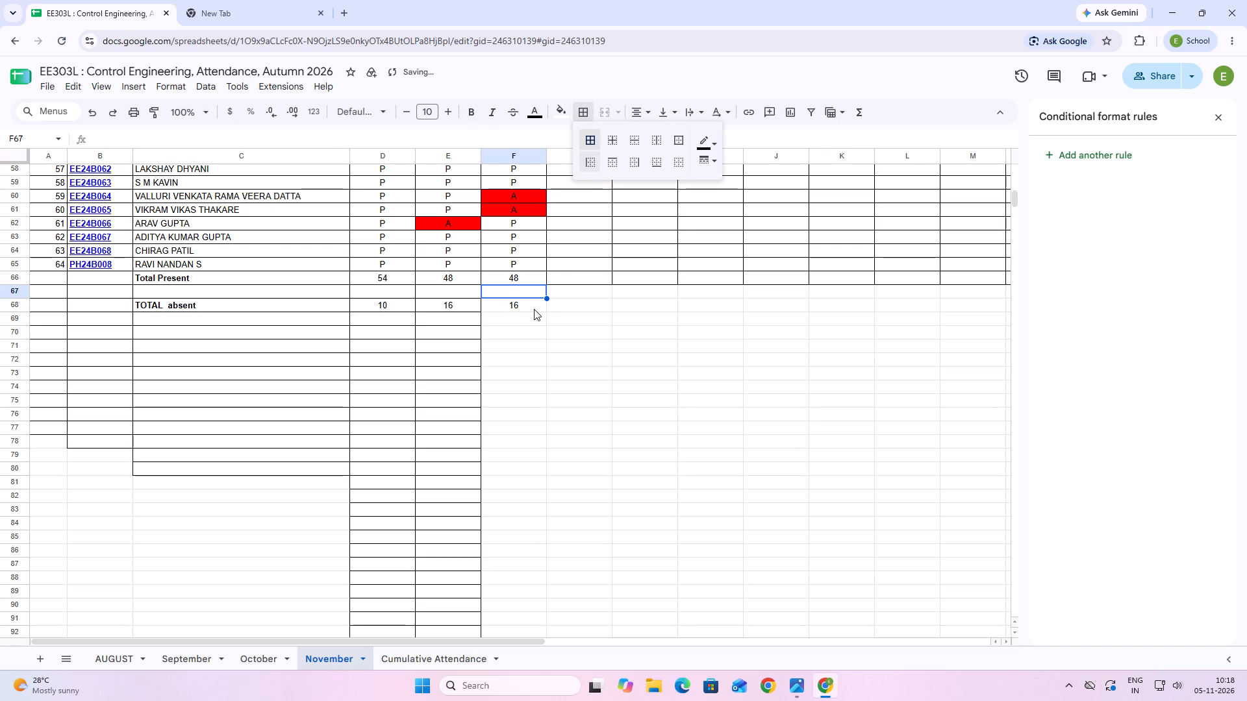
pyautogui.click(534, 309)
pyautogui.click(588, 117)
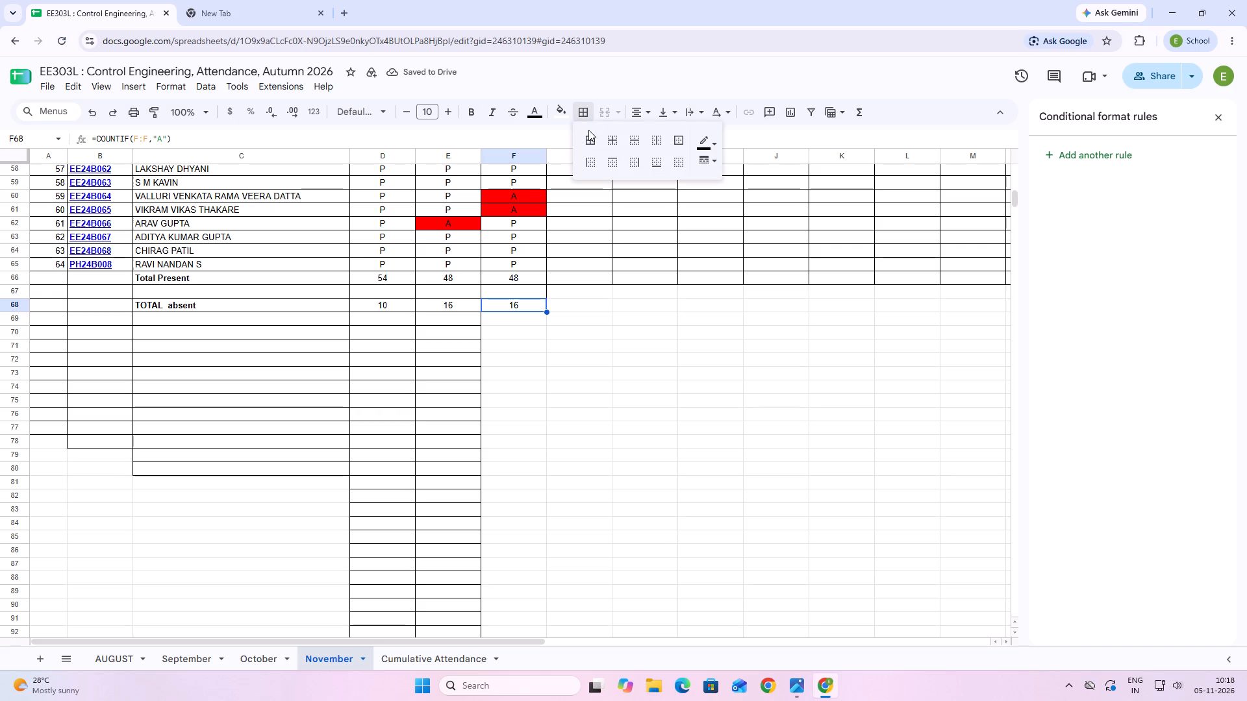
pyautogui.click(590, 134)
# Fill the blank cell F69 down through F85 and apply all borders to F69:F85.
pyautogui.click(535, 323)
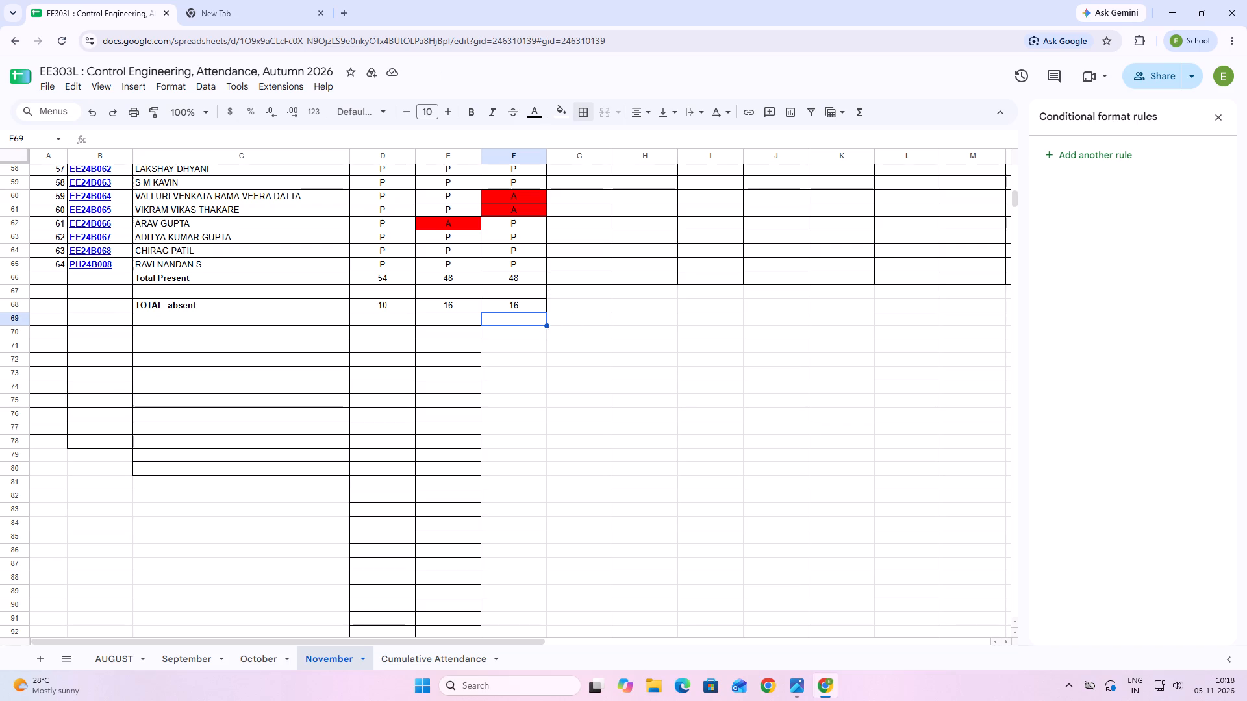
pyautogui.moveTo(546, 324); pyautogui.dragTo(533, 531)
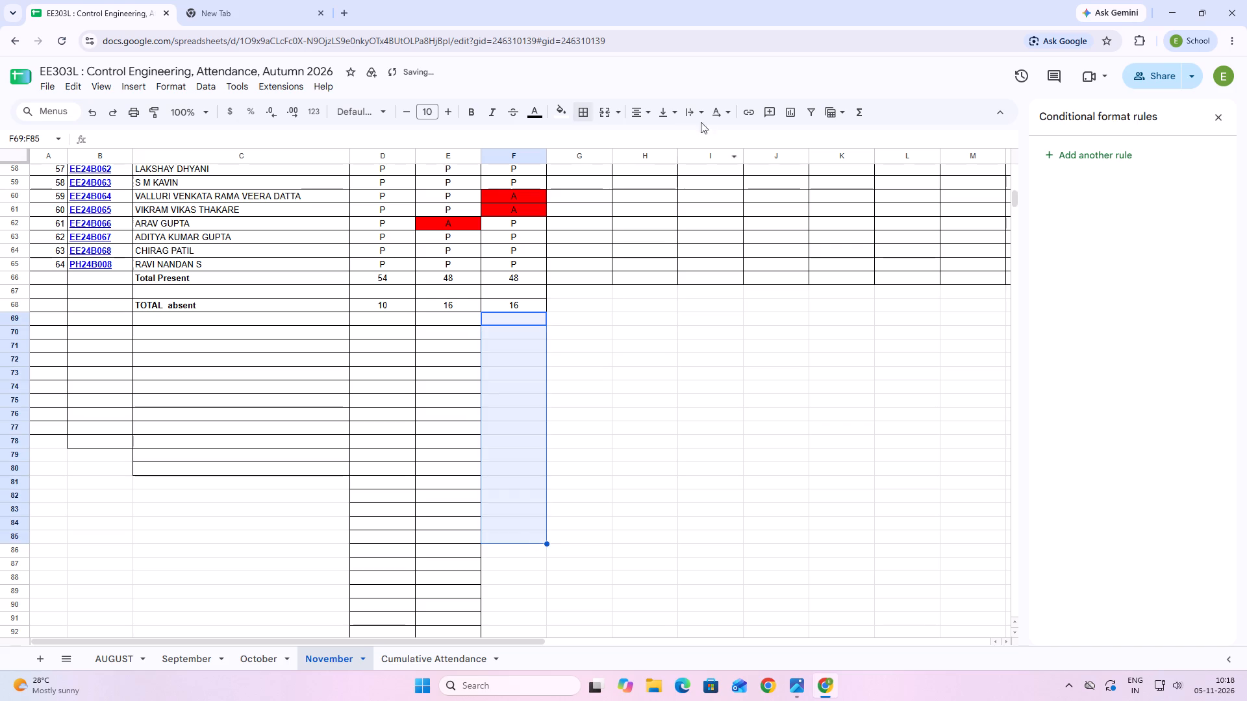
pyautogui.click(585, 116)
pyautogui.moveTo(593, 117); pyautogui.dragTo(592, 128)
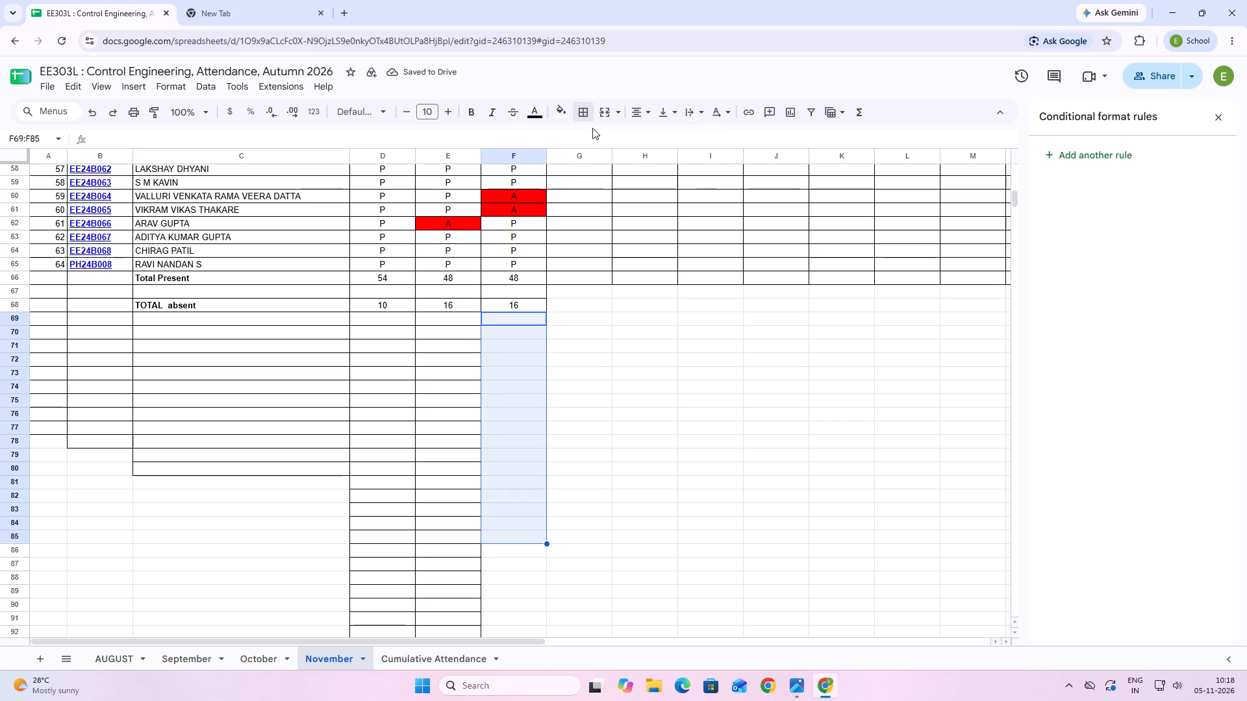
pyautogui.click(584, 116)
pyautogui.click(590, 138)
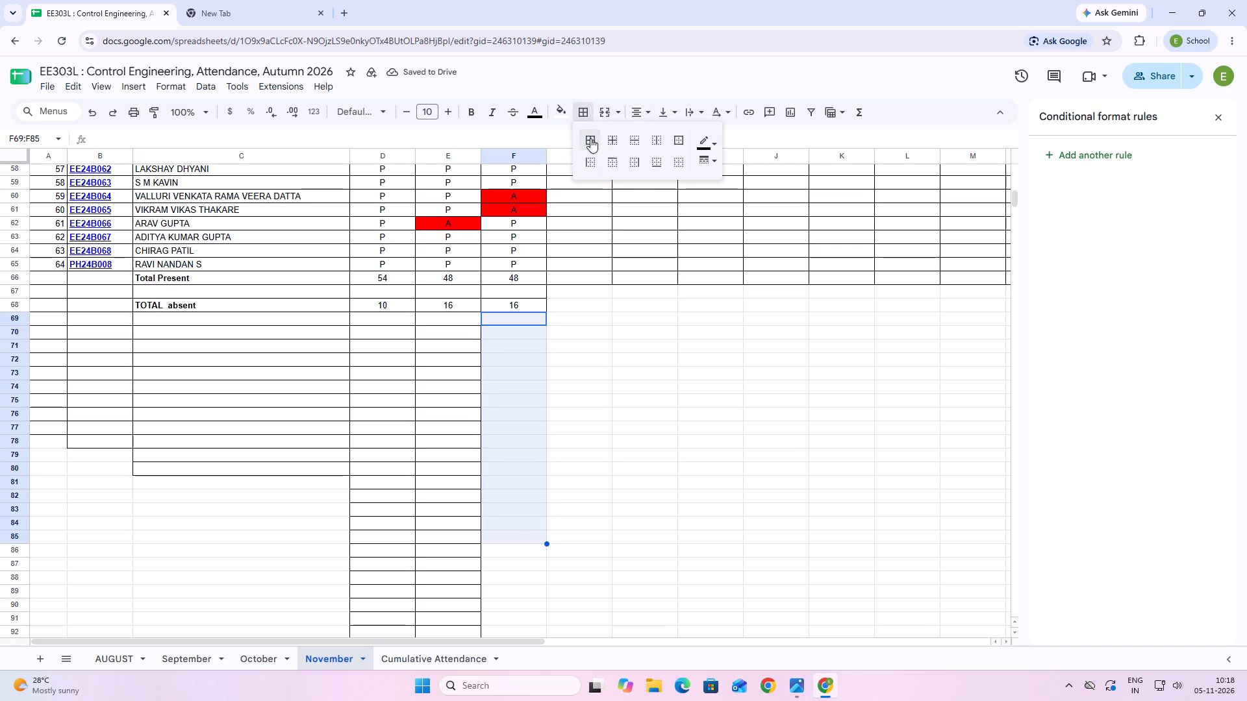
pyautogui.click(562, 315)
# Fill the blank cell G67 down through G83 and apply all borders to G67:G83.
pyautogui.click(566, 295)
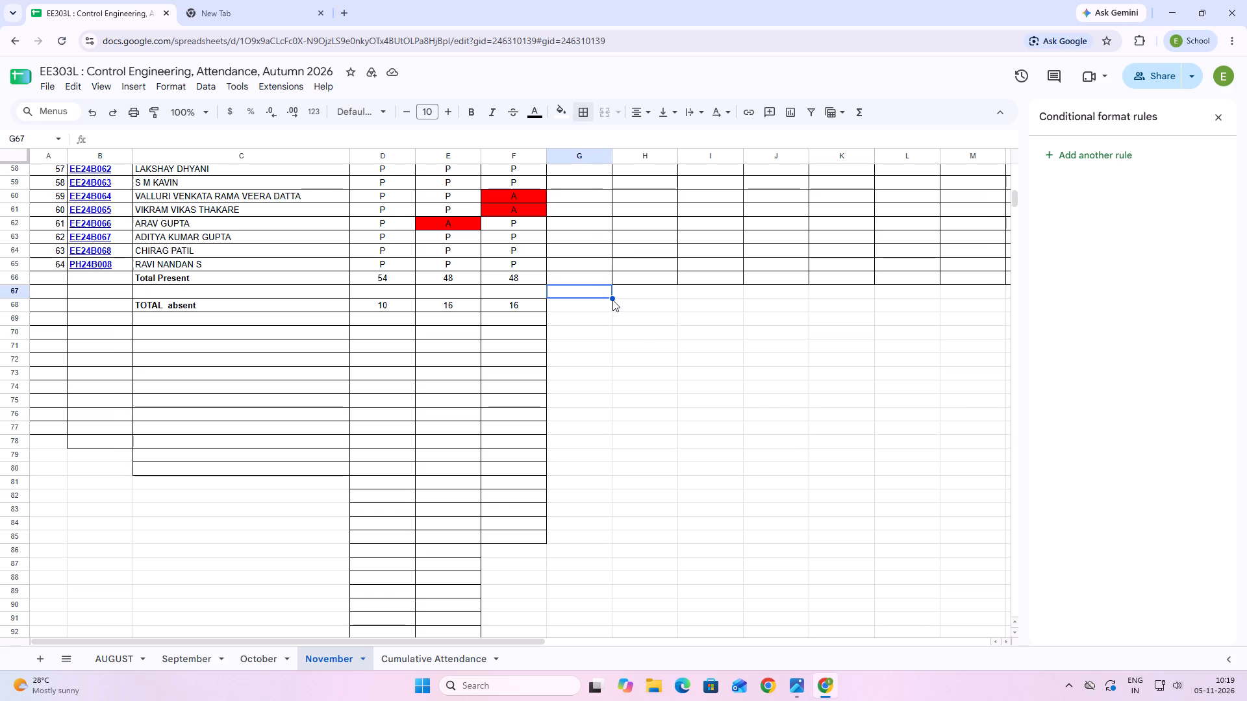
pyautogui.moveTo(612, 299); pyautogui.dragTo(783, 358)
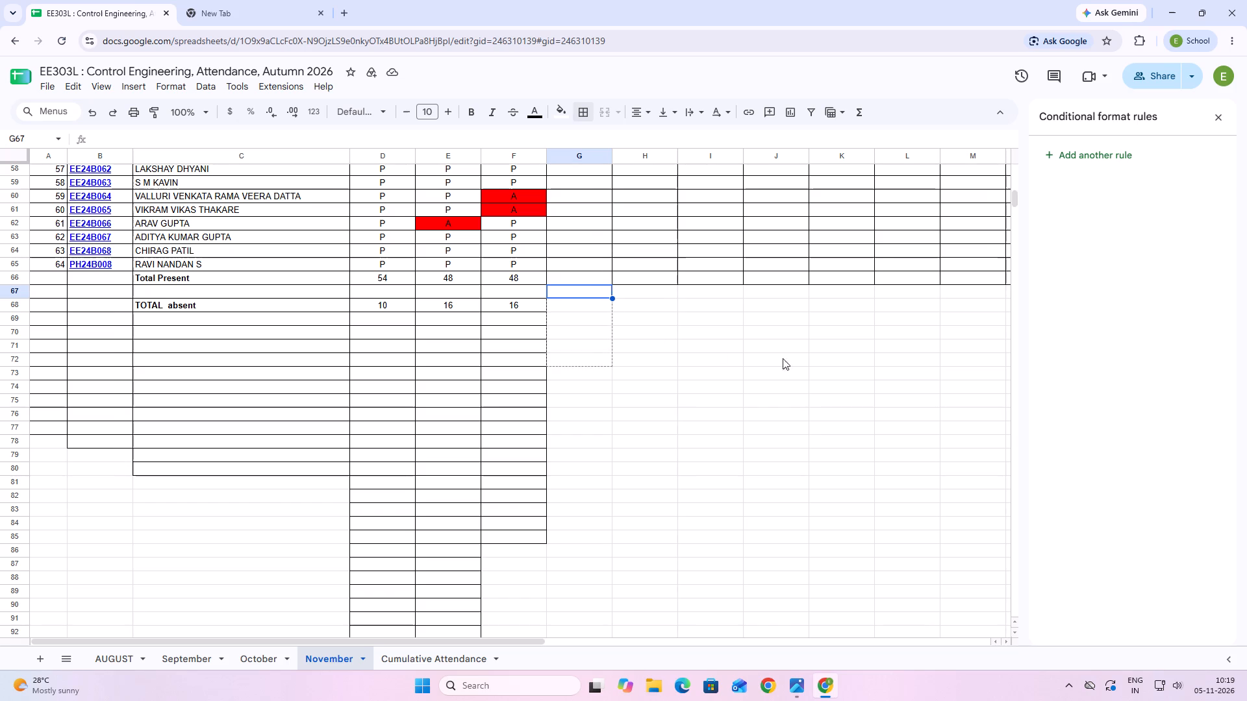
pyautogui.moveTo(783, 358); pyautogui.dragTo(922, 524)
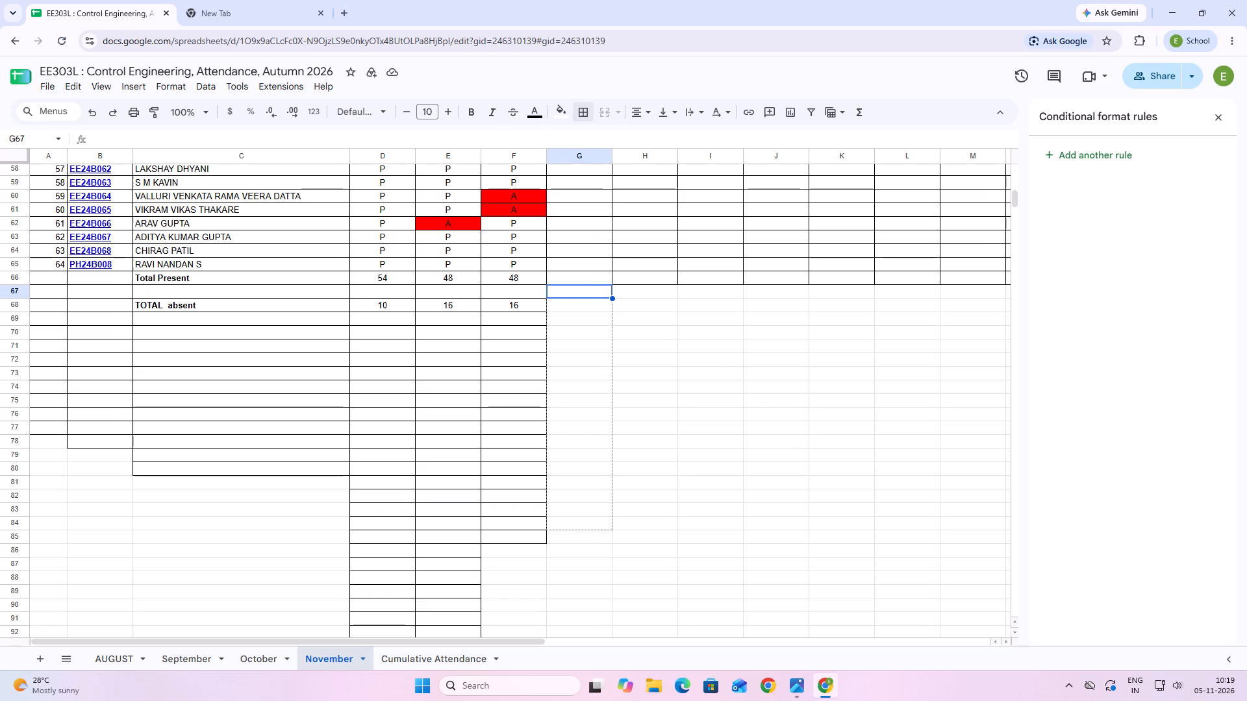
pyautogui.moveTo(922, 524); pyautogui.dragTo(922, 514)
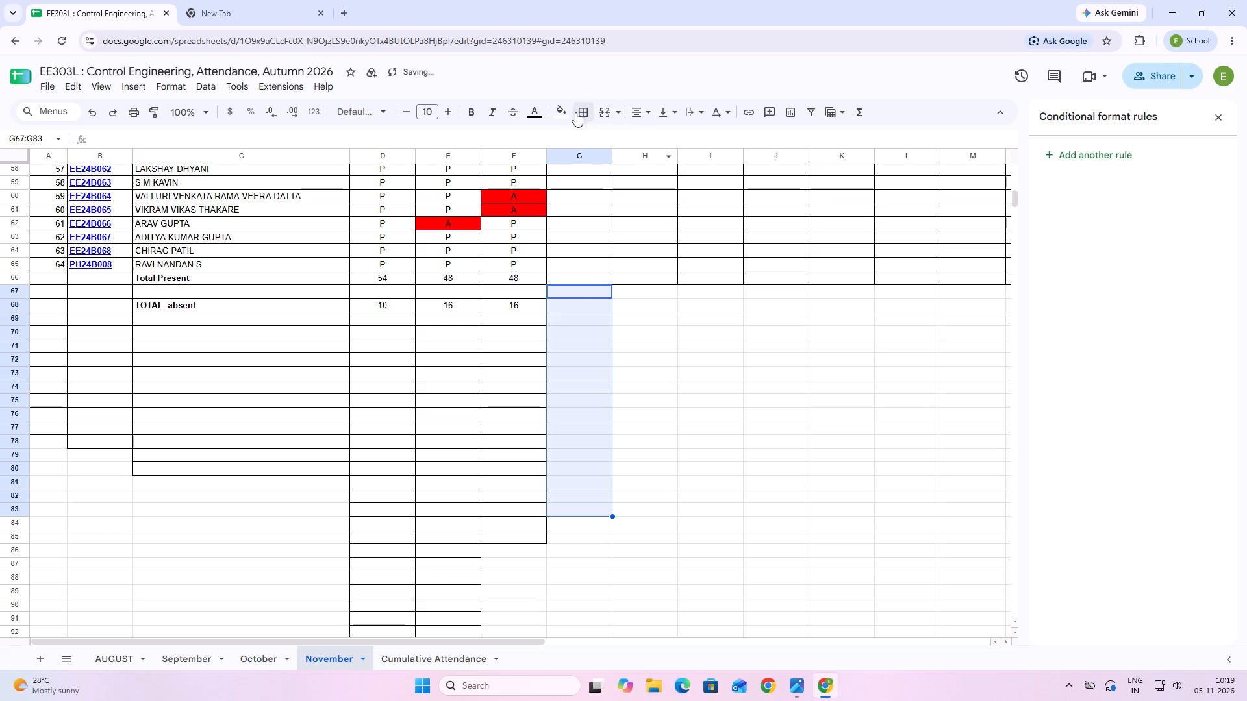
pyautogui.click(583, 110)
pyautogui.click(583, 144)
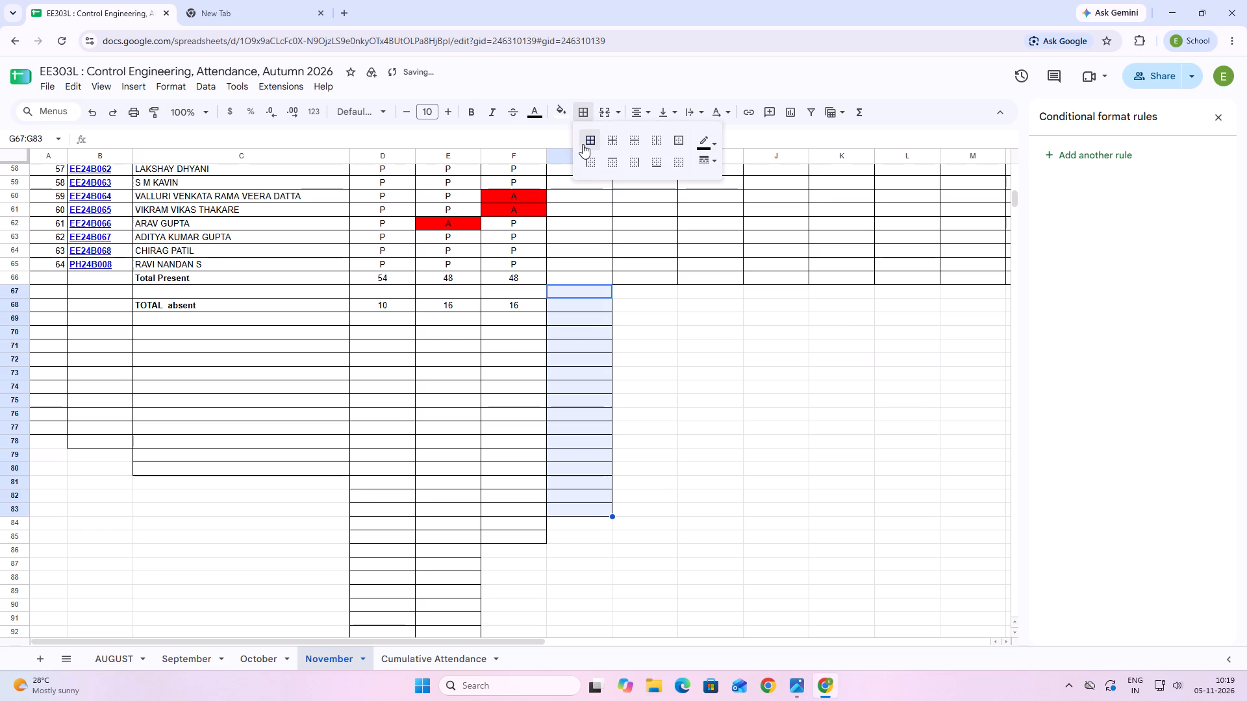
# Select the whole empty column H of the November sheet.
pyautogui.scroll(16, 646, 196)
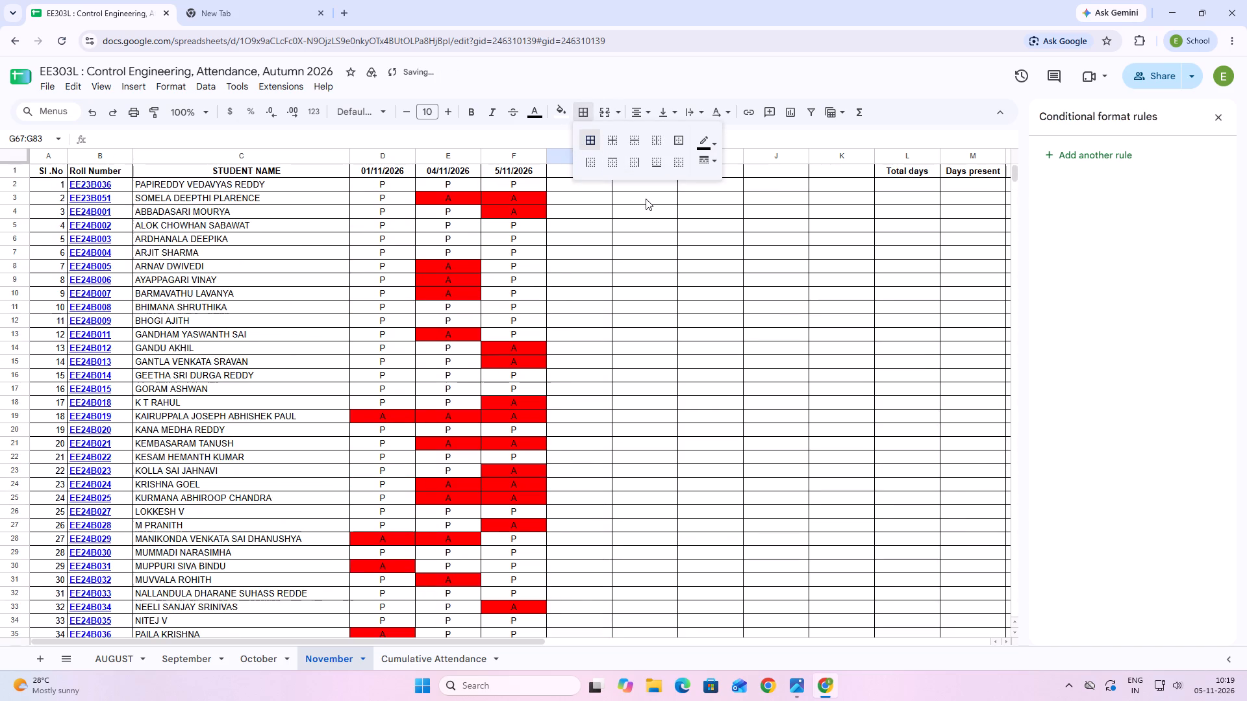
pyautogui.click(665, 217)
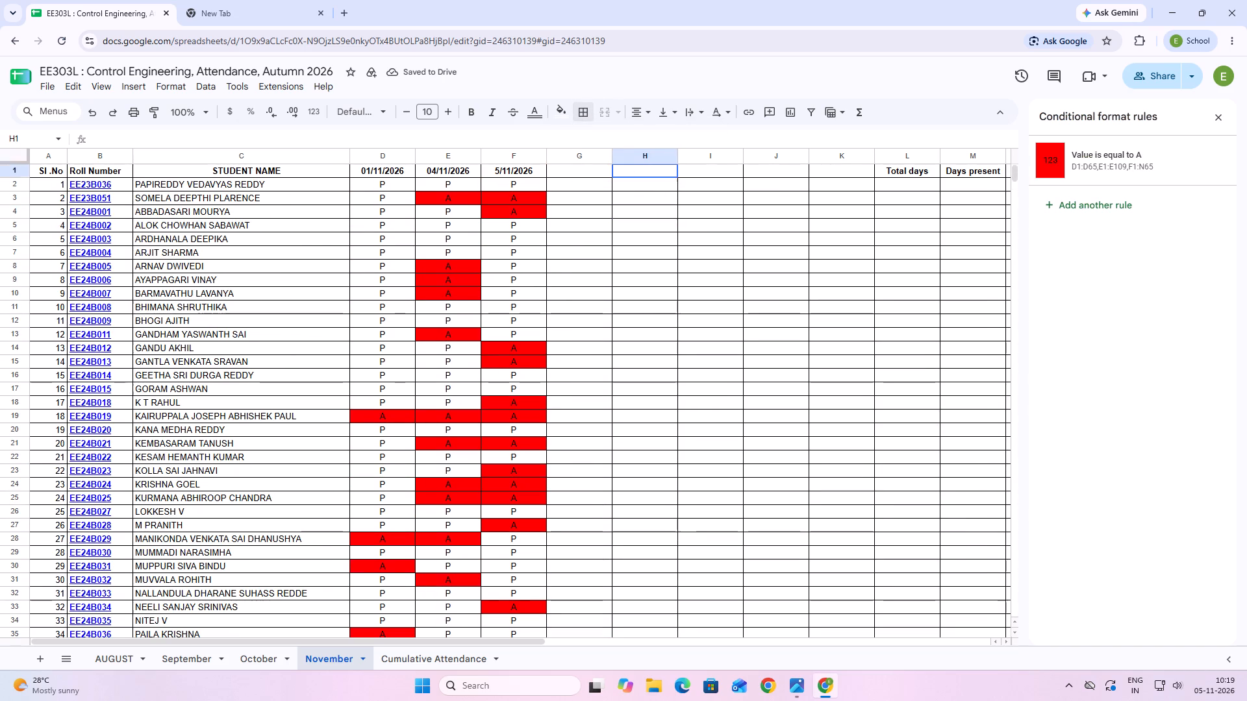
pyautogui.click(627, 164)
pyautogui.click(633, 159)
pyautogui.click(670, 173)
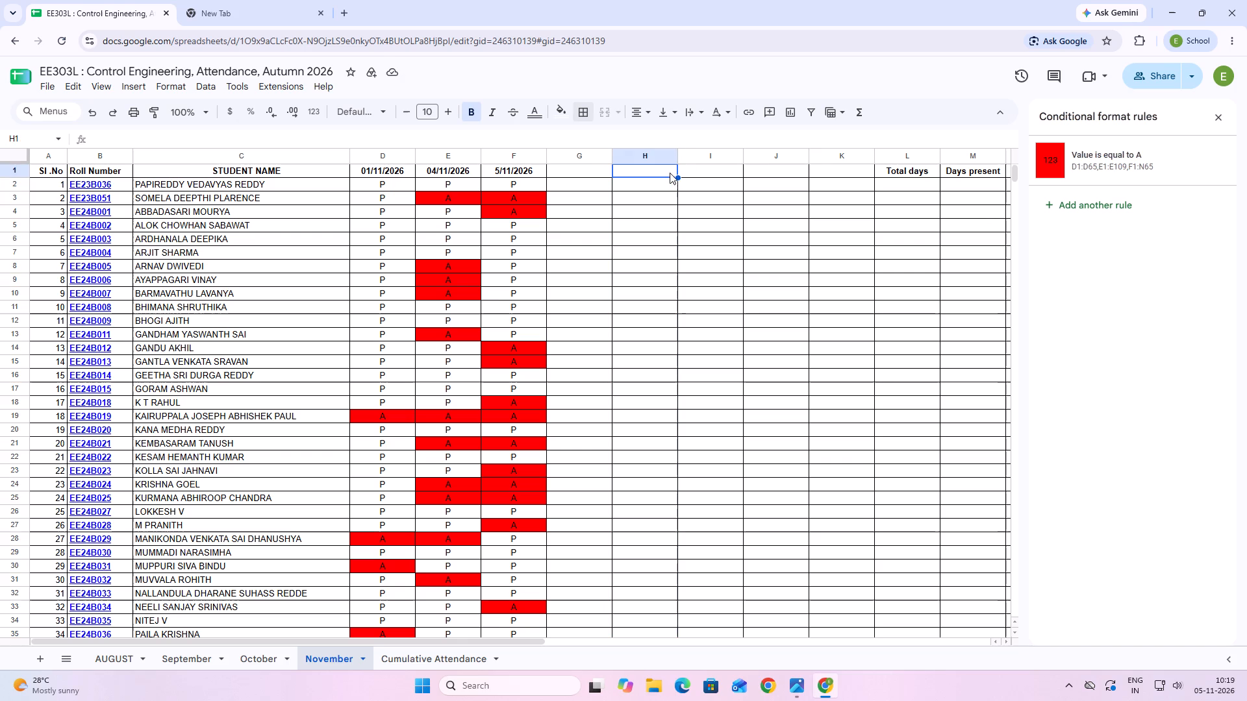
pyautogui.click(675, 152)
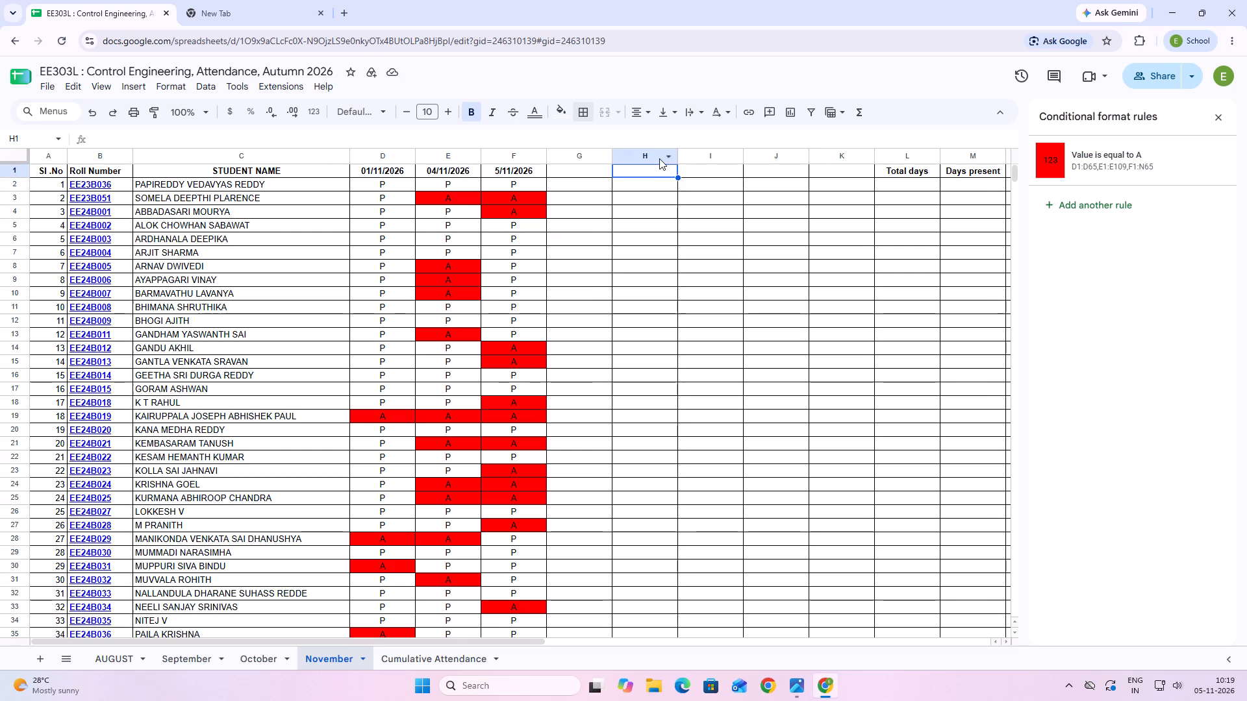
pyautogui.click(659, 158)
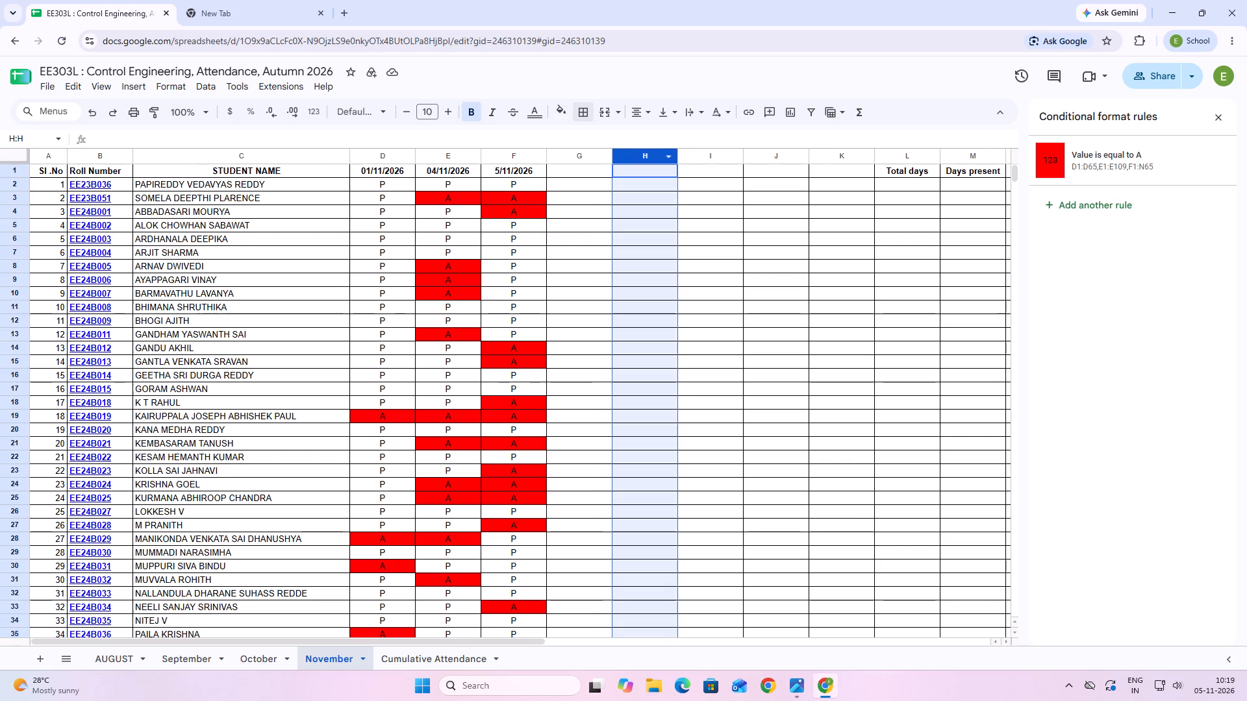
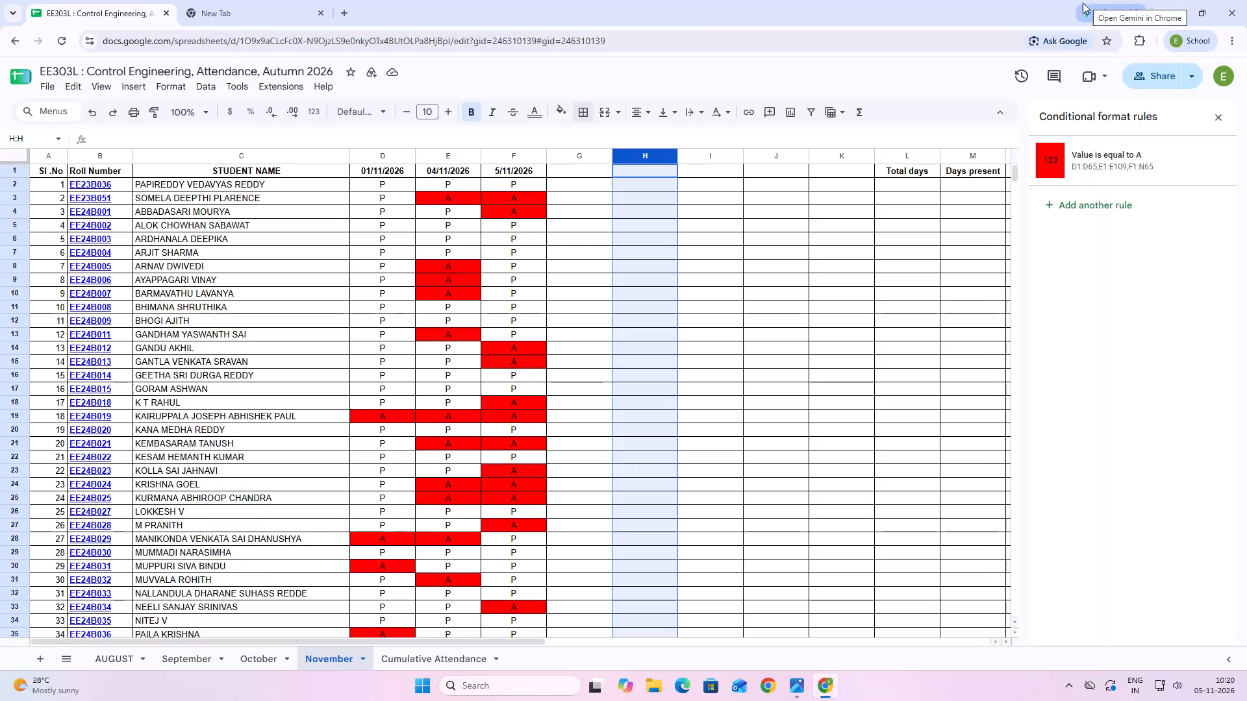
# Fill the blank cell H67 down through H71 and apply all borders to H67:H71.
pyautogui.scroll(-6, 584, 326)
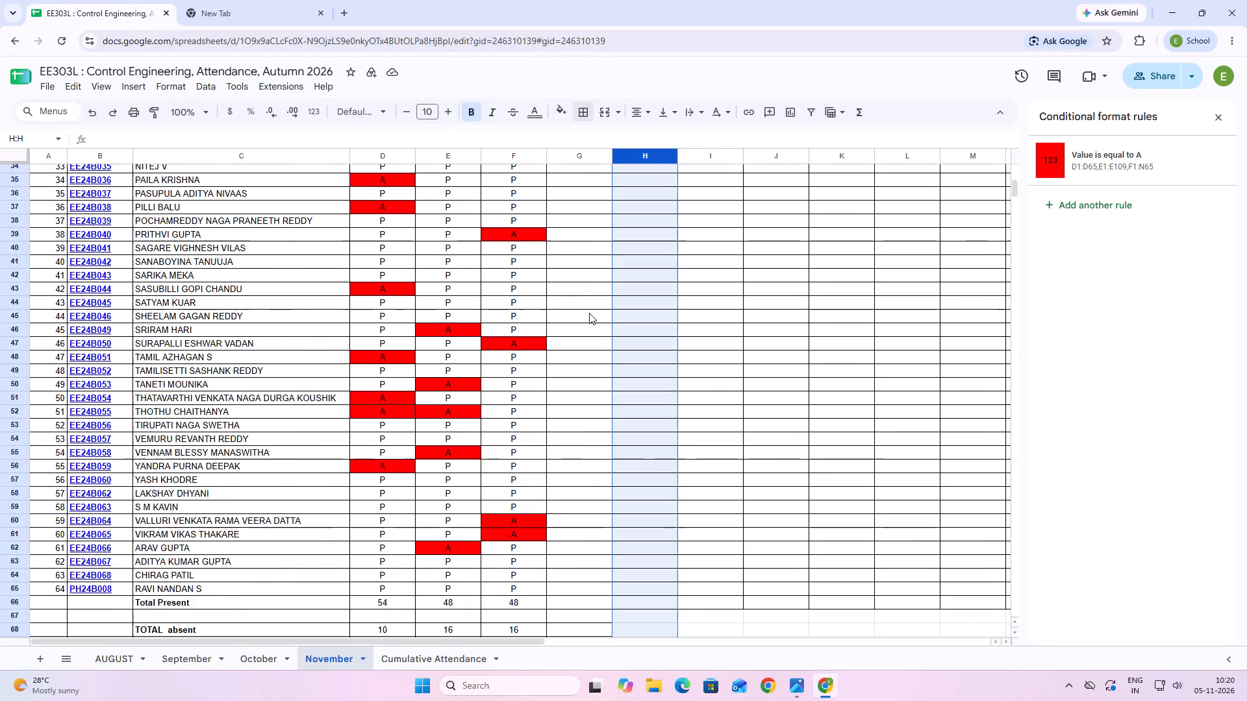
pyautogui.scroll(-2, 589, 313)
pyautogui.click(623, 550)
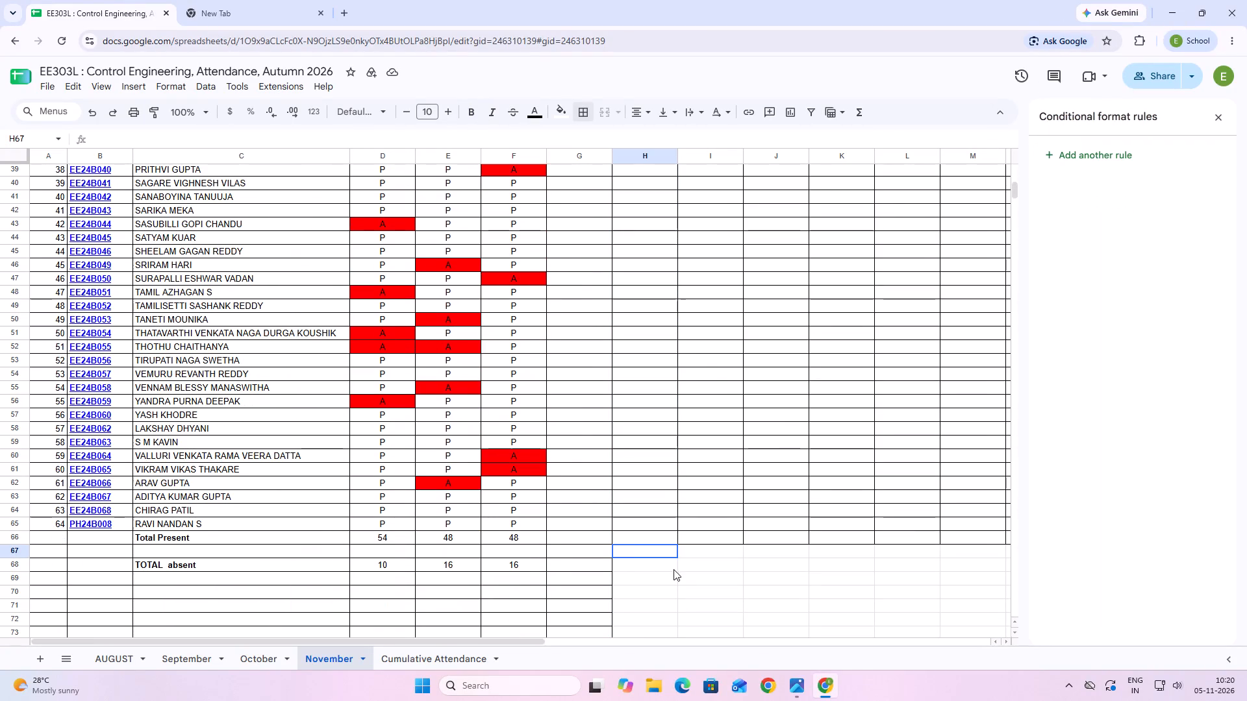
pyautogui.moveTo(677, 558); pyautogui.dragTo(804, 605)
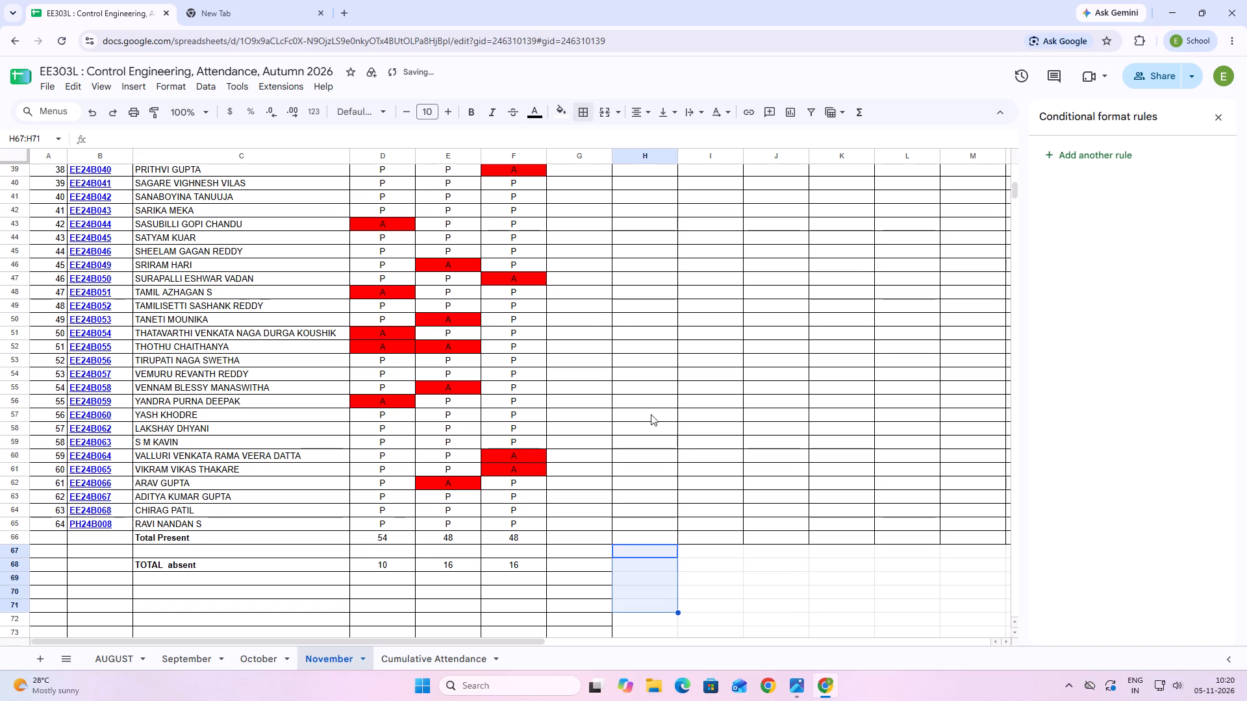
pyautogui.click(586, 113)
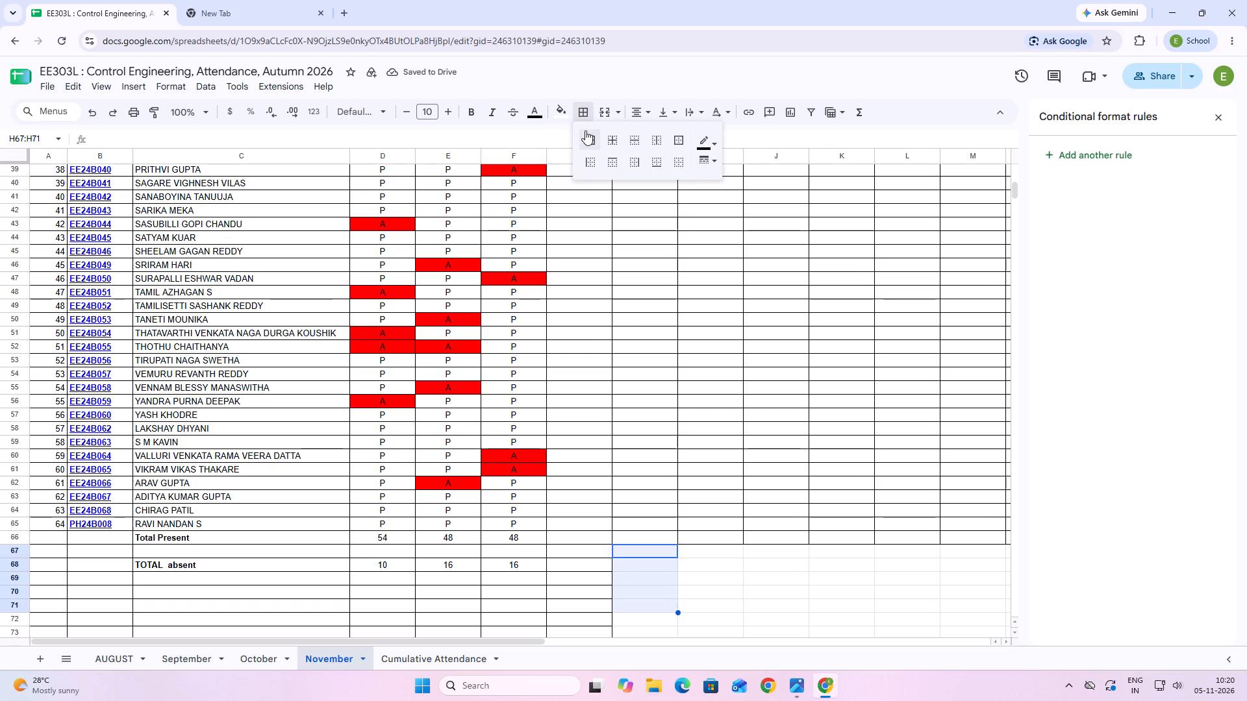
pyautogui.click(588, 136)
pyautogui.scroll(-1, 731, 330)
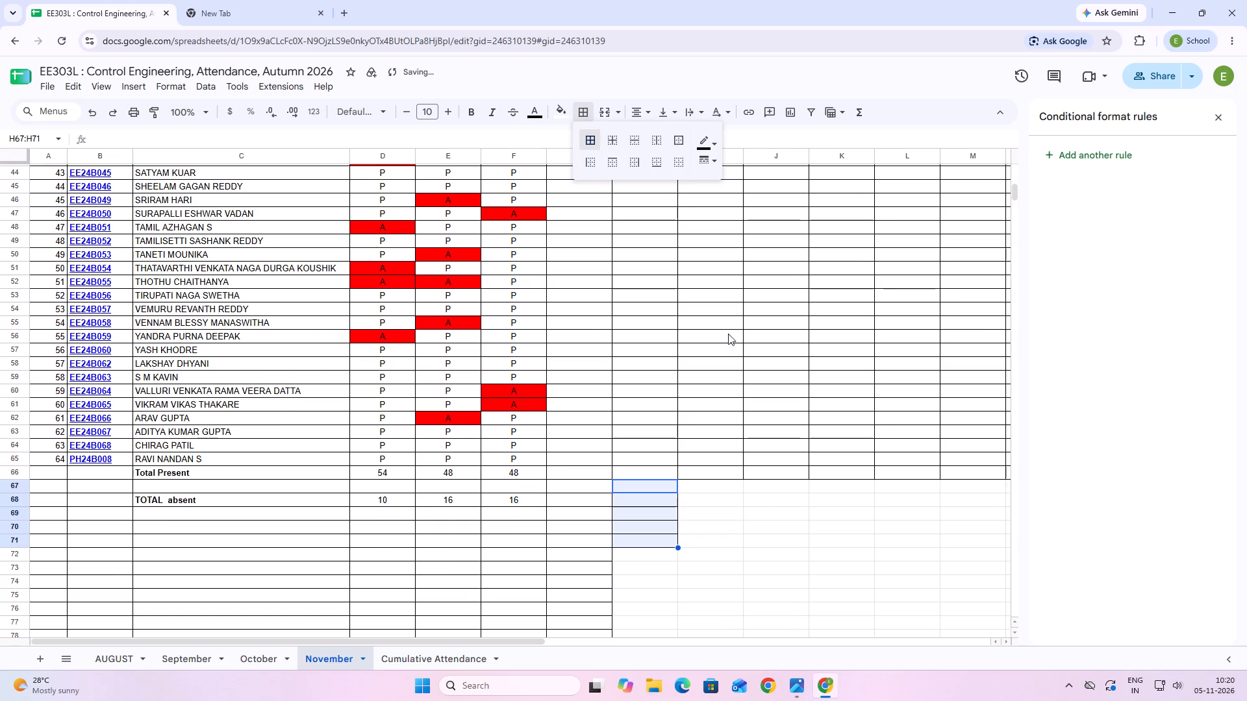
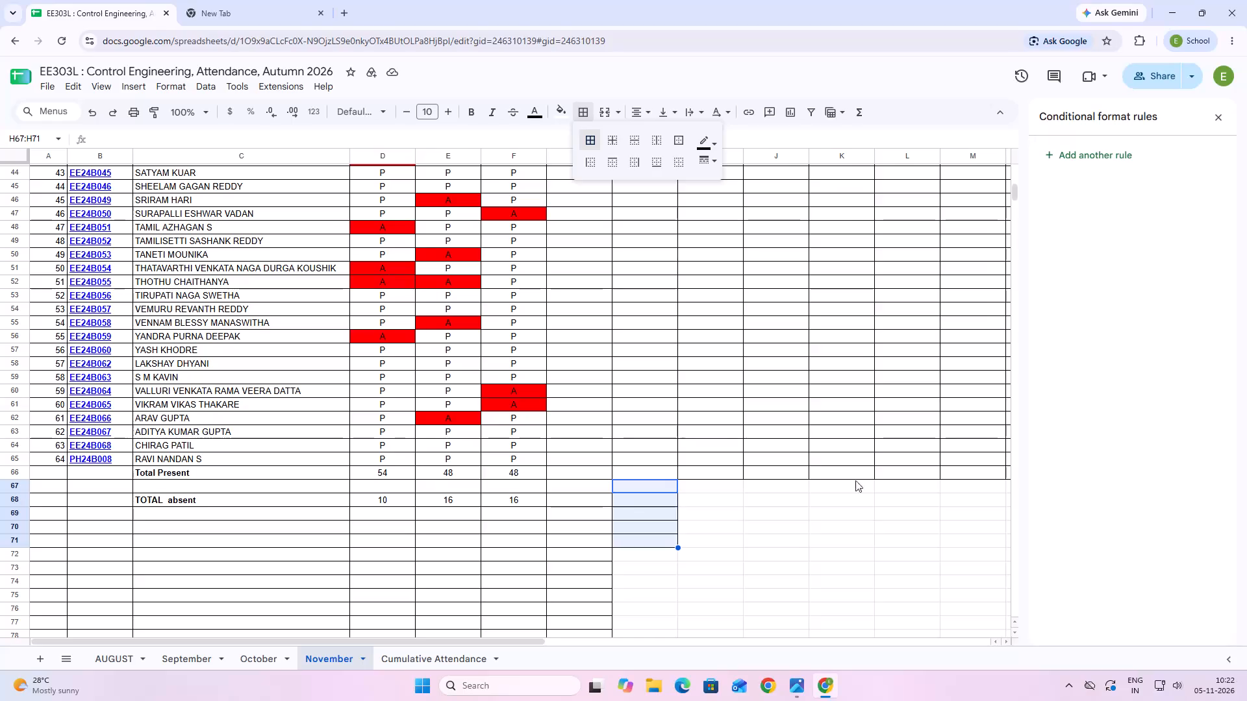
# Review the November sheet's bordered area around and below the present and absent totals, checking where the borders extend.
pyautogui.click(744, 542)
pyautogui.scroll(-4, 735, 489)
pyautogui.scroll(1, 735, 489)
pyautogui.scroll(-5, 735, 489)
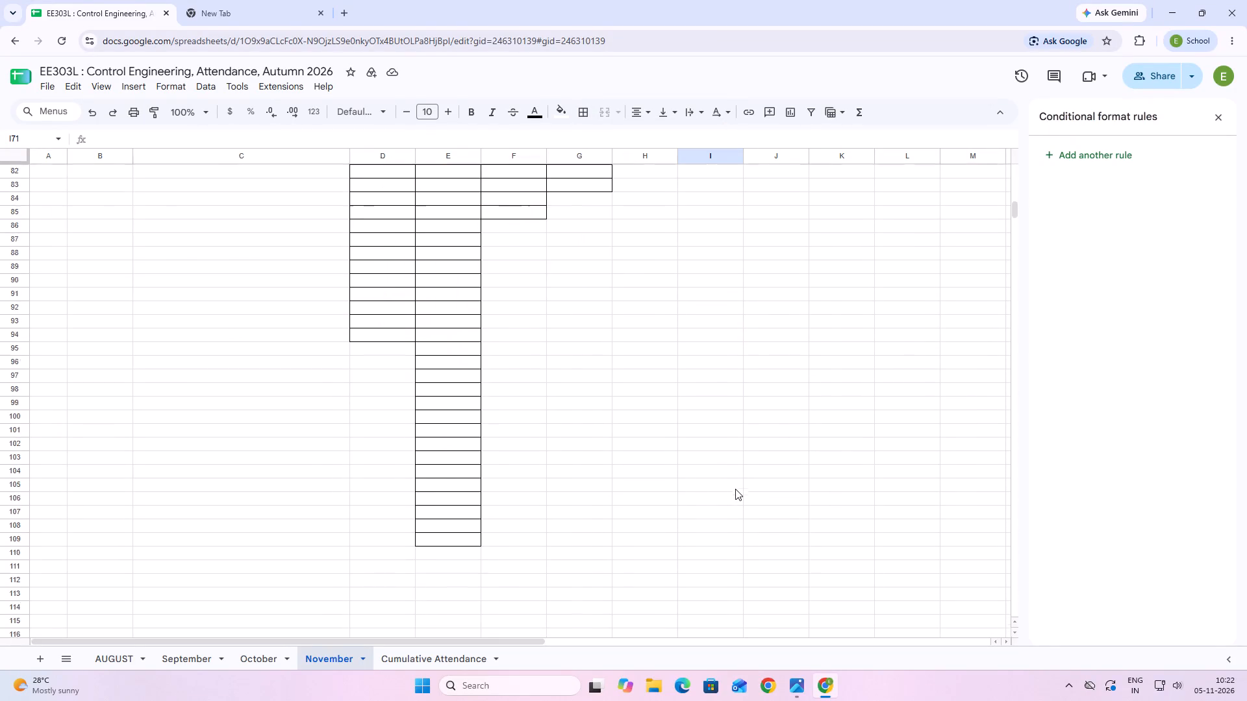
pyautogui.scroll(-1, 735, 489)
pyautogui.scroll(7, 735, 489)
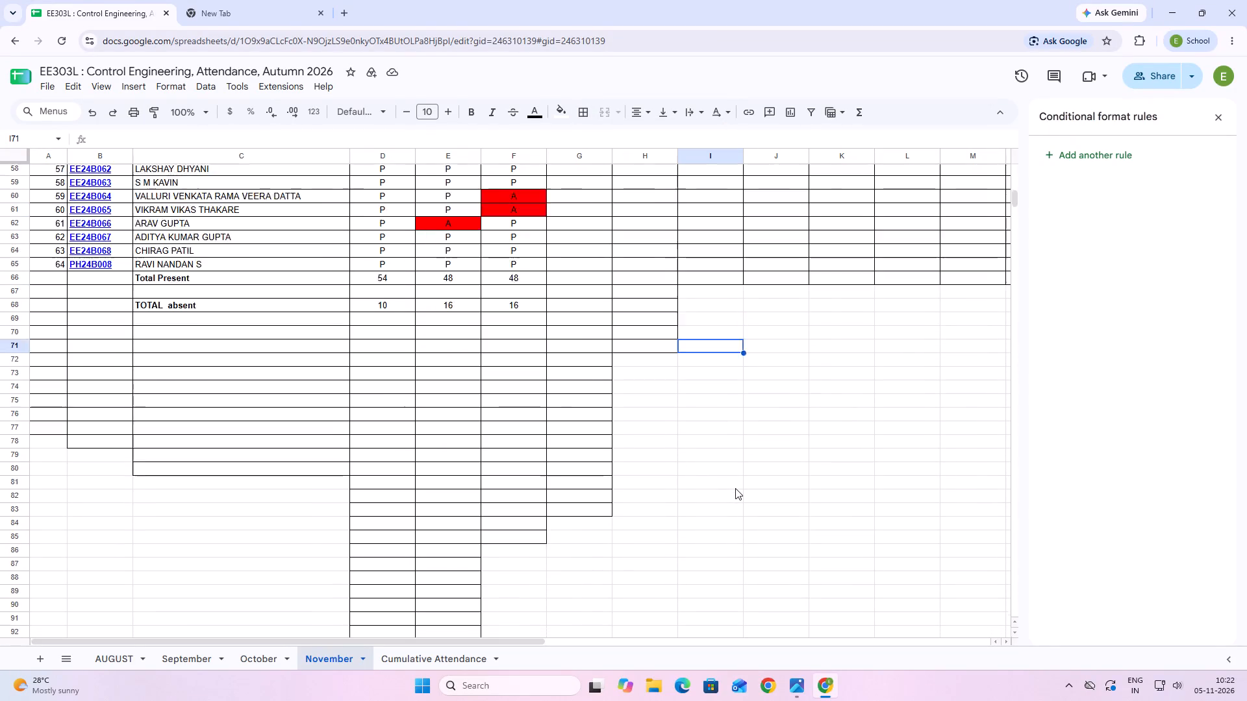
pyautogui.scroll(4, 735, 488)
pyautogui.scroll(-3, 727, 474)
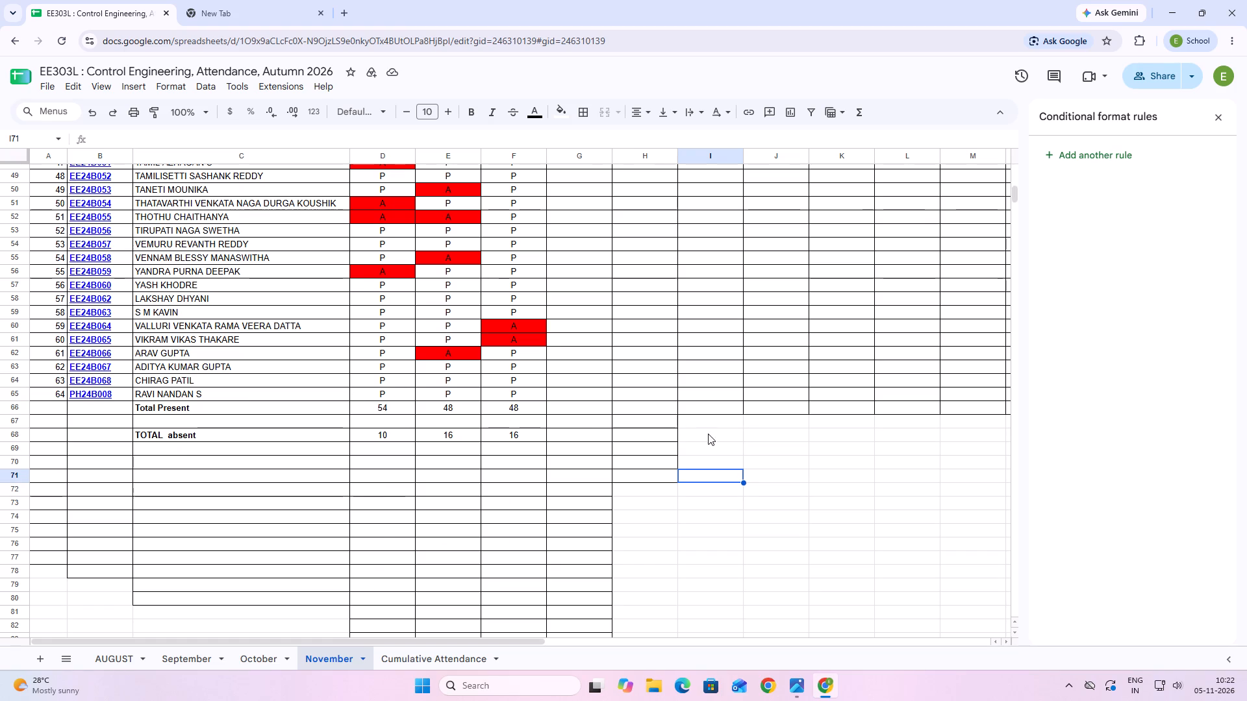
pyautogui.click(708, 434)
pyautogui.scroll(13, 717, 428)
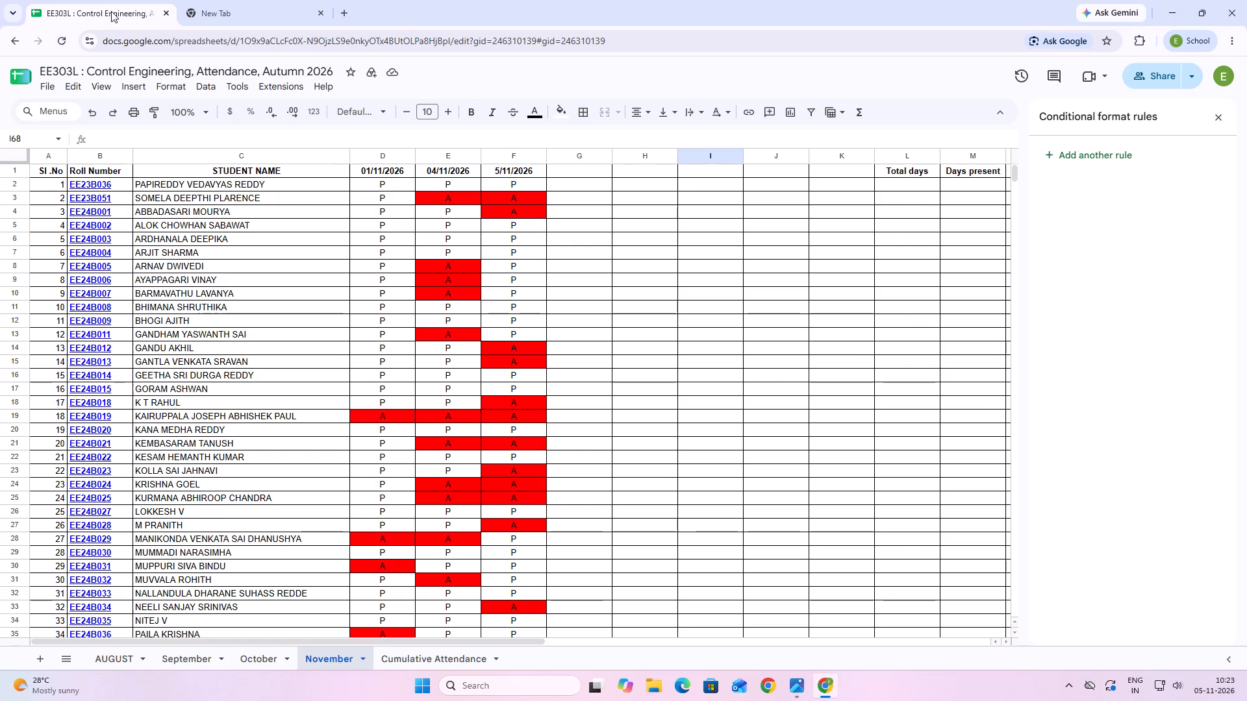
# Search Google for "google calendar" in a new browser tab and open the Google Calendar site.
pyautogui.click(351, 11)
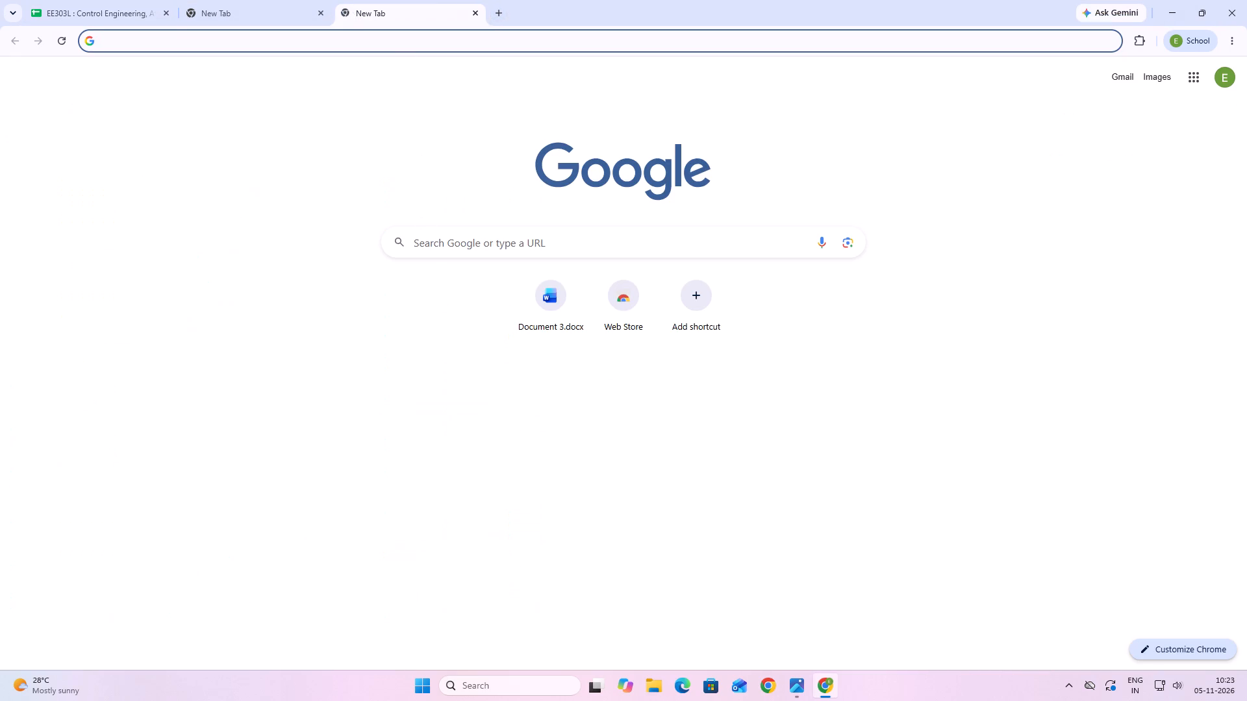
pyautogui.click(435, 252)
pyautogui.click(447, 319)
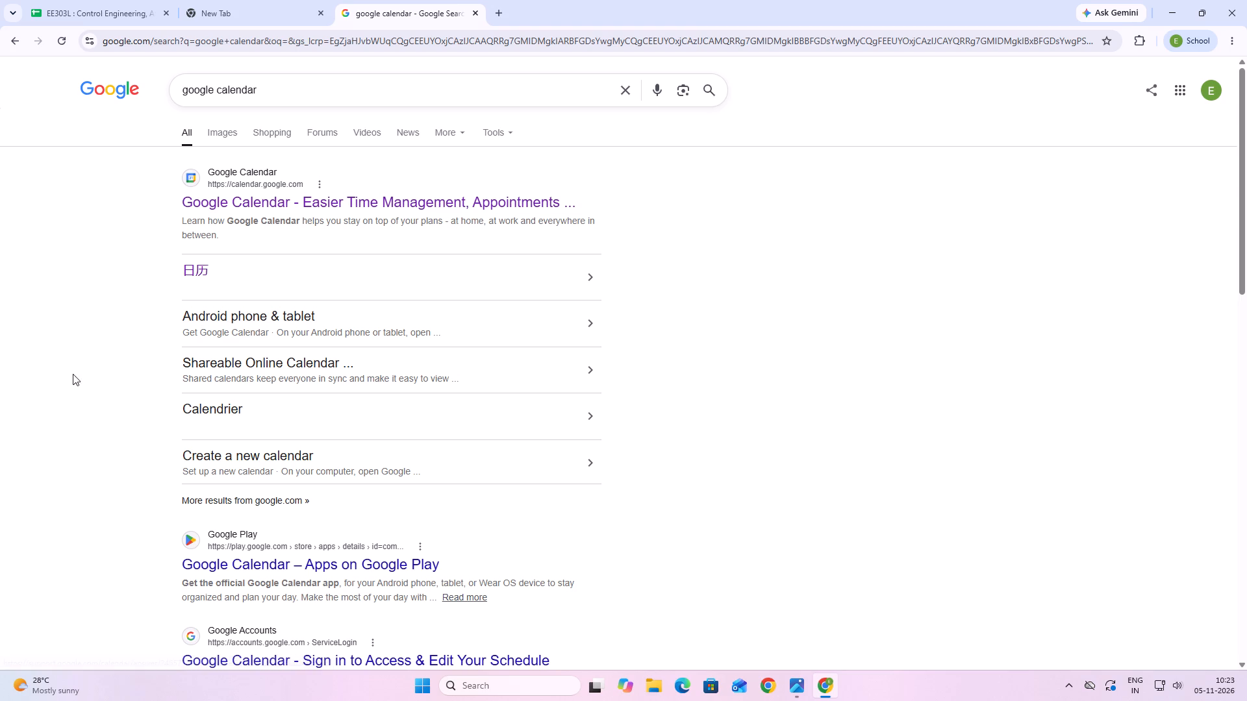
pyautogui.click(279, 195)
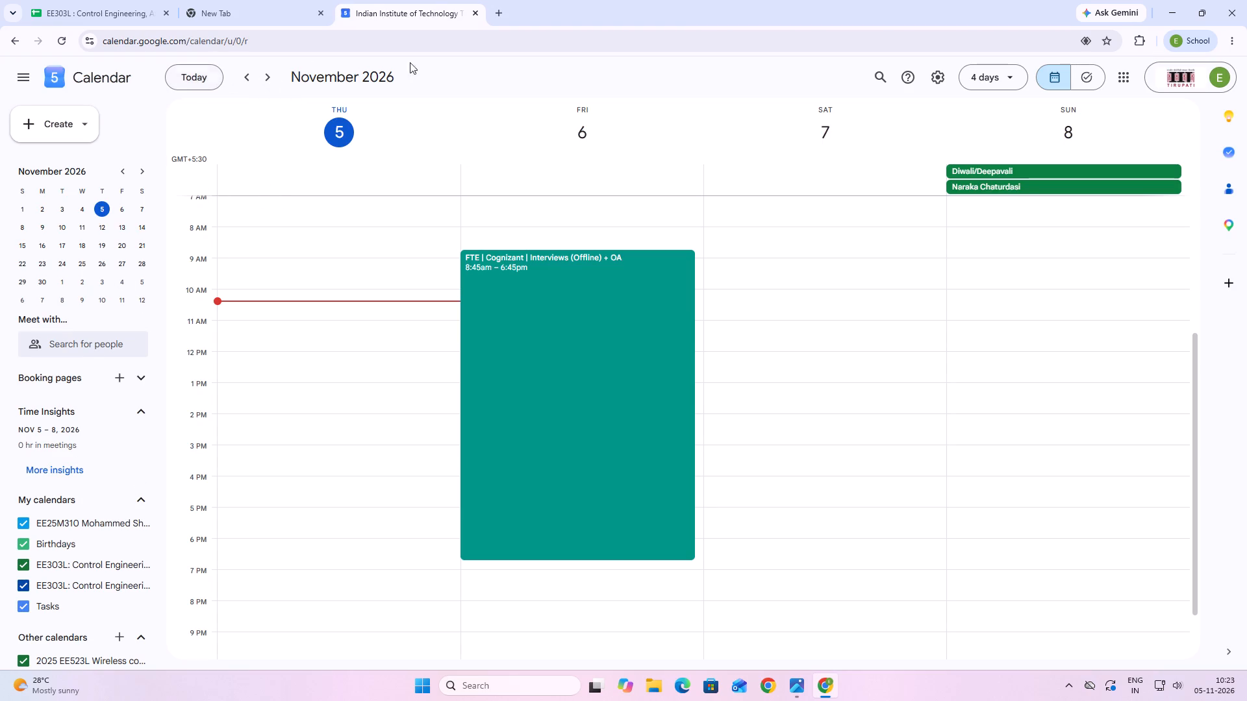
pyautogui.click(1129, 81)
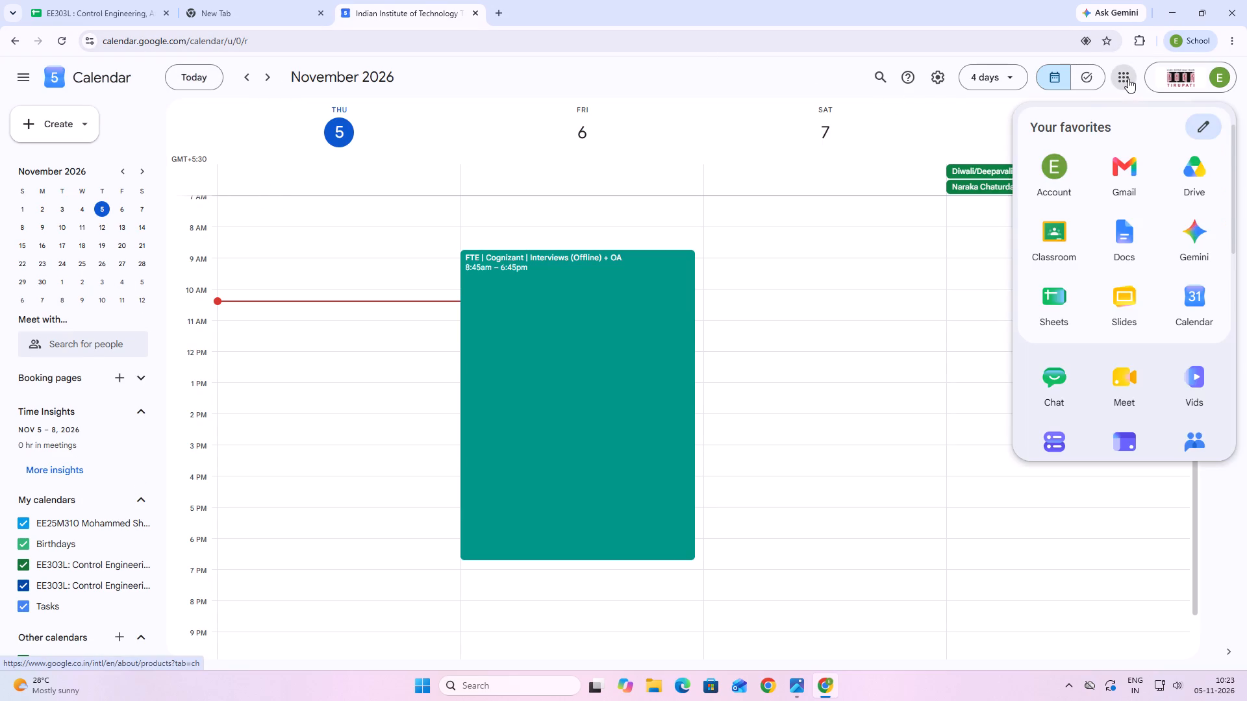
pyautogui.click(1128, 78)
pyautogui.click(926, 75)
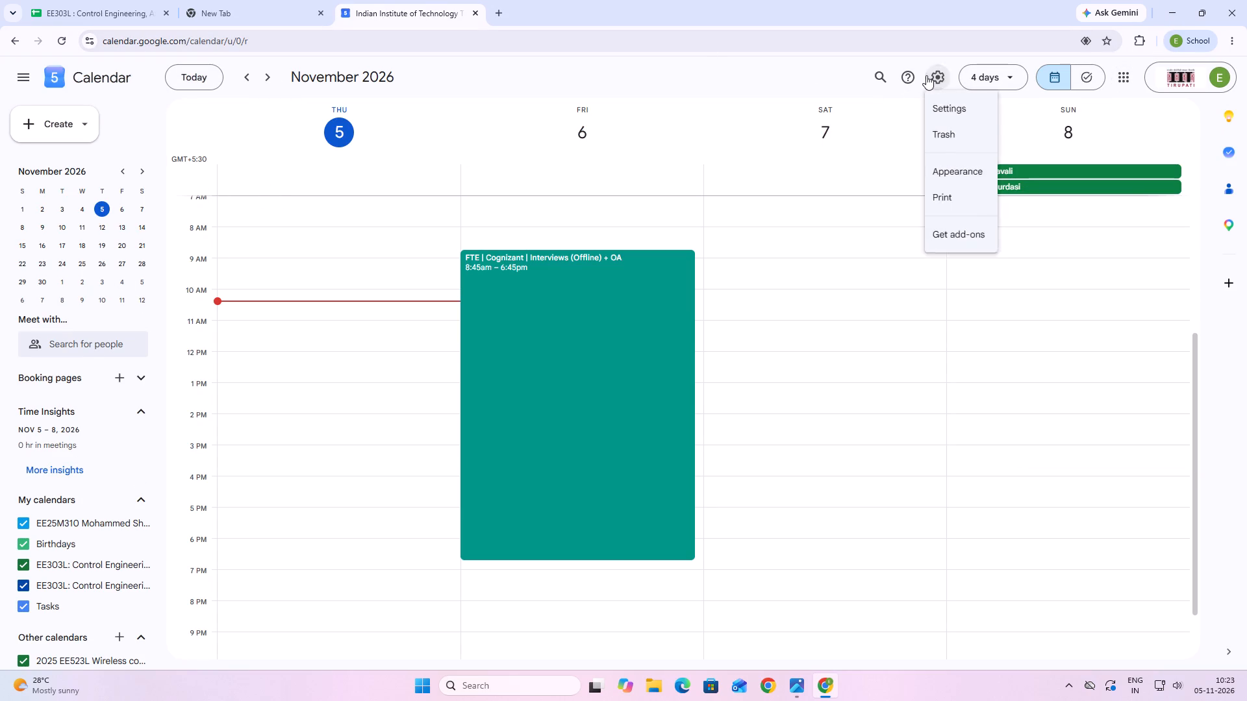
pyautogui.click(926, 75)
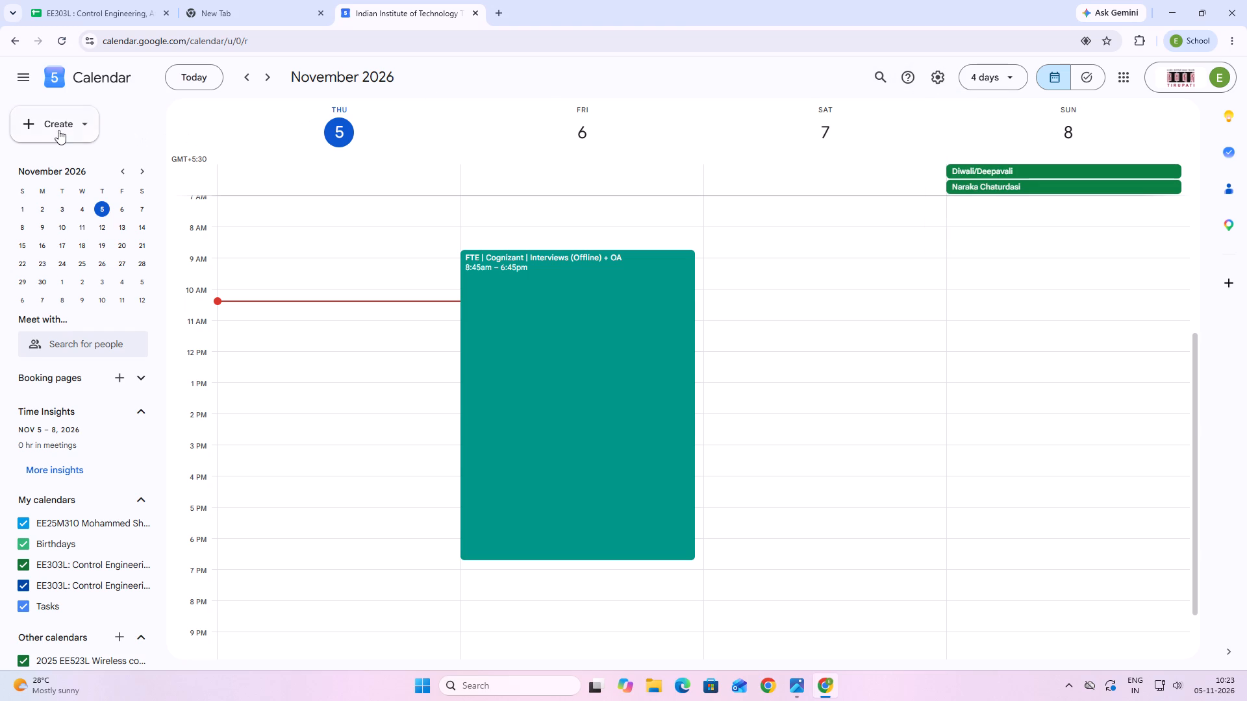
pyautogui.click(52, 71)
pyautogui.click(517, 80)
# Examine the calendar's schedule for Friday, November 6 and Thursday, November 5, 2026 in the single-day view.
pyautogui.scroll(-3, 668, 148)
pyautogui.scroll(3, 653, 354)
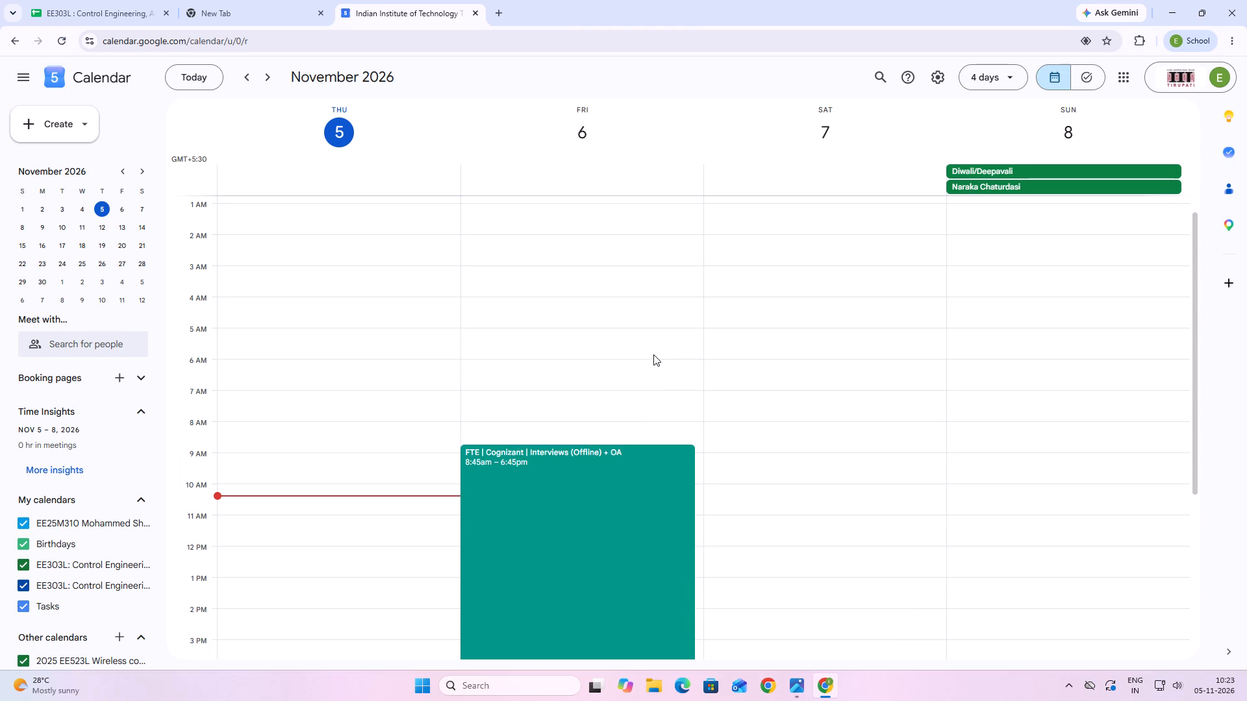
pyautogui.scroll(6, 653, 352)
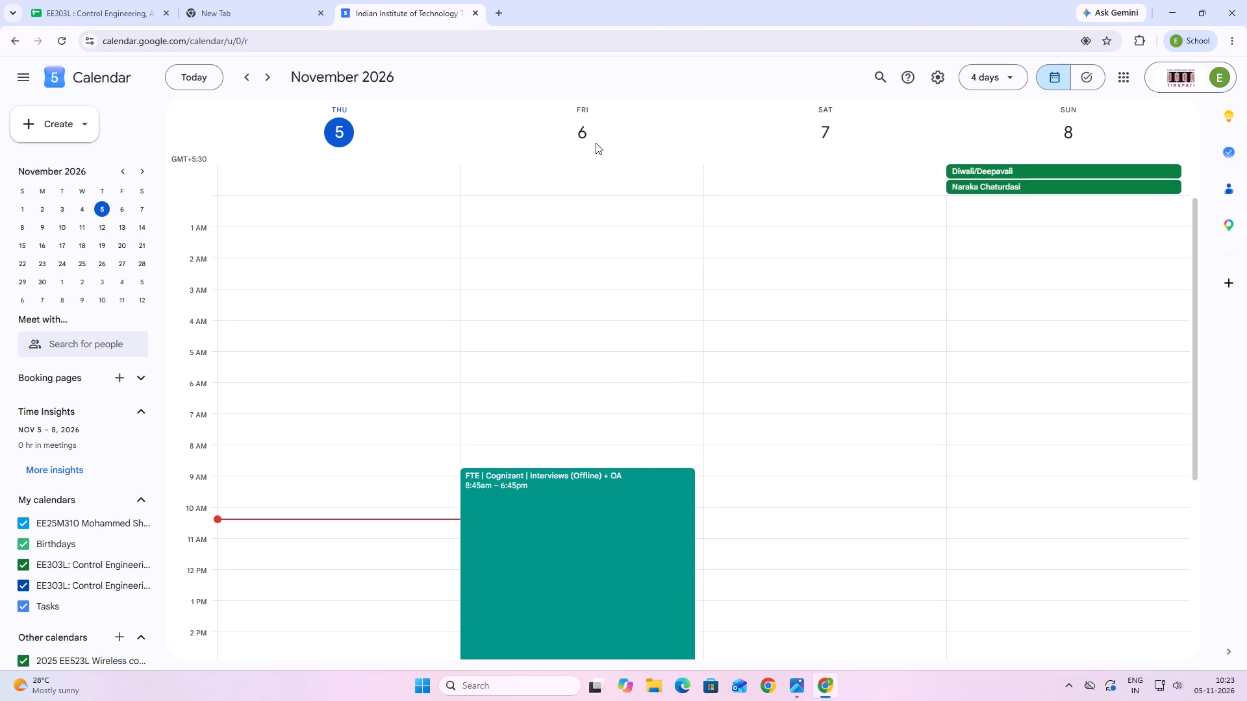
pyautogui.click(587, 119)
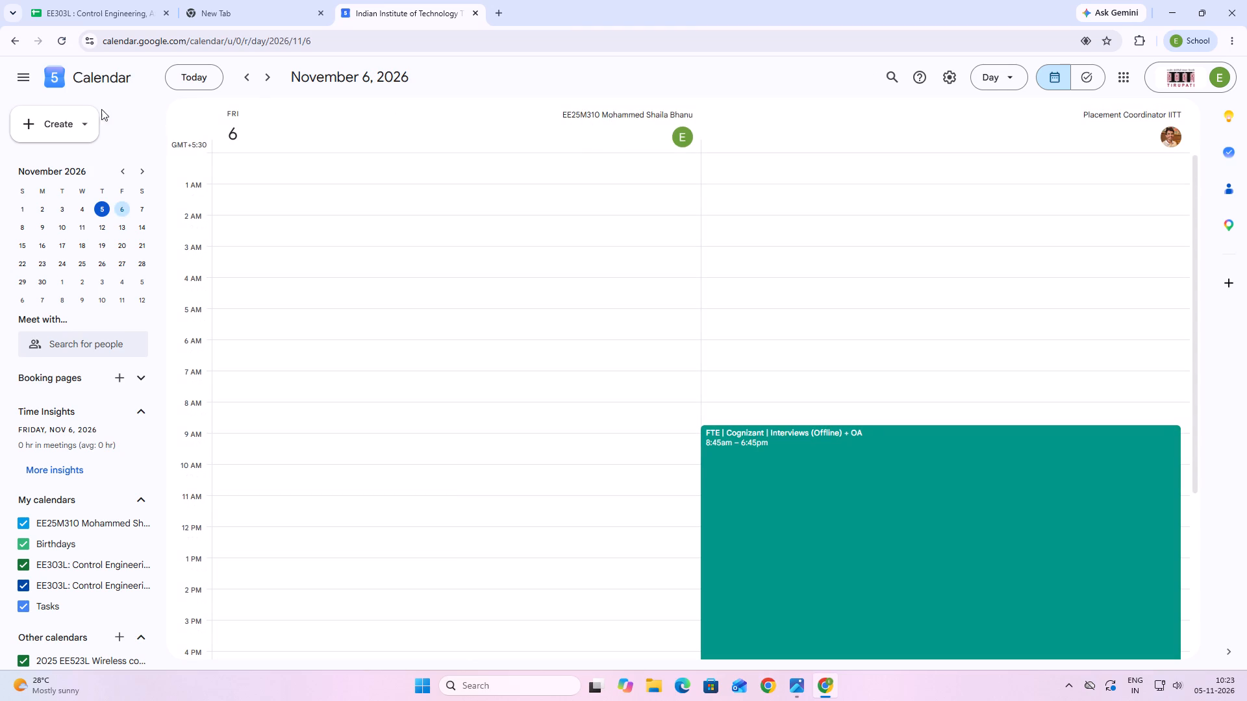
pyautogui.click(241, 71)
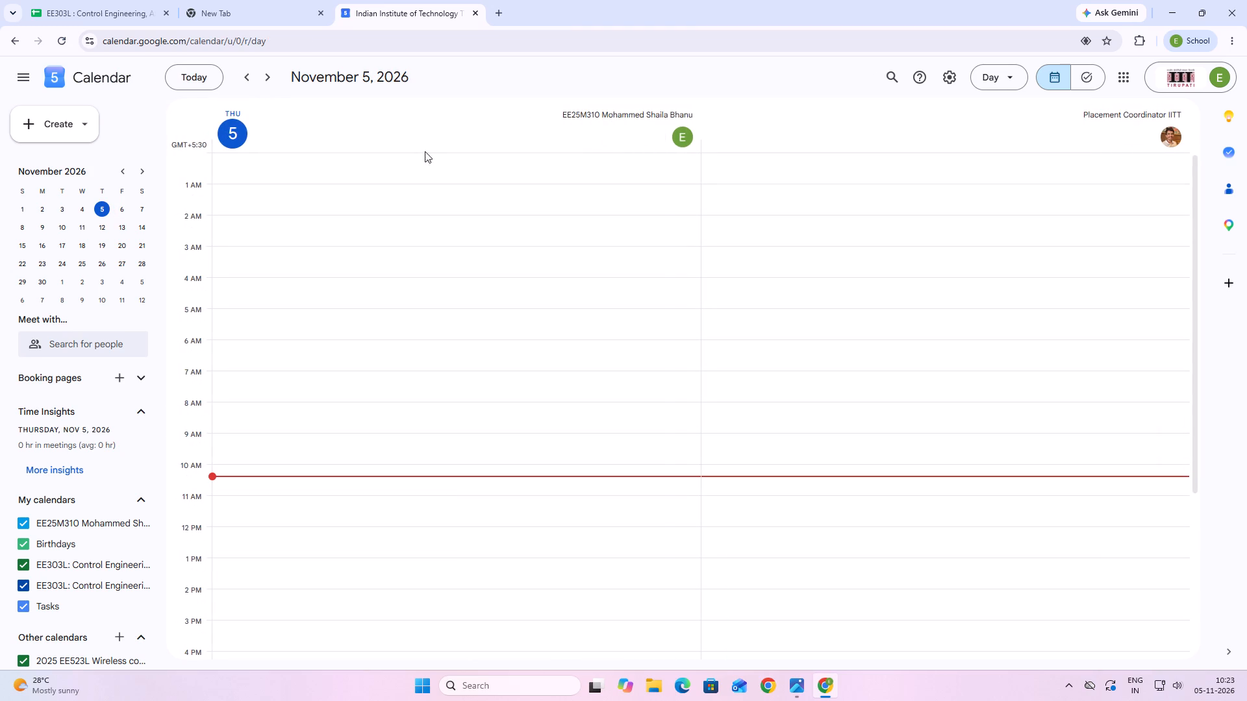
pyautogui.scroll(-2, 360, 282)
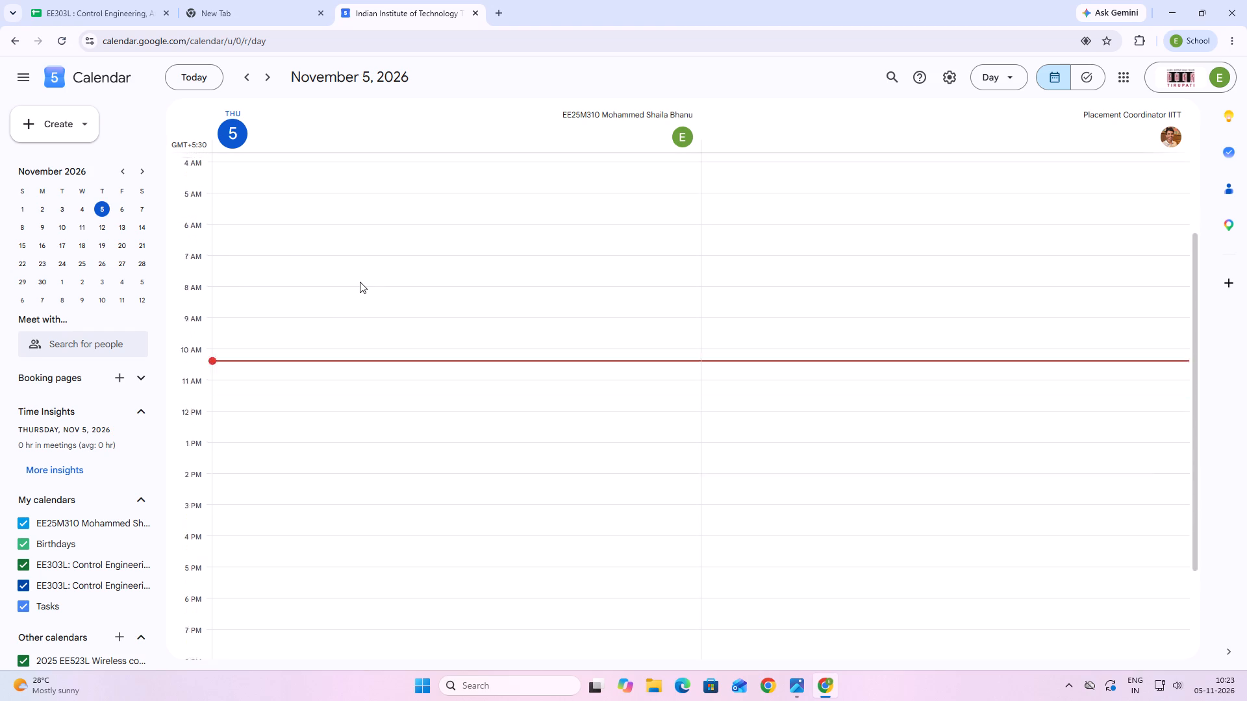
pyautogui.scroll(-1, 360, 282)
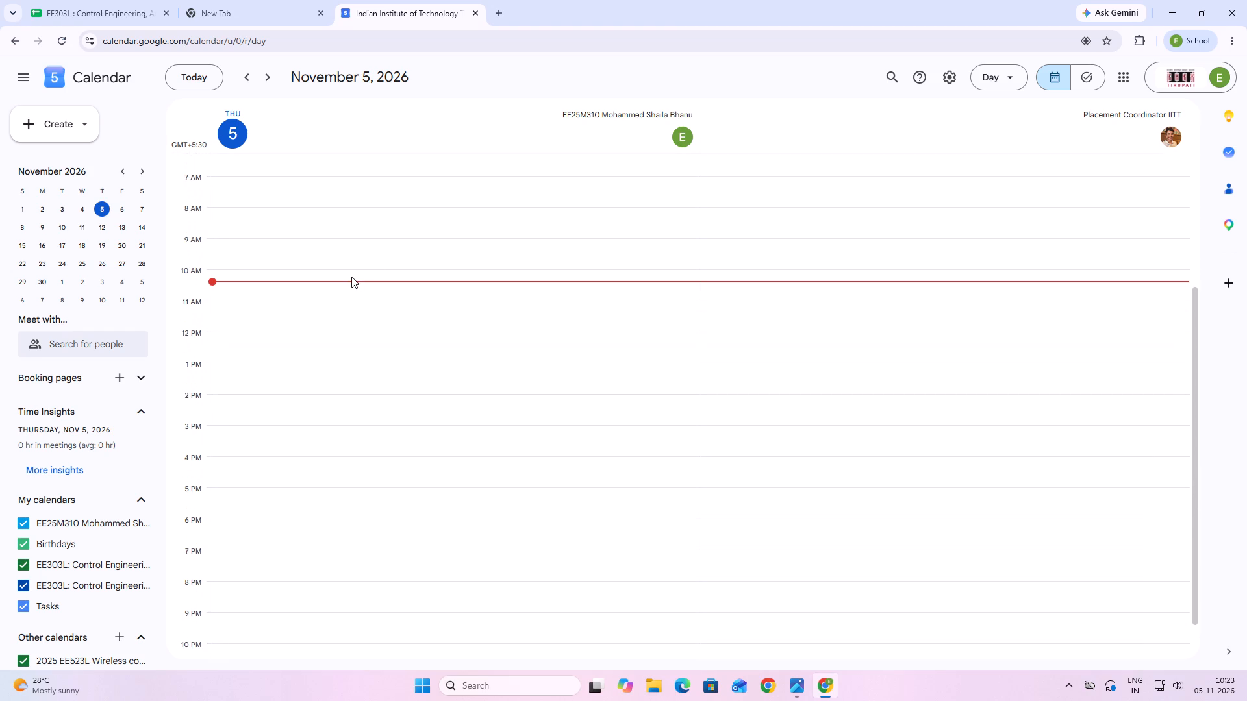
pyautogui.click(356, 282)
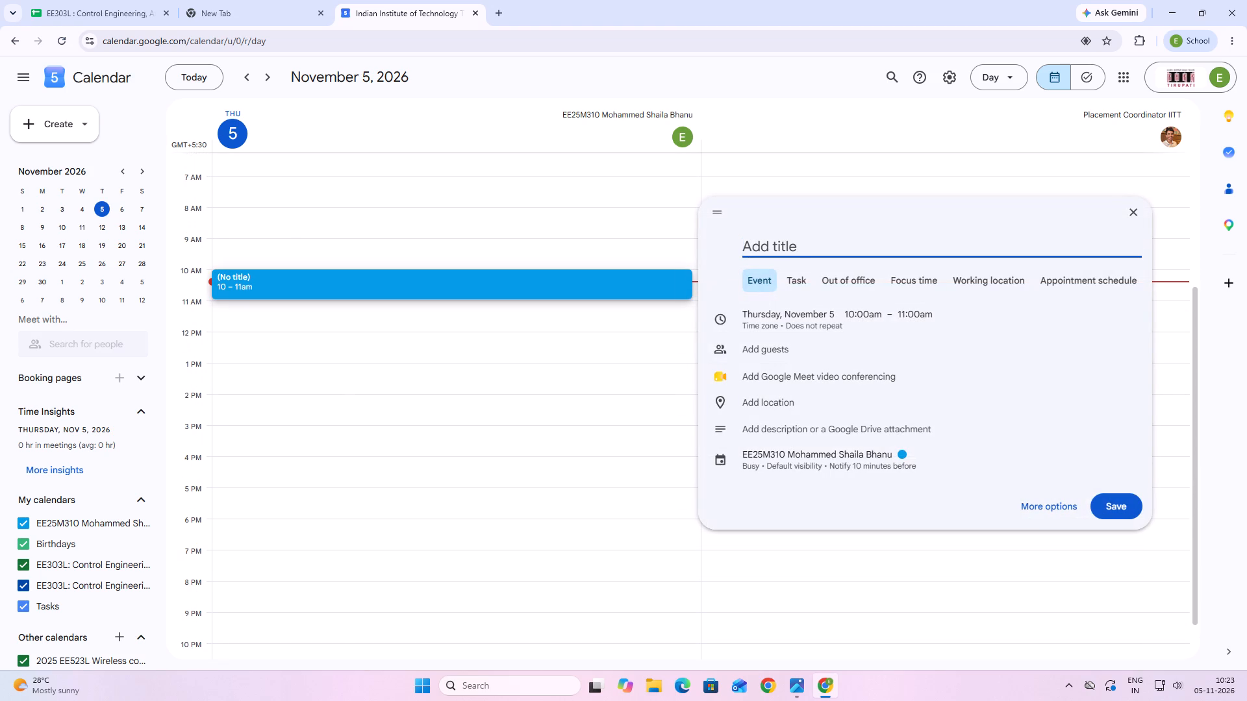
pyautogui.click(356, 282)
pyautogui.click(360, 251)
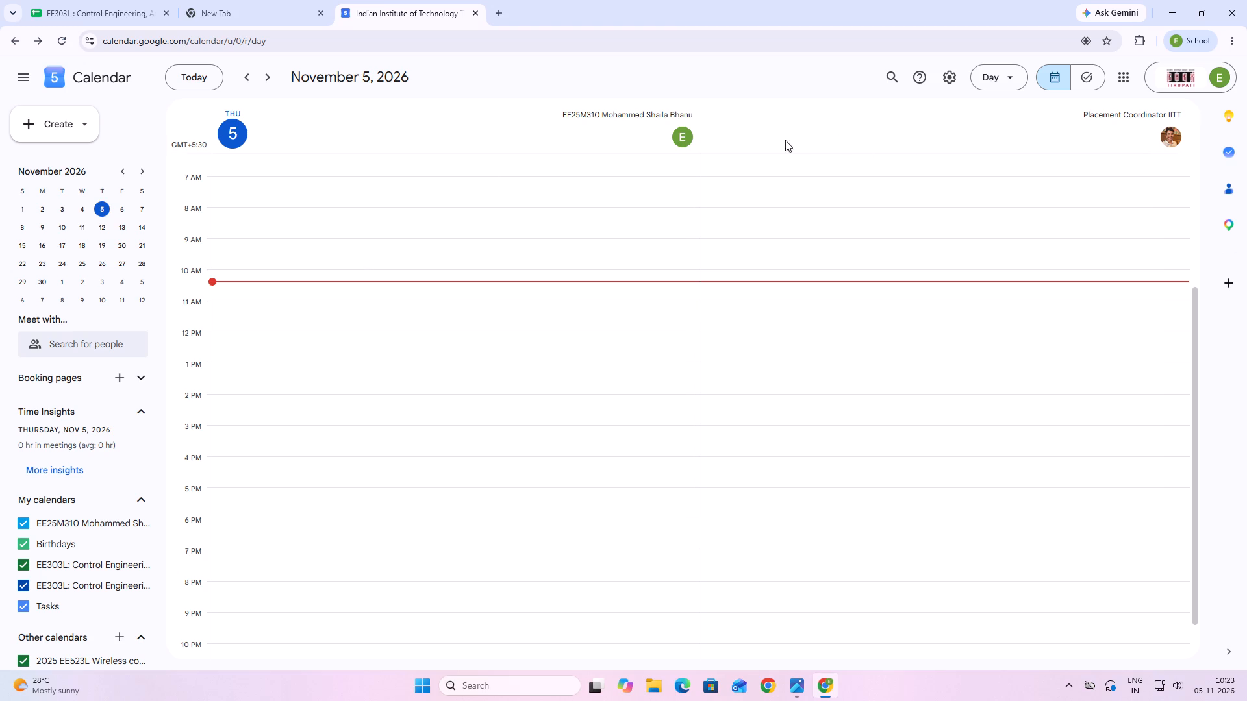
# Show the previous day's schedule, November 4, 2026, in the calendar's day view.
pyautogui.click(244, 80)
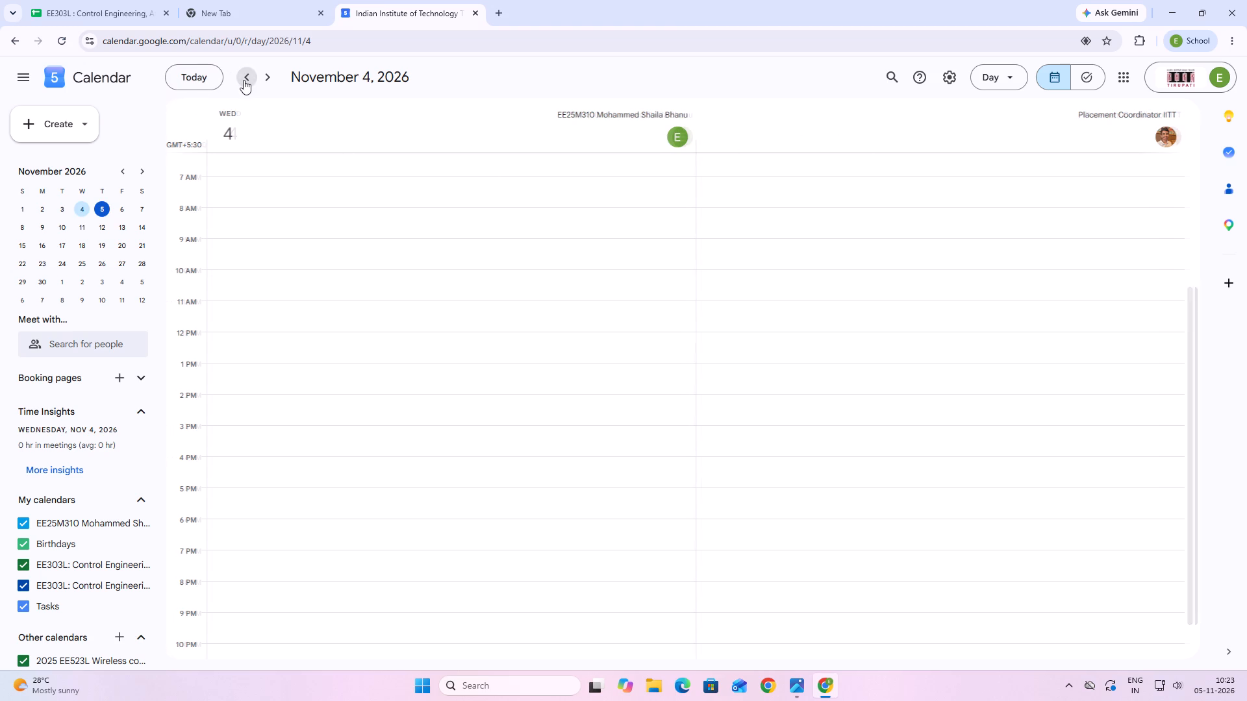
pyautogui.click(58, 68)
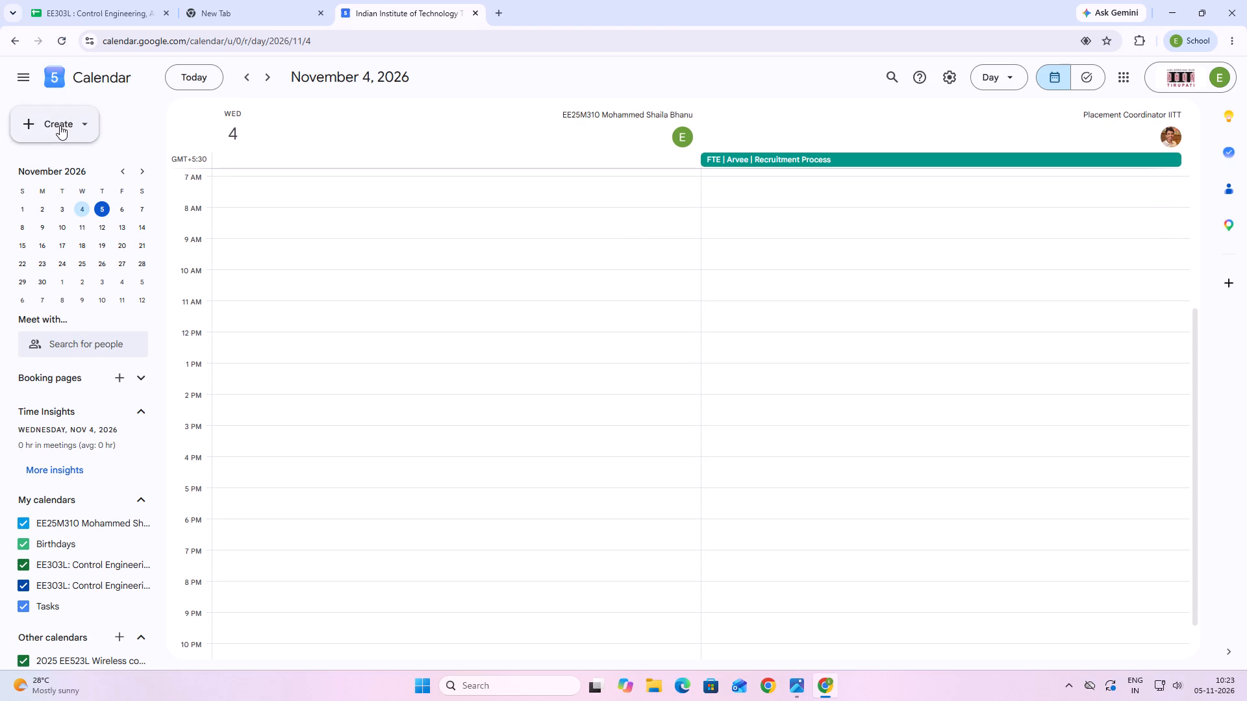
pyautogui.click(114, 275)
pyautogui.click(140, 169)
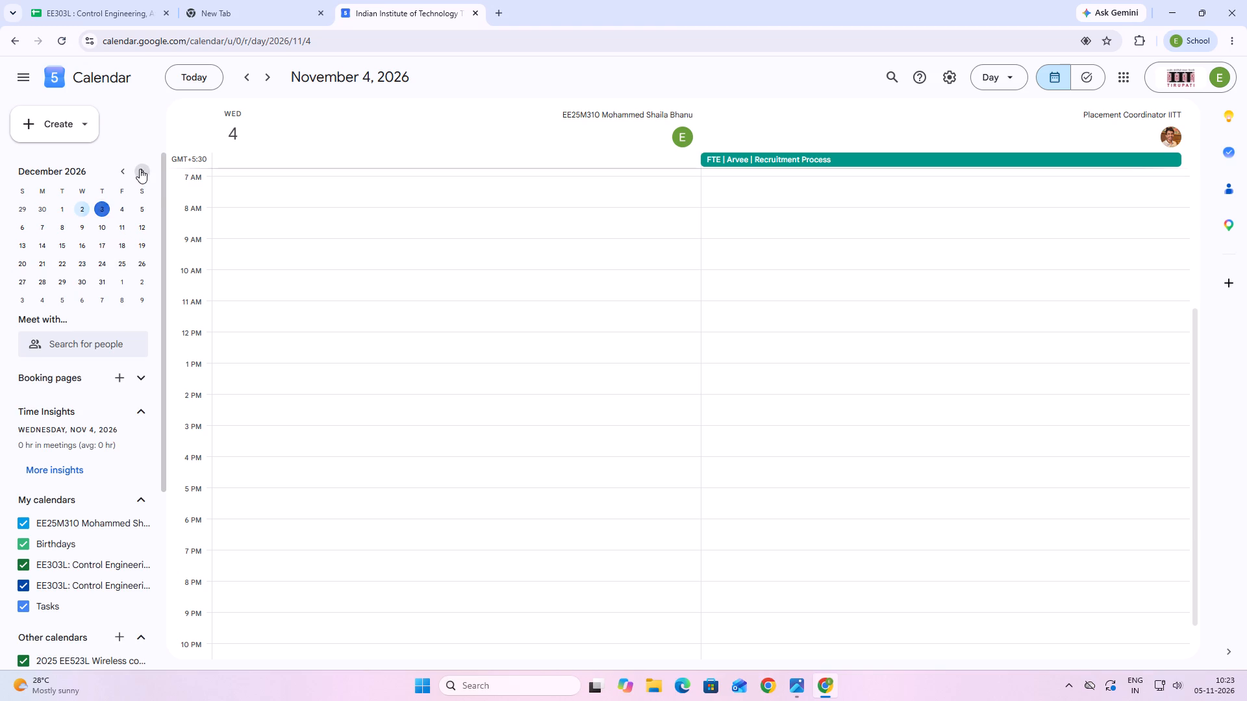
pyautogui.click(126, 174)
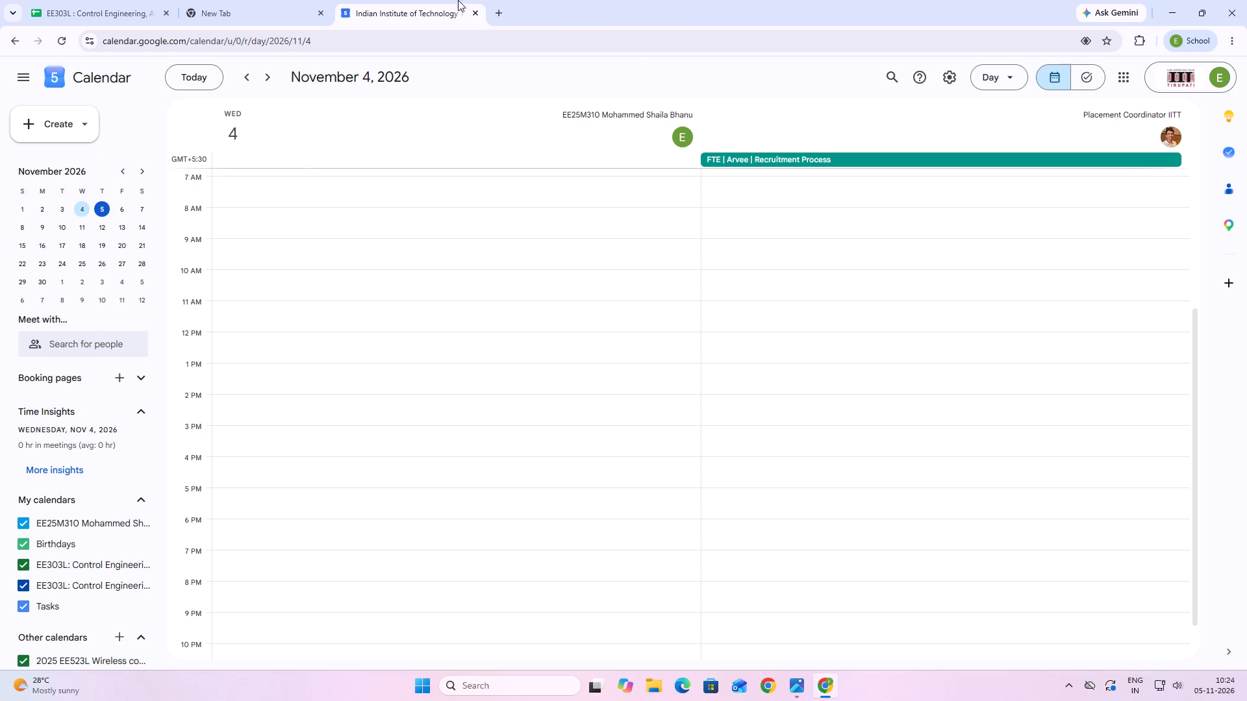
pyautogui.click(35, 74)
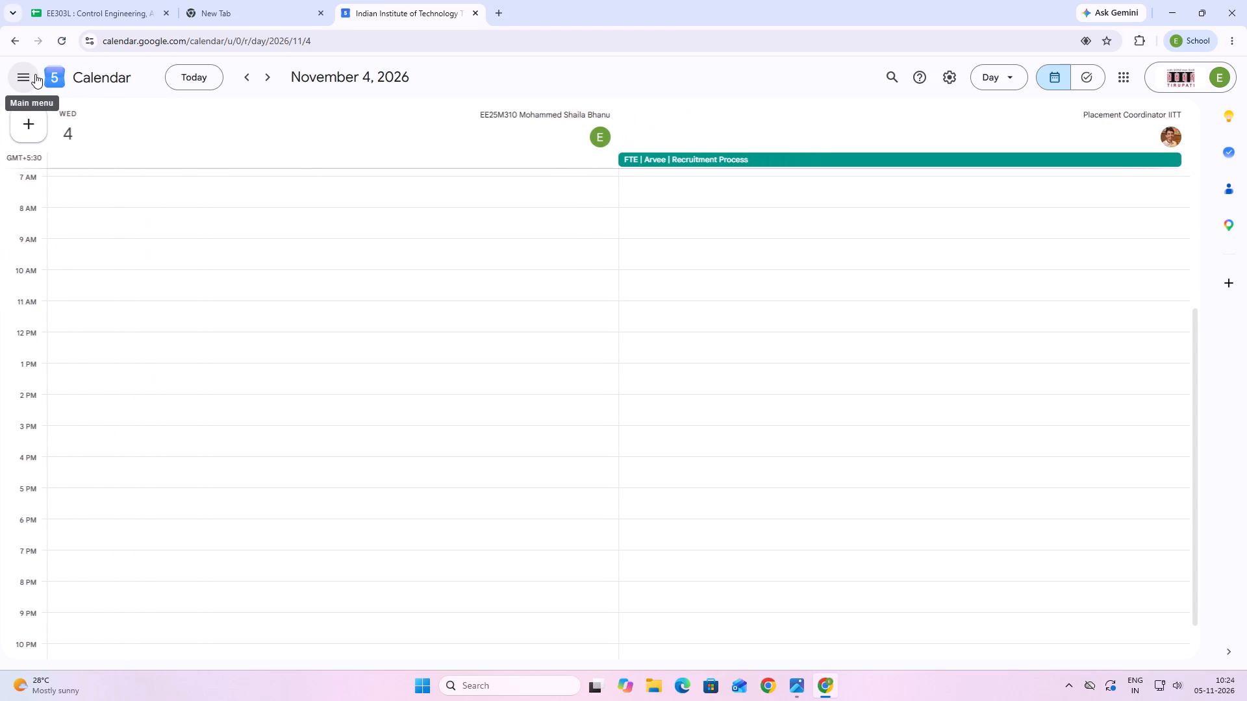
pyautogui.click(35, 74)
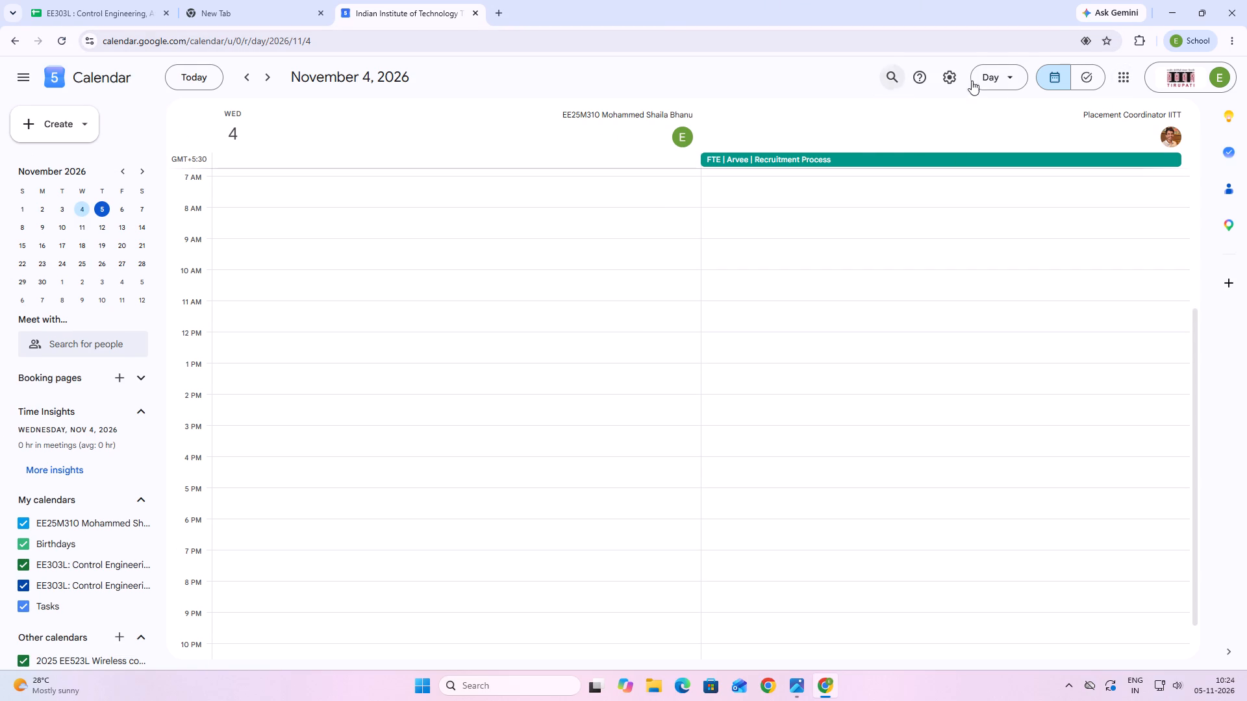
# Switch the calendar to the Month view for November 2026 and dismiss the focus time suggestion.
pyautogui.click(1011, 75)
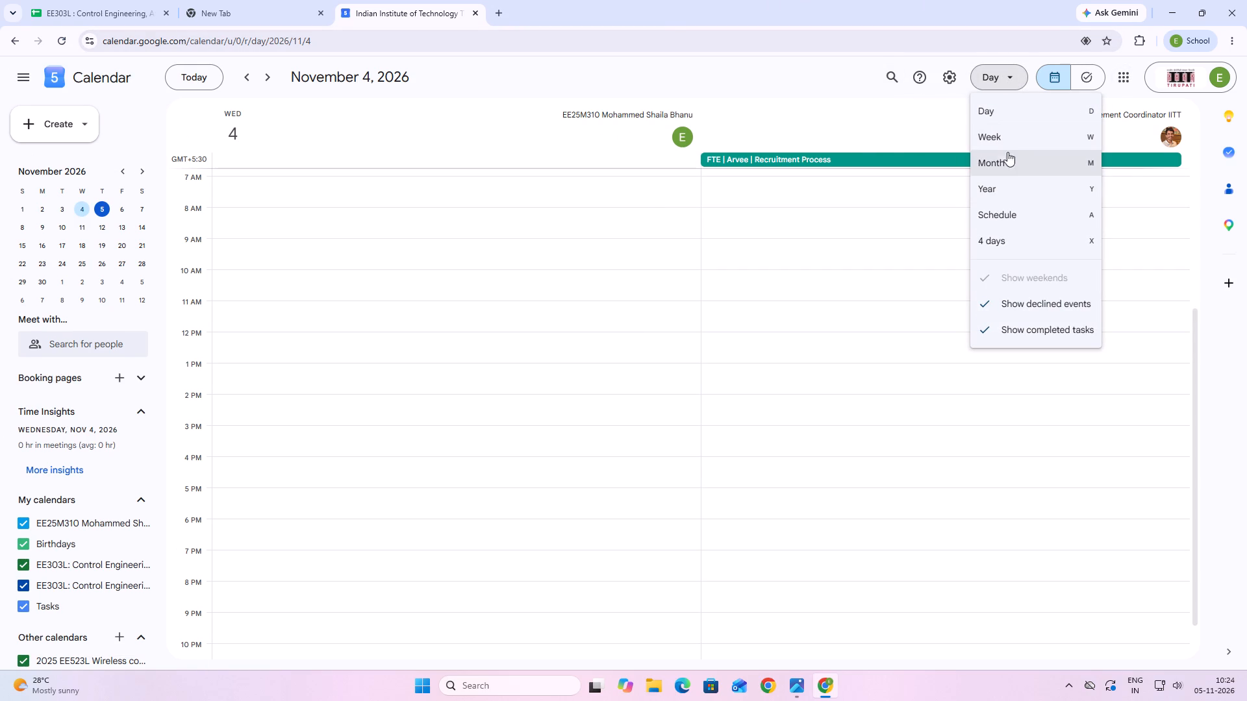
pyautogui.click(1009, 156)
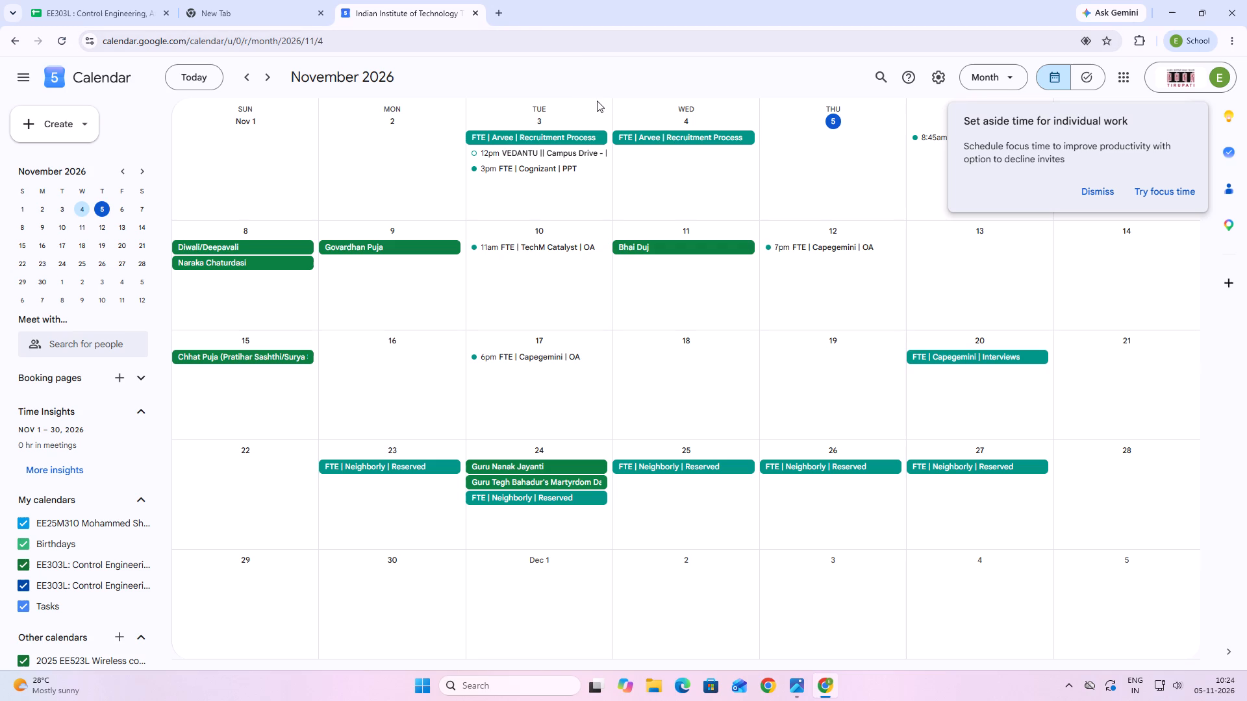
pyautogui.click(1087, 195)
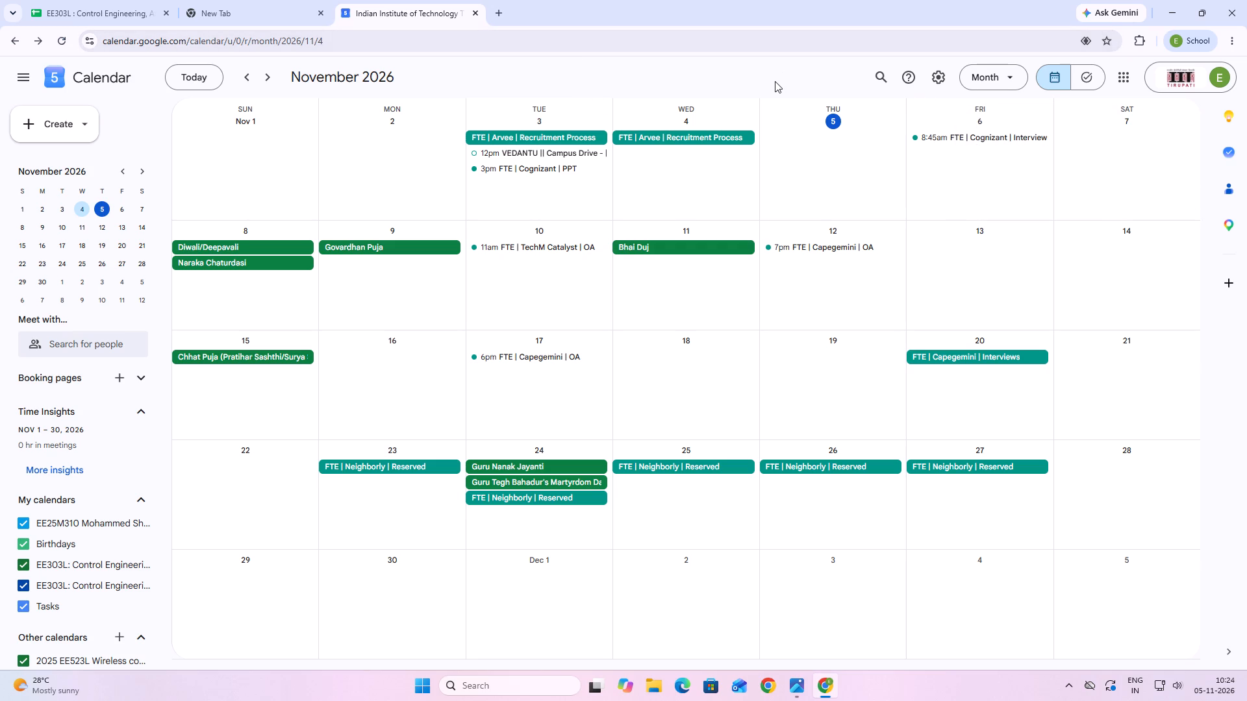
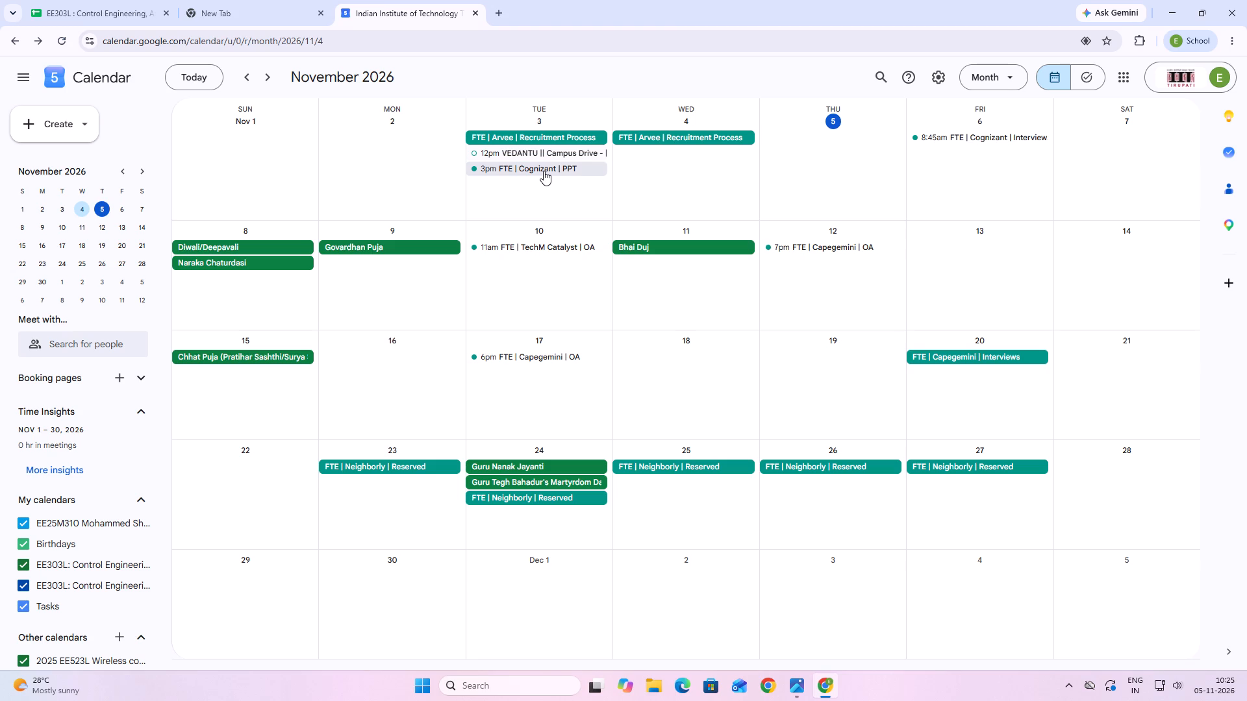
# Return to the EE303L attendance spreadsheet and check the November sheet down to its Total Present and TOTAL absent rows.
pyautogui.click(114, 1)
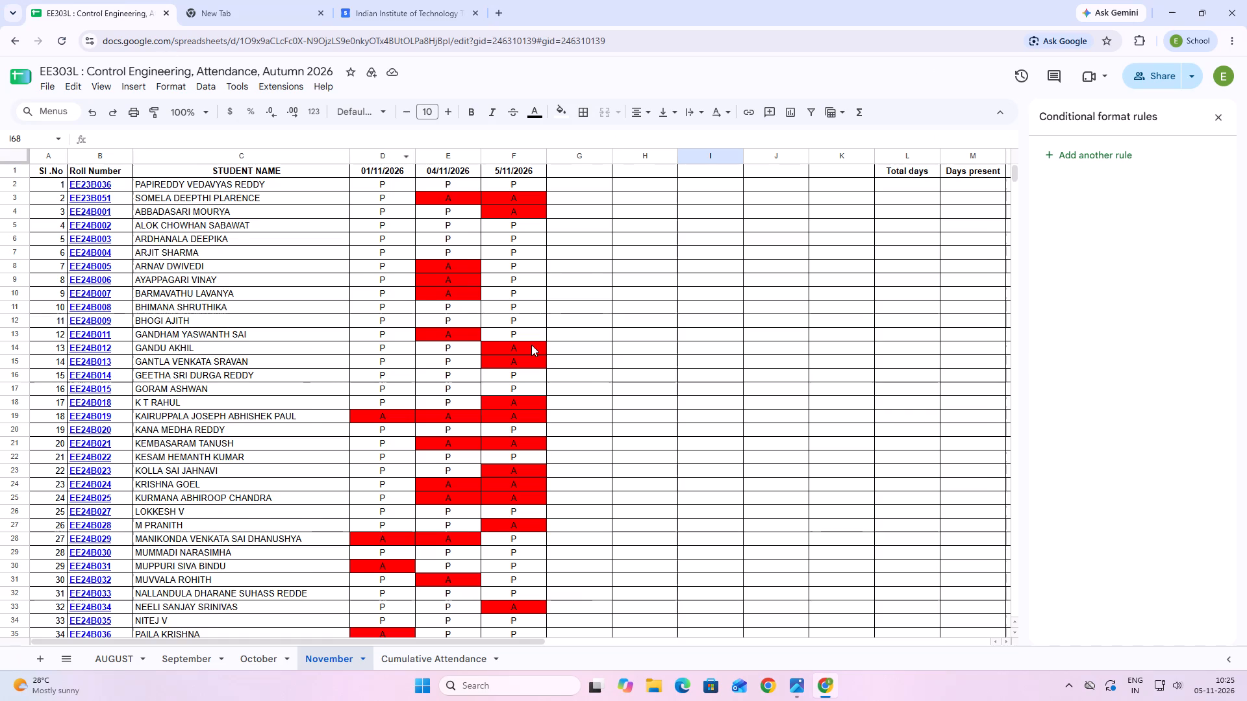
pyautogui.scroll(-9, 531, 345)
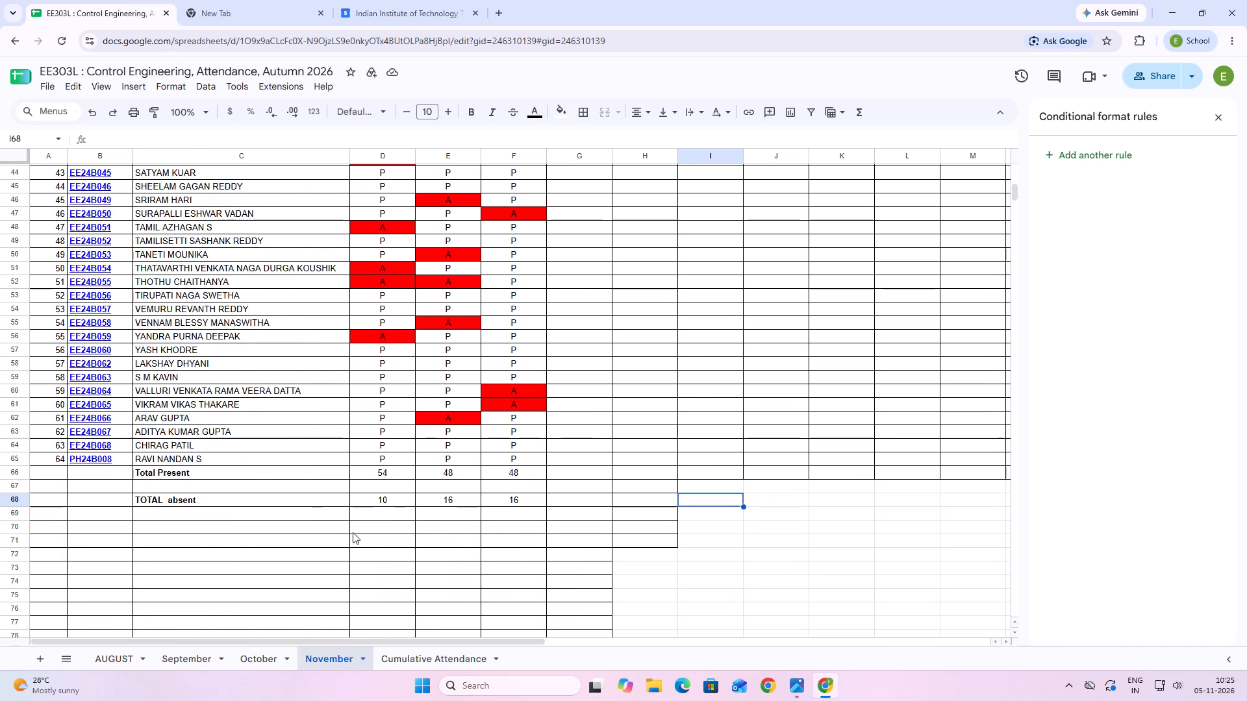
# Open the October attendance sheet and view its days absent, days present, percentage and total days columns.
pyautogui.click(262, 651)
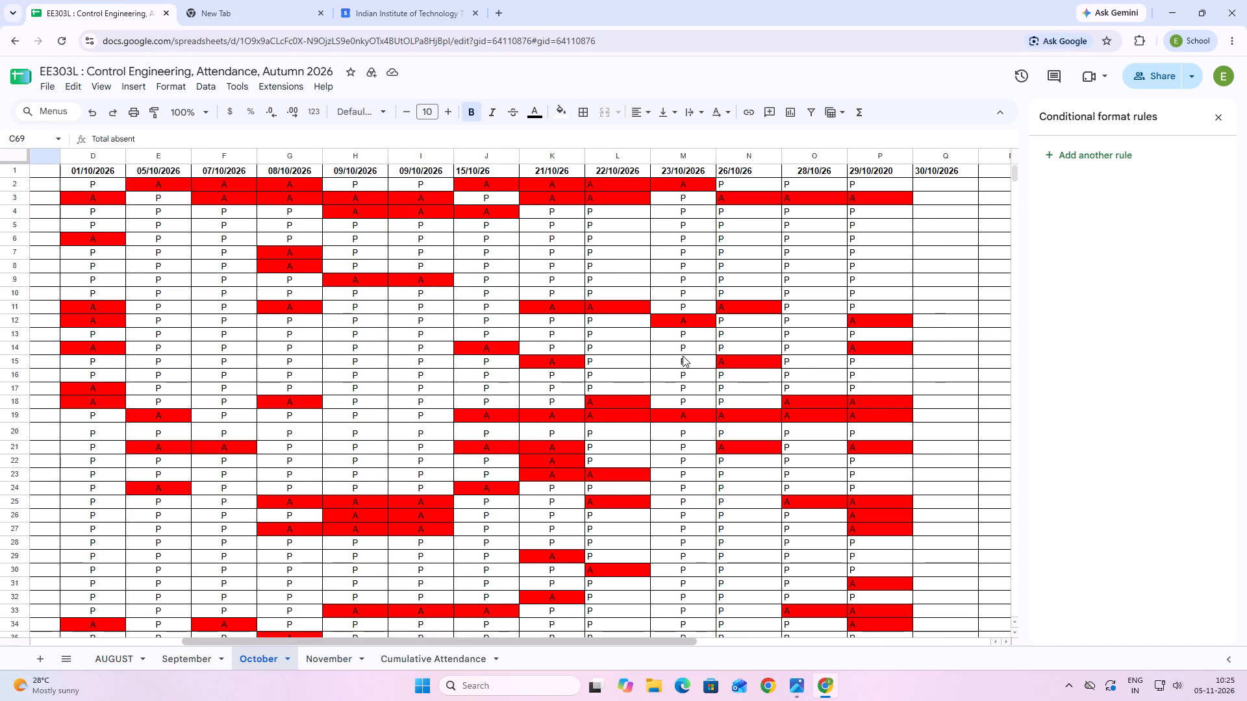
pyautogui.scroll(3, 811, 323)
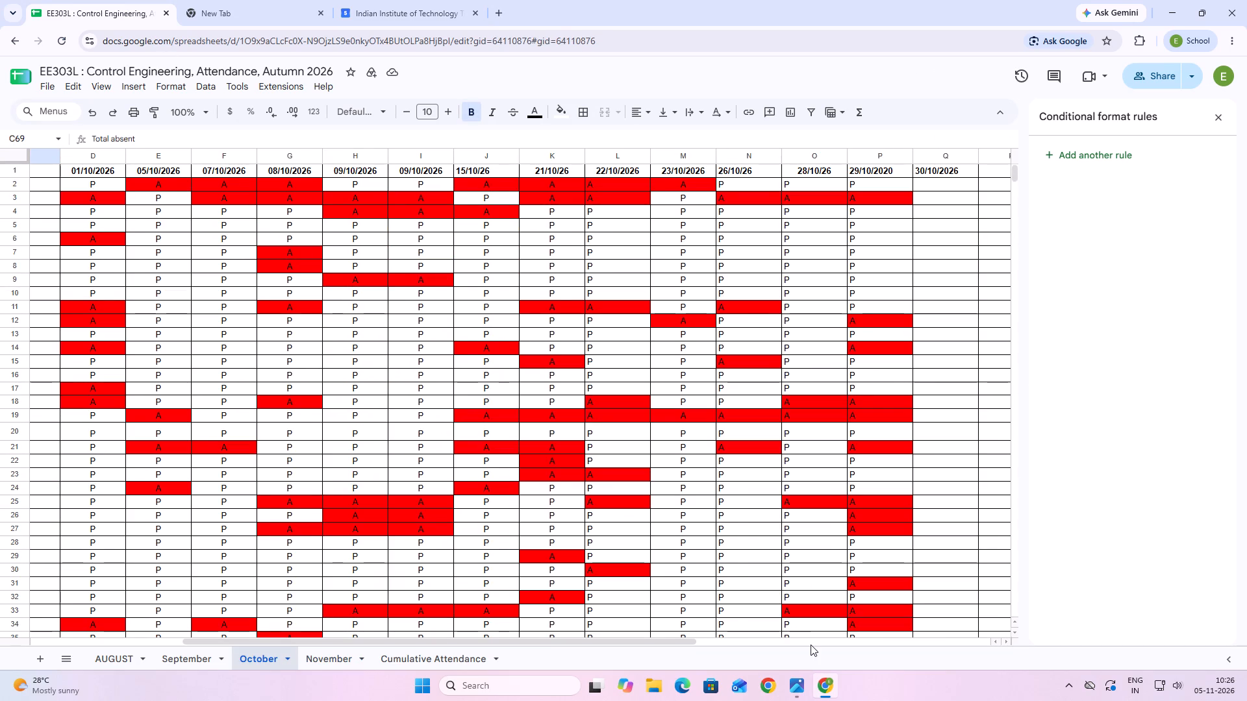
pyautogui.click(811, 645)
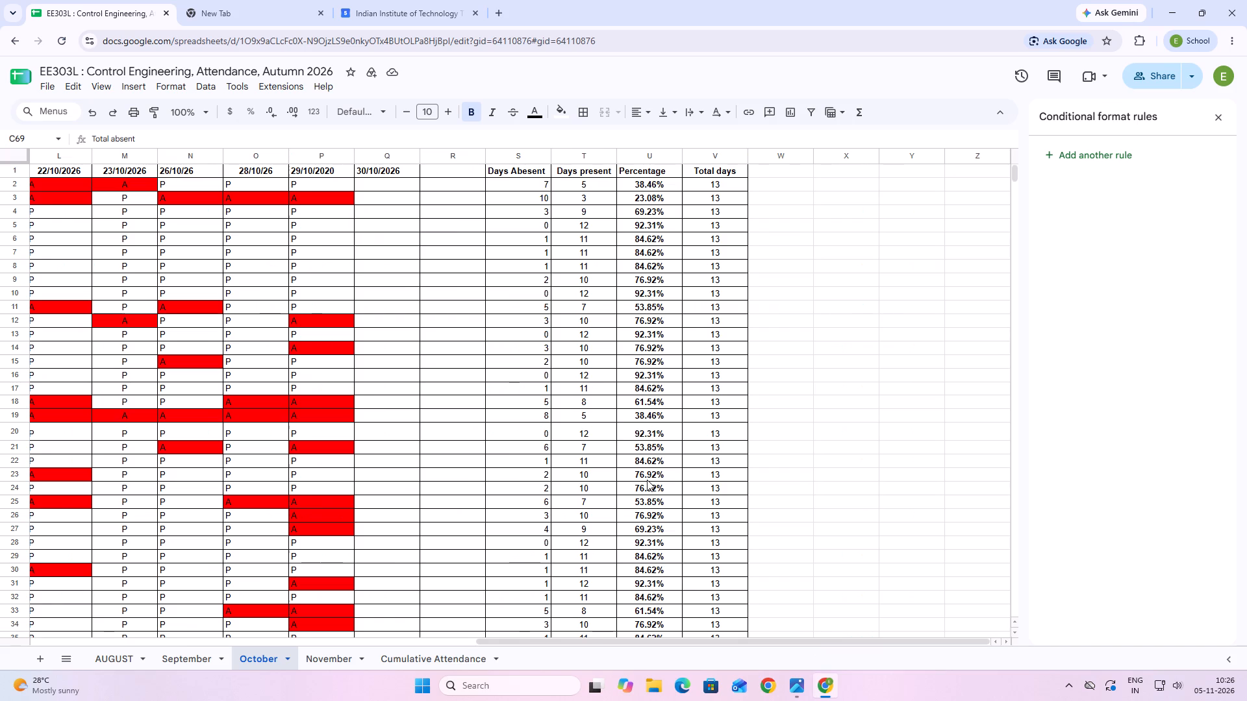
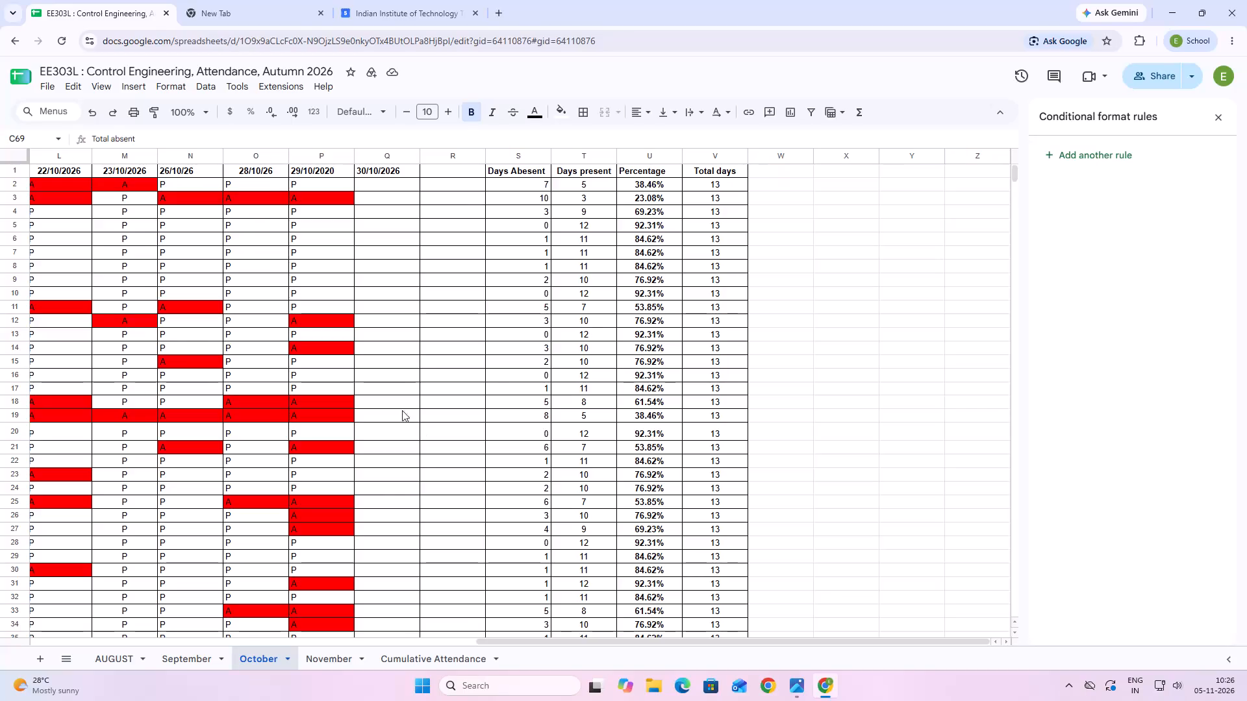
# Switch to the November sheet and enter 6/11/2026 as the date header in cell G1.
pyautogui.scroll(-3, 422, 369)
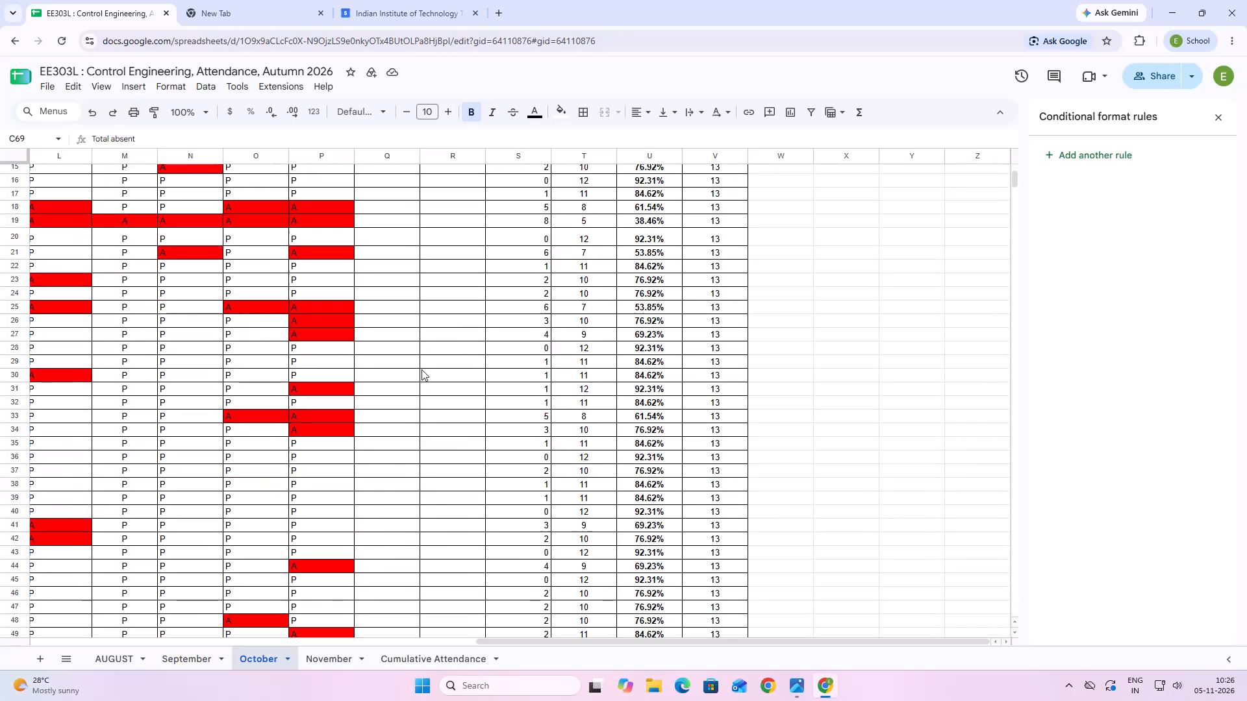
pyautogui.scroll(-5, 422, 369)
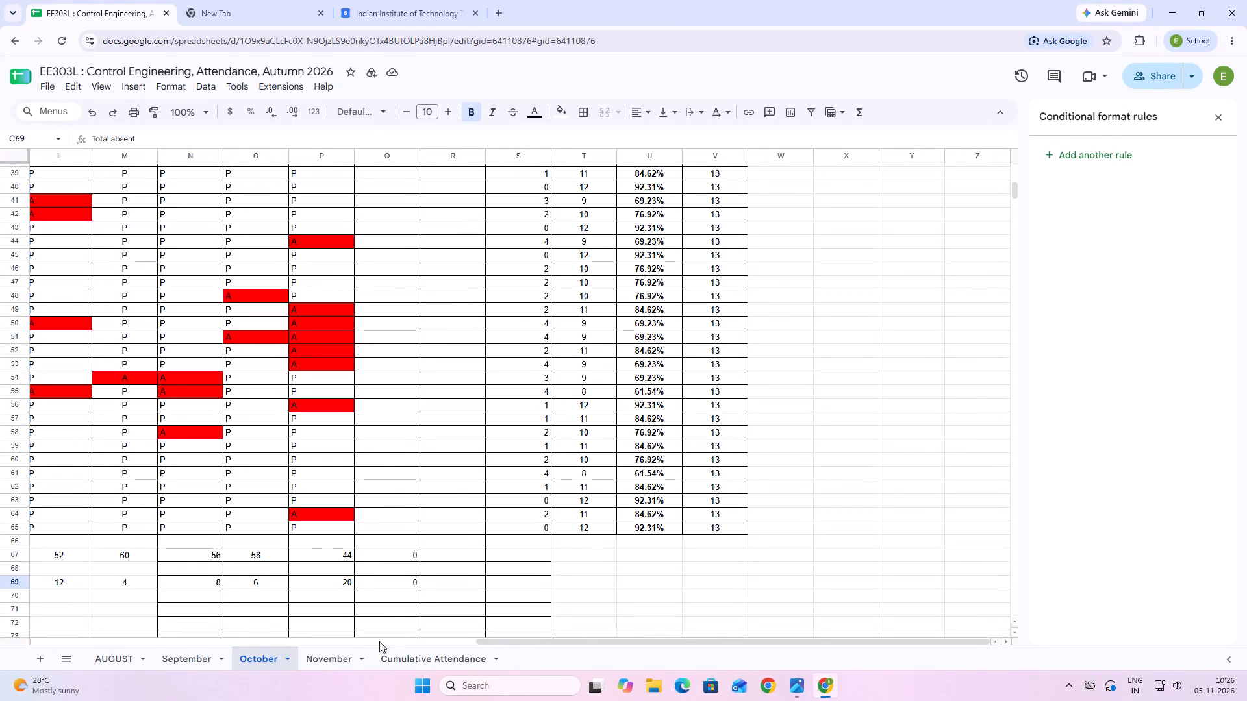
pyautogui.click(345, 666)
pyautogui.scroll(7, 624, 384)
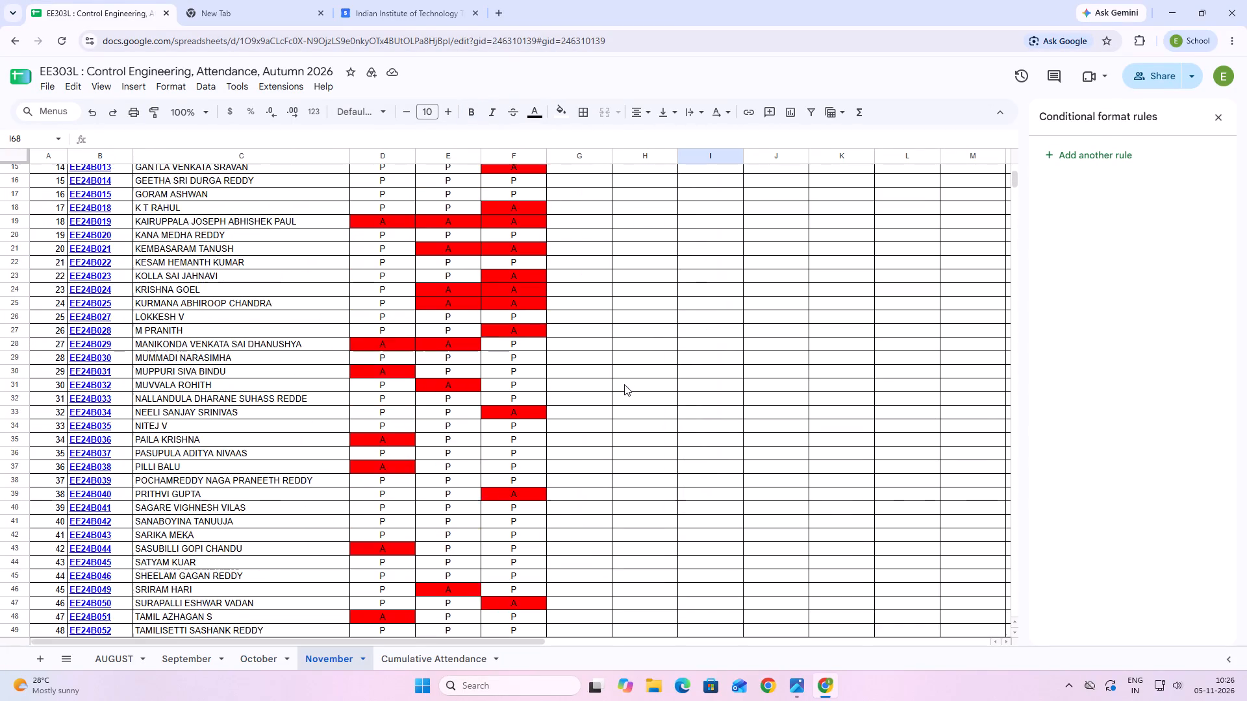
pyautogui.scroll(4, 624, 384)
pyautogui.doubleClick(578, 173)
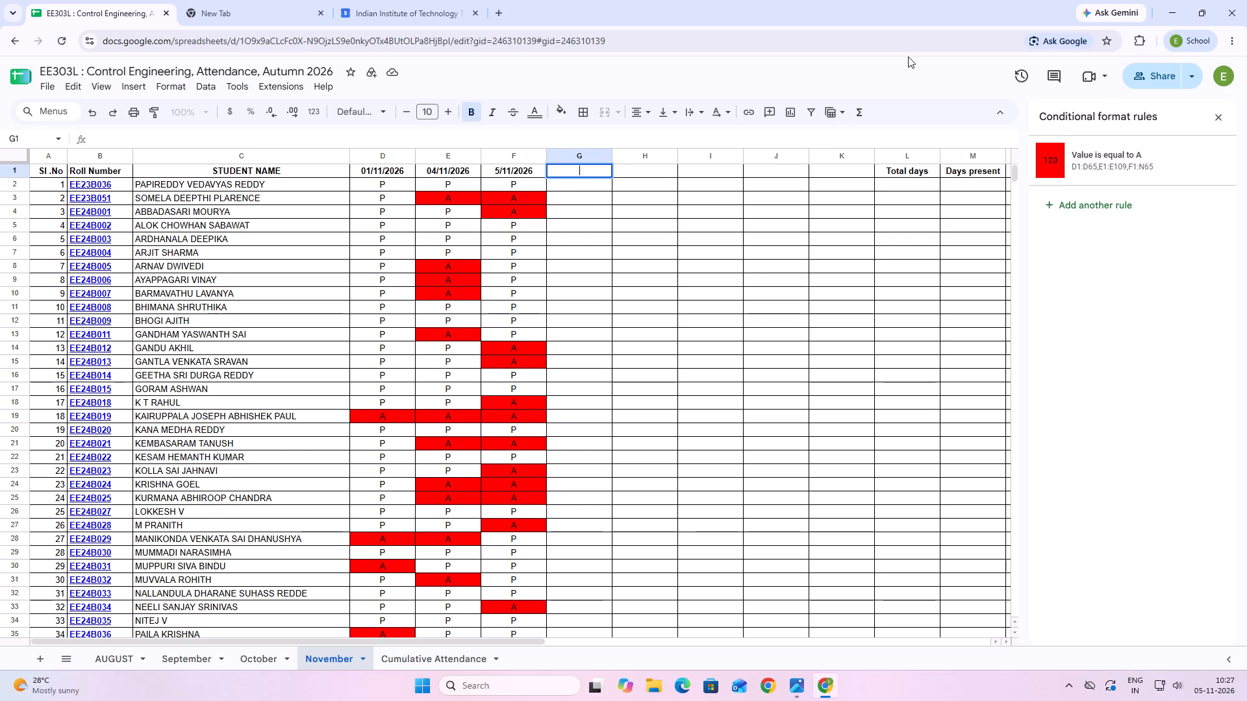
pyautogui.press('6')
pyautogui.press('/')
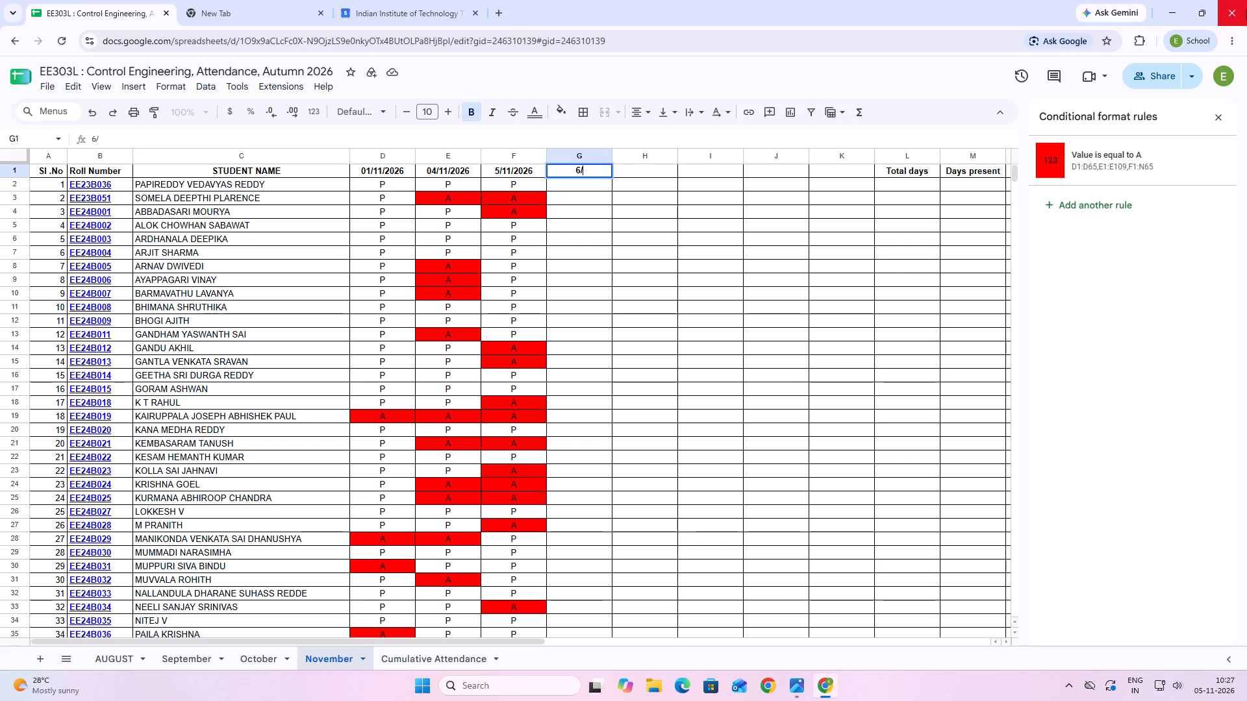
pyautogui.write('11')
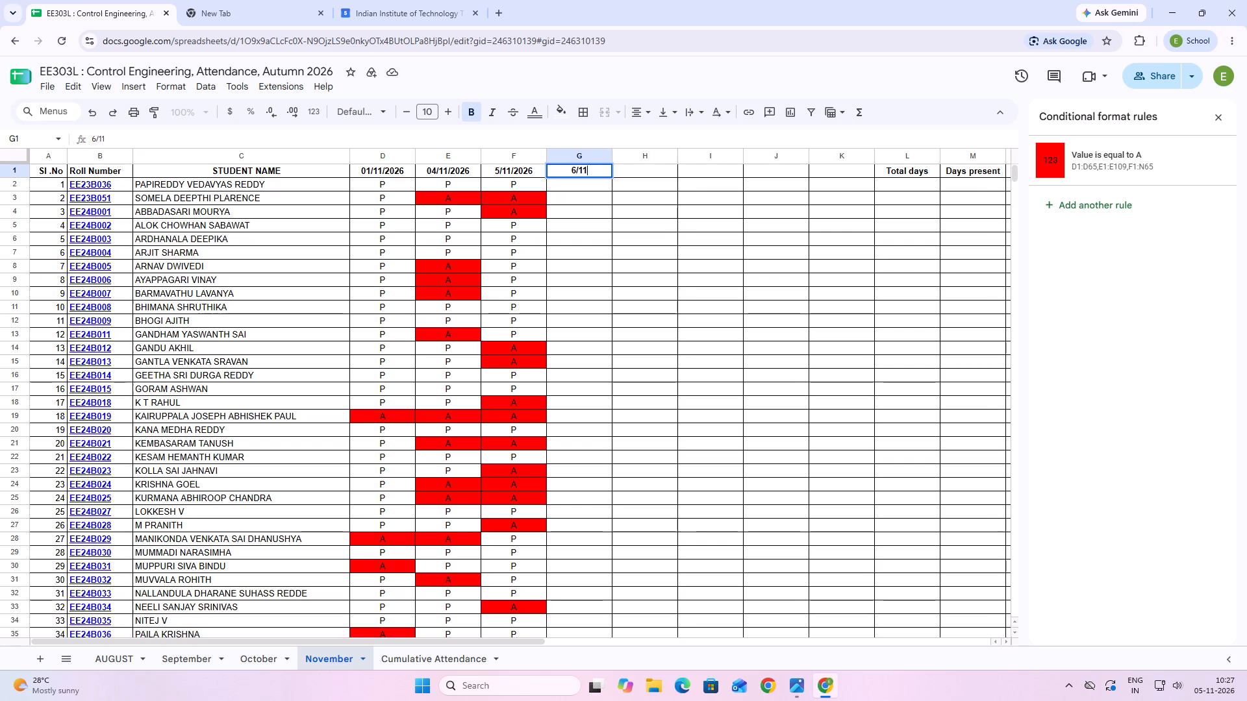
pyautogui.press('/')
pyautogui.write('2026')
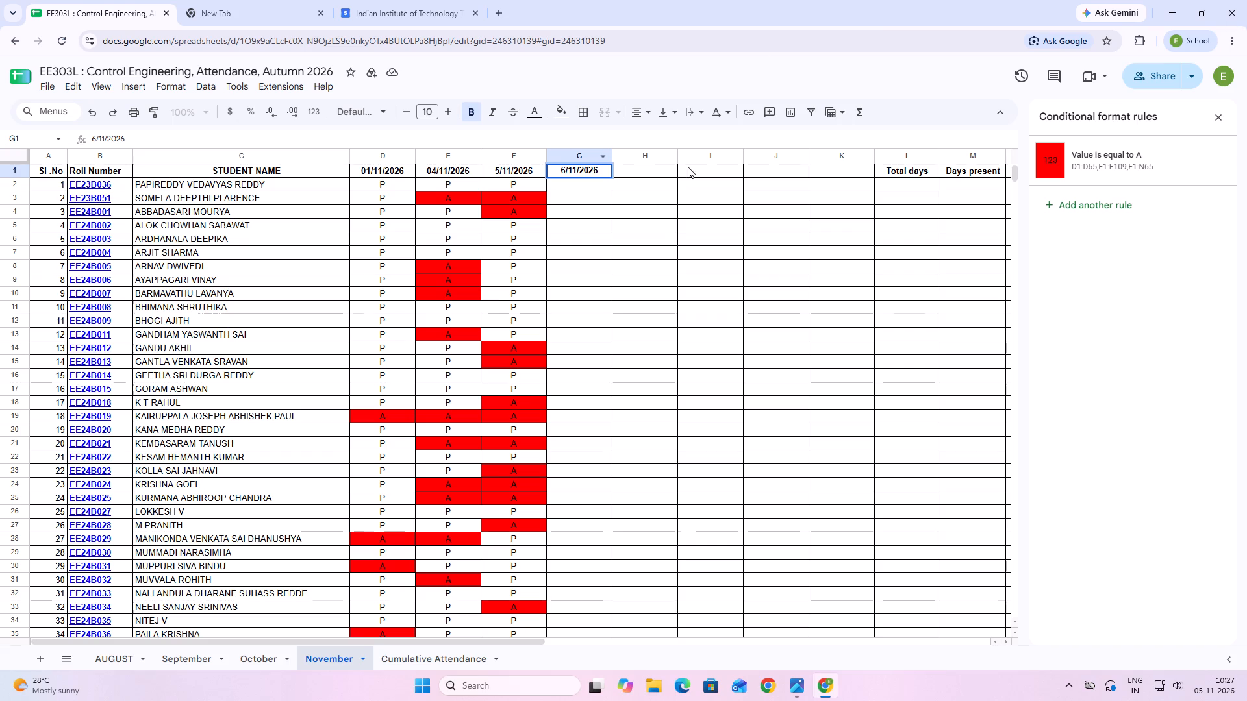
# Enter 9/11/2026 as the date header in cell H1.
pyautogui.doubleClick(662, 173)
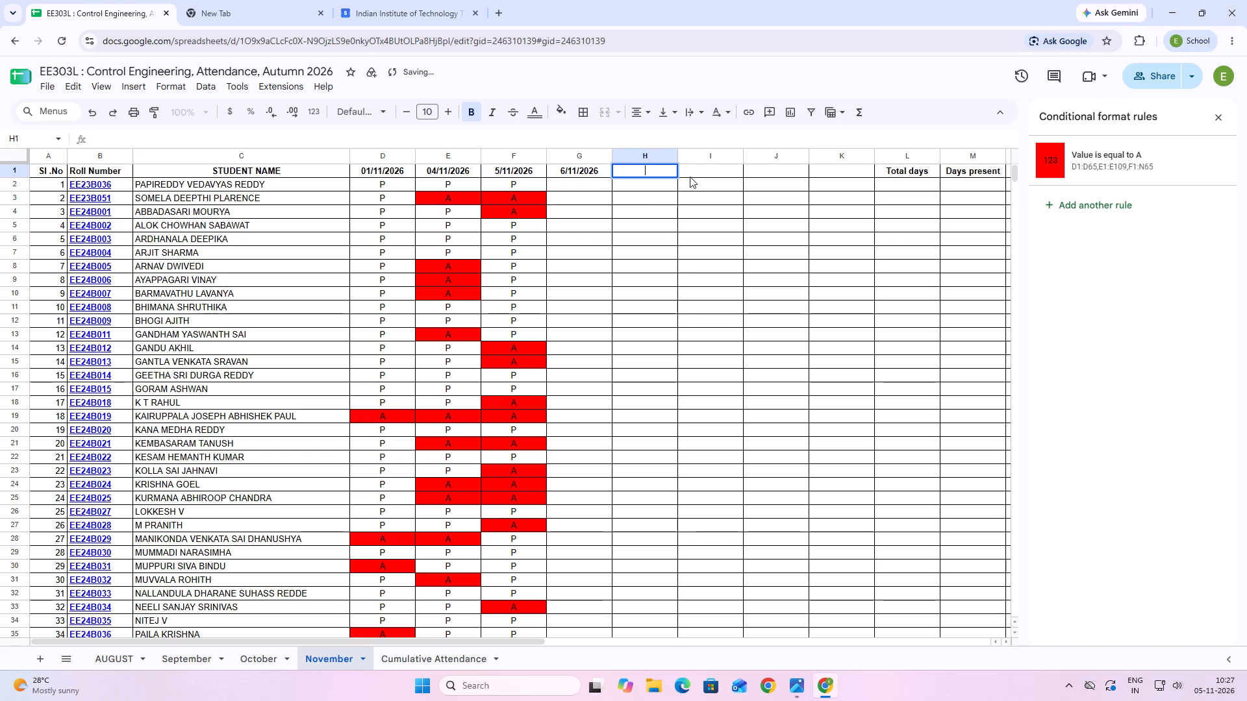
pyautogui.press('9')
pyautogui.press('/')
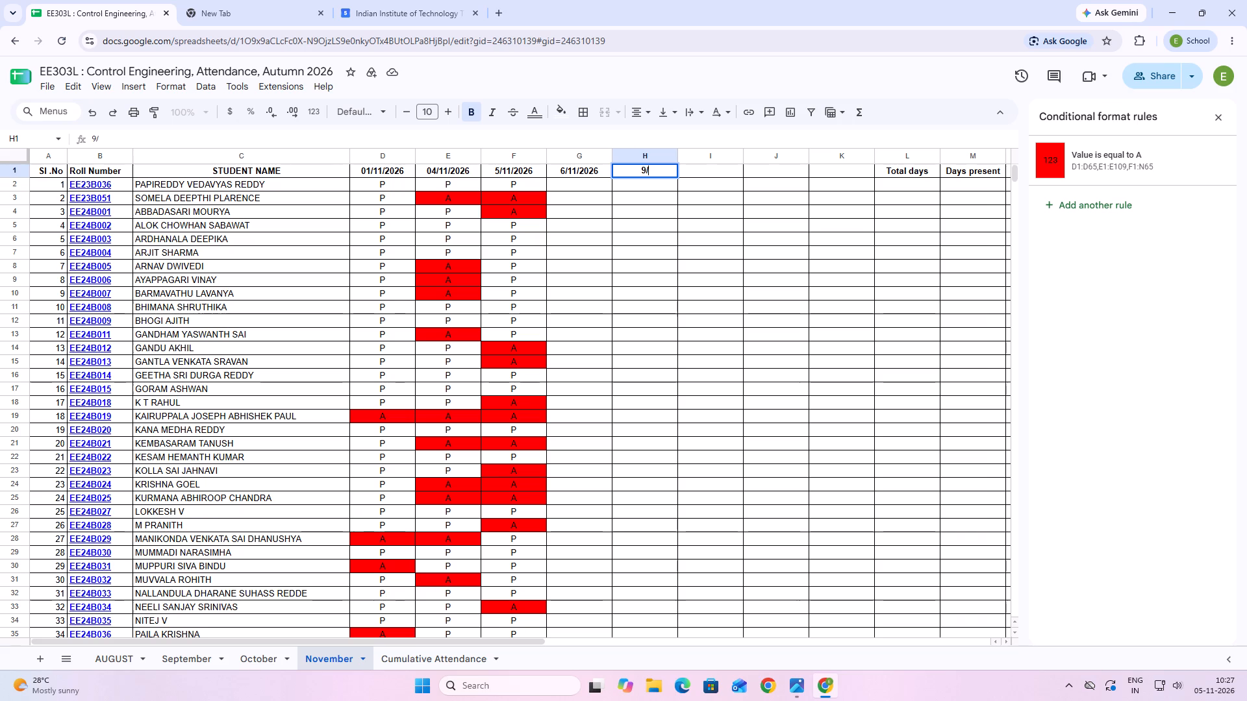
pyautogui.write('11')
pyautogui.write('/202')
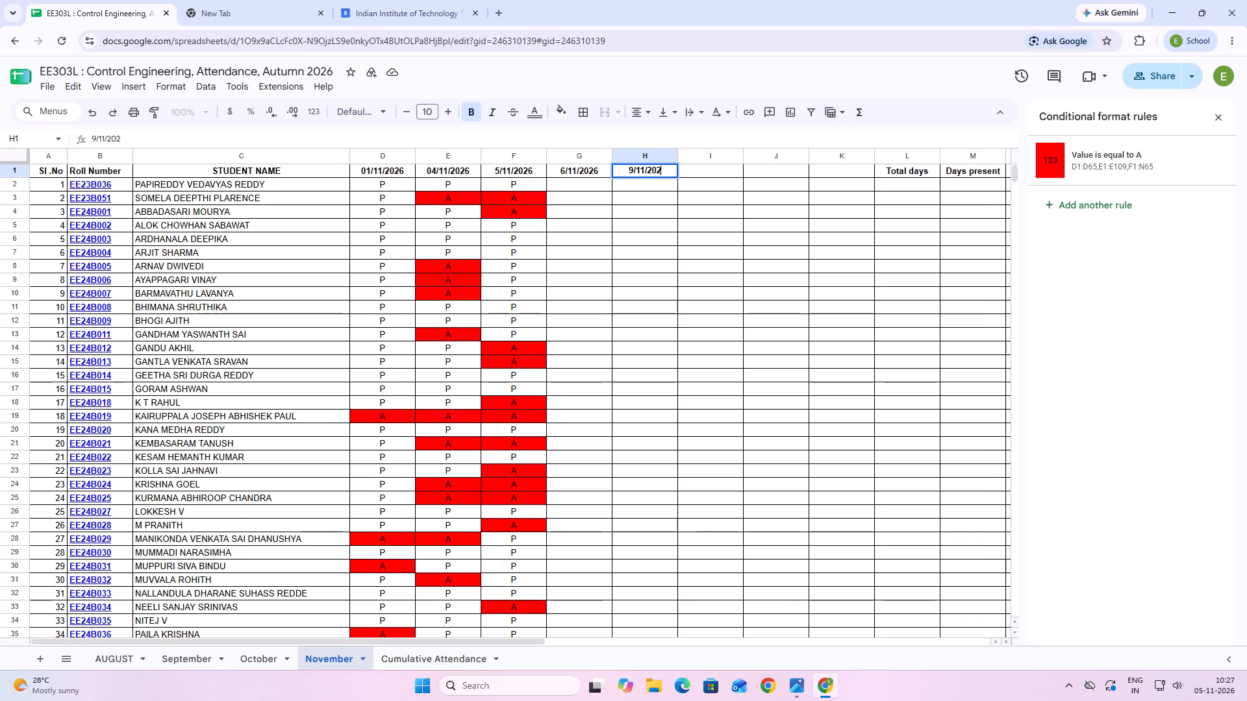
pyautogui.press('6')
# Copy the 9/11/2026 header text into cell I1 and change the copied date to 11/11/2026.
pyautogui.click(661, 170)
pyautogui.moveTo(668, 171); pyautogui.dragTo(657, 173)
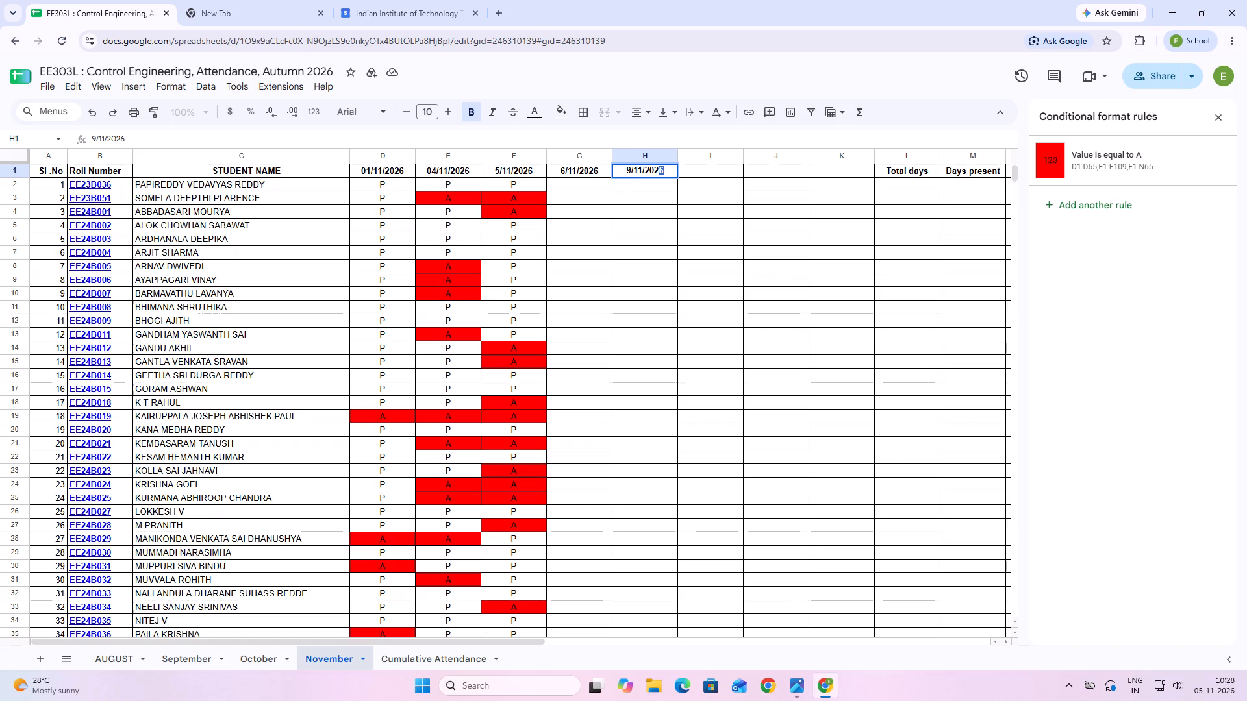
pyautogui.moveTo(657, 173); pyautogui.dragTo(626, 177)
pyautogui.hotkey('ctrl', 'c')
pyautogui.doubleClick(705, 166)
pyautogui.click(705, 170)
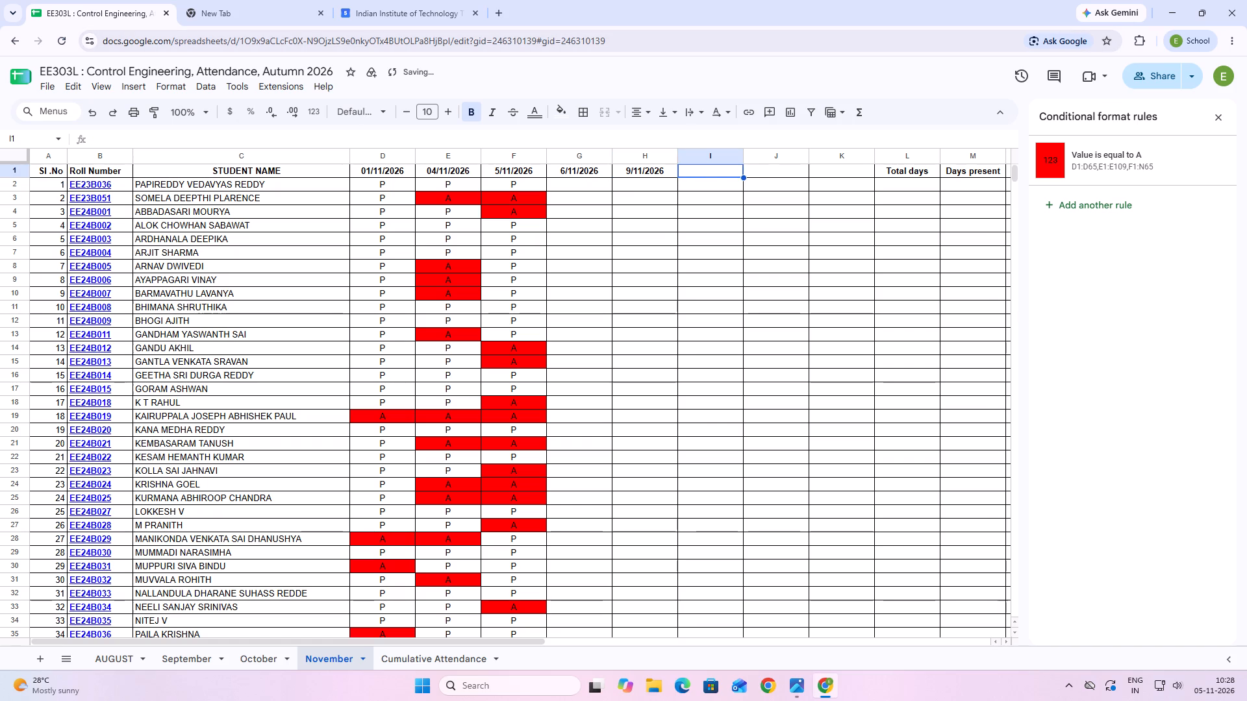
pyautogui.doubleClick(720, 169)
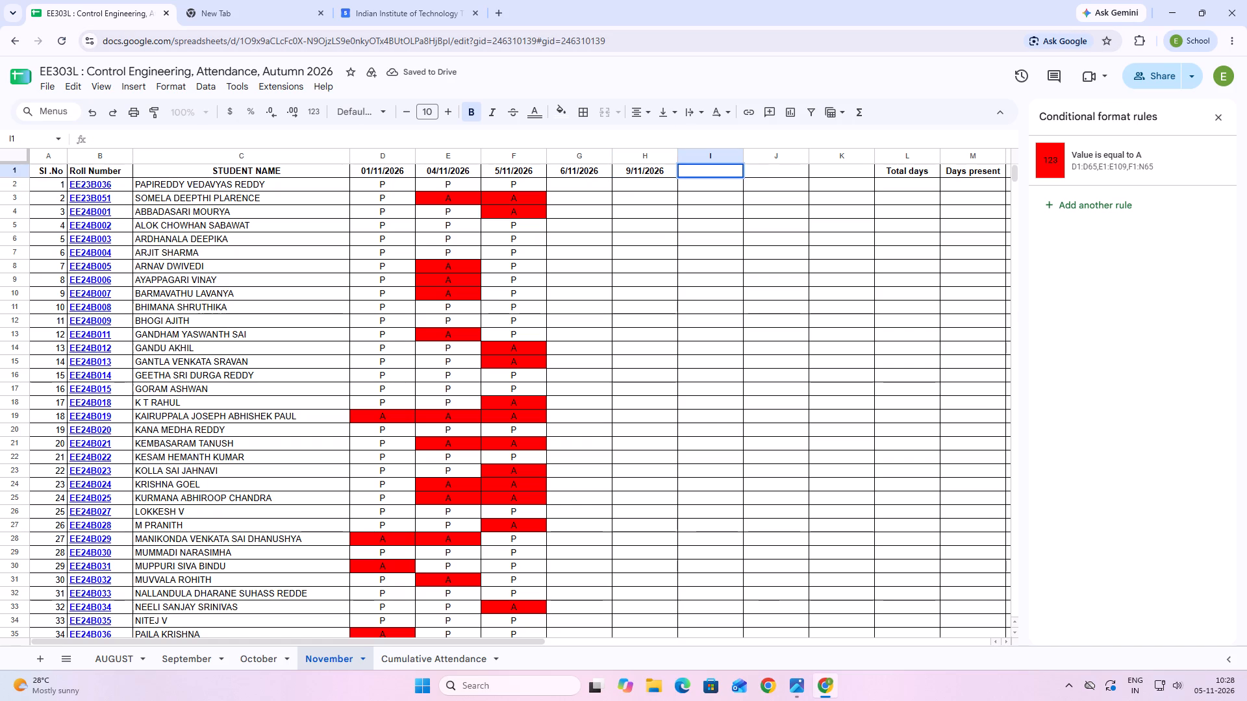
pyautogui.hotkey('ctrl', 'v')
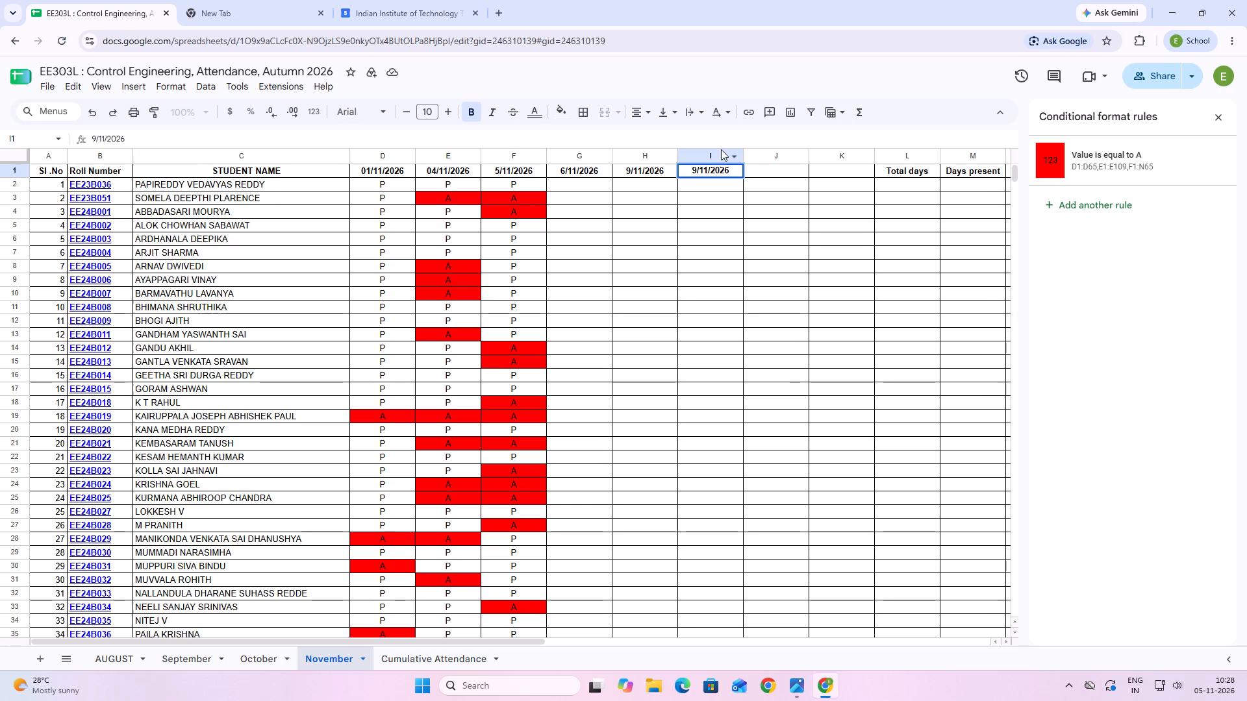
pyautogui.click(697, 168)
pyautogui.press('BackSpace')
pyautogui.write('11')
# Enter the date headers 12/11/2026 in cell J1 and 13/11/2026 in cell K1.
pyautogui.doubleClick(770, 167)
pyautogui.write('12')
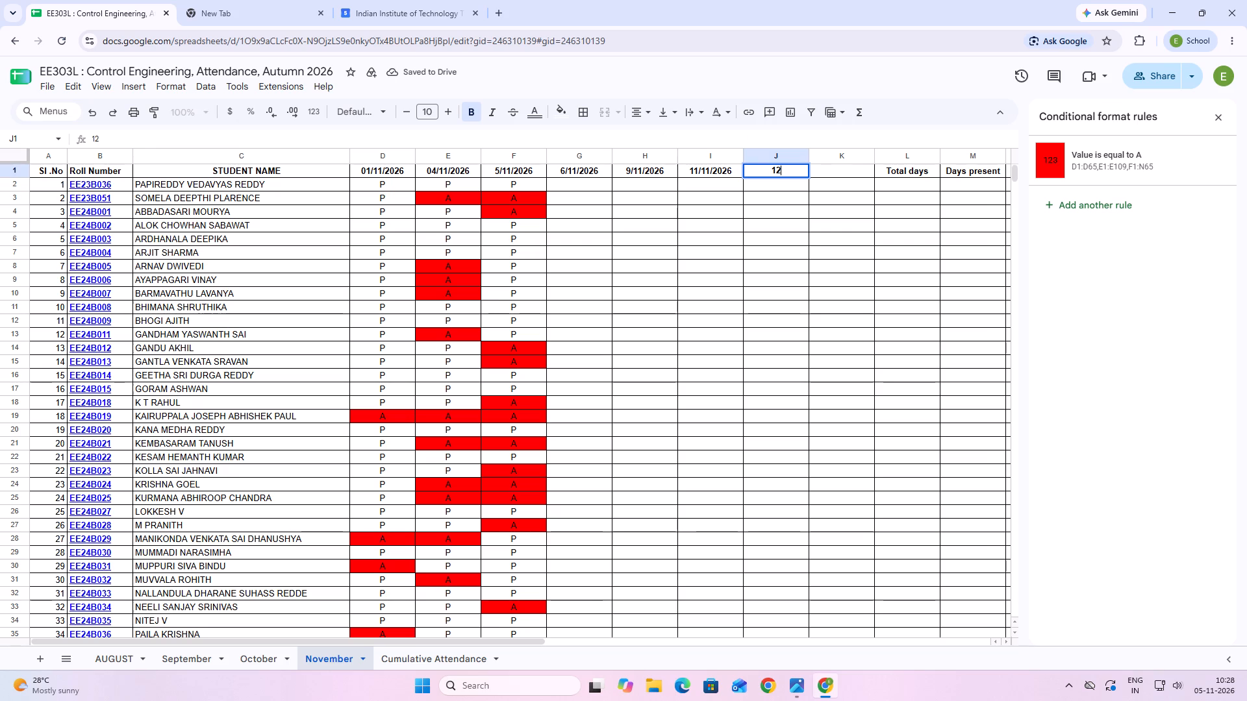
pyautogui.press('/')
pyautogui.write('11/2026')
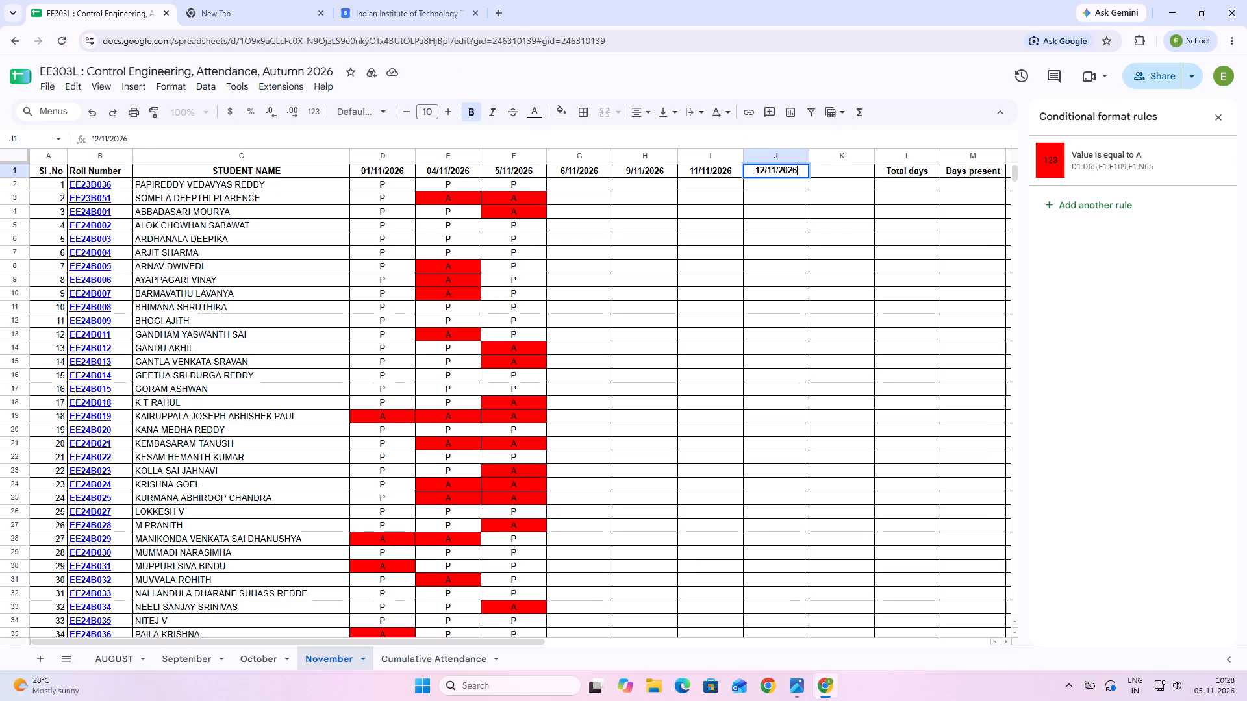
pyautogui.press('Right')
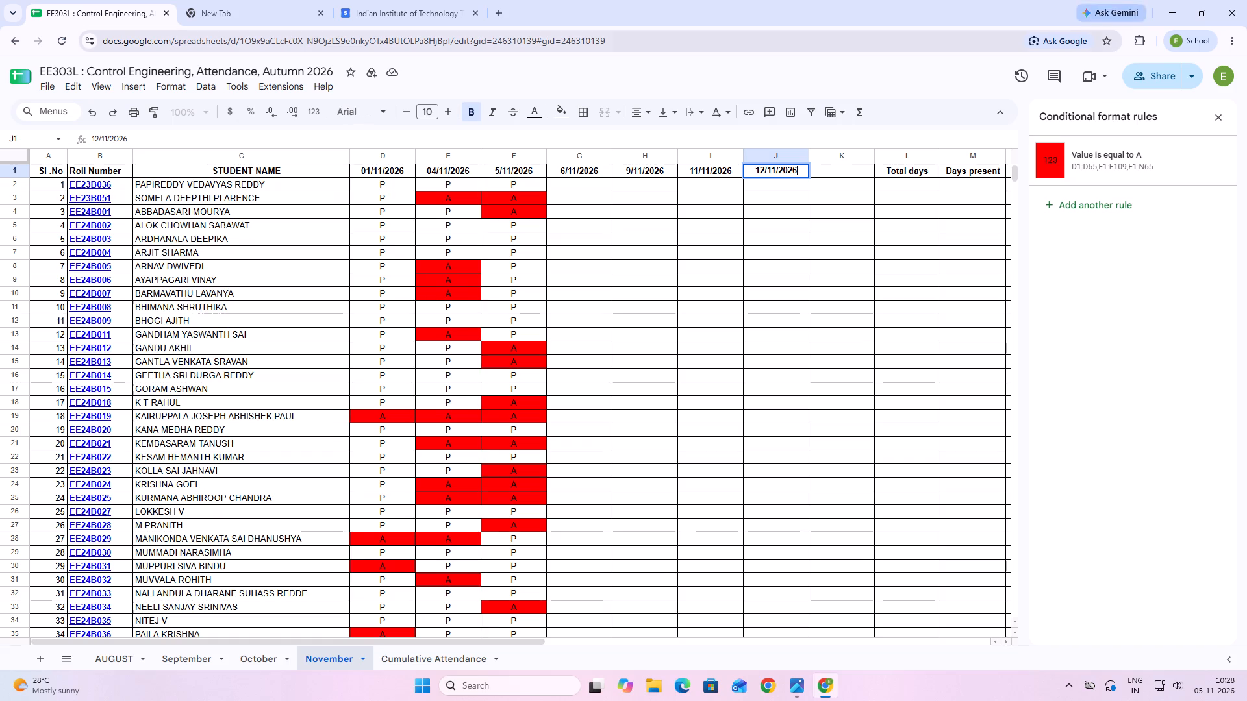
pyautogui.click(860, 171)
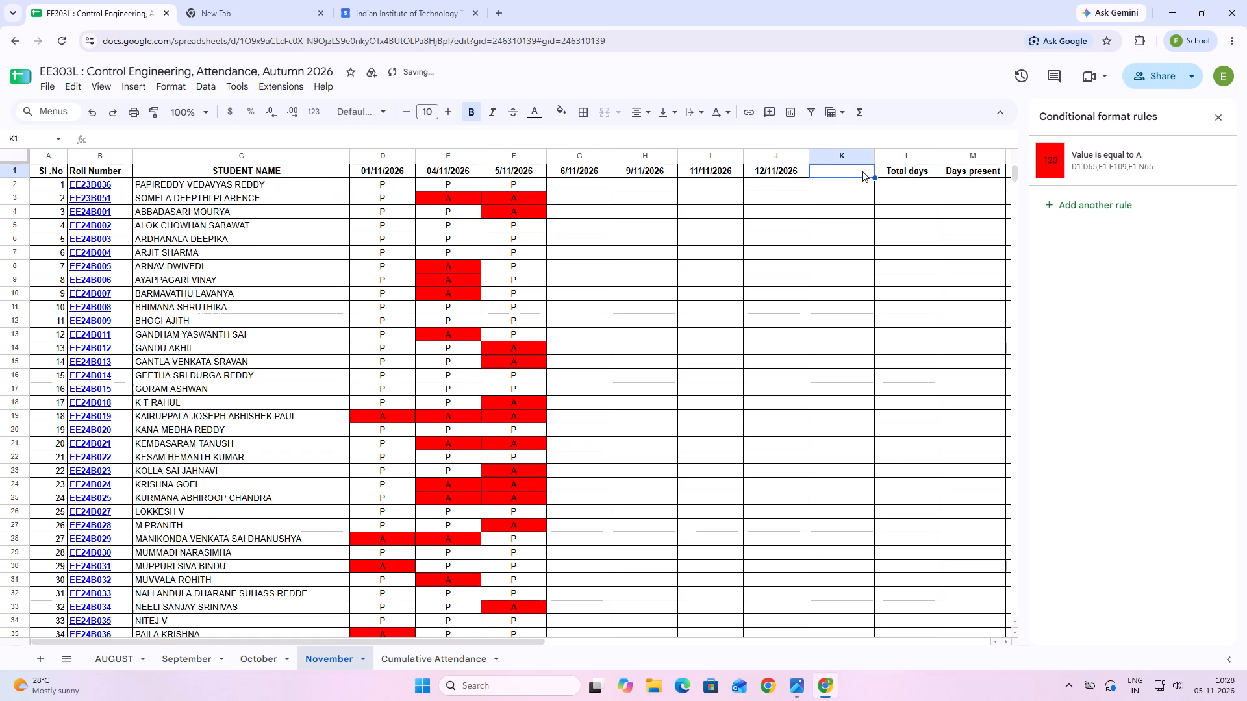
pyautogui.write('13')
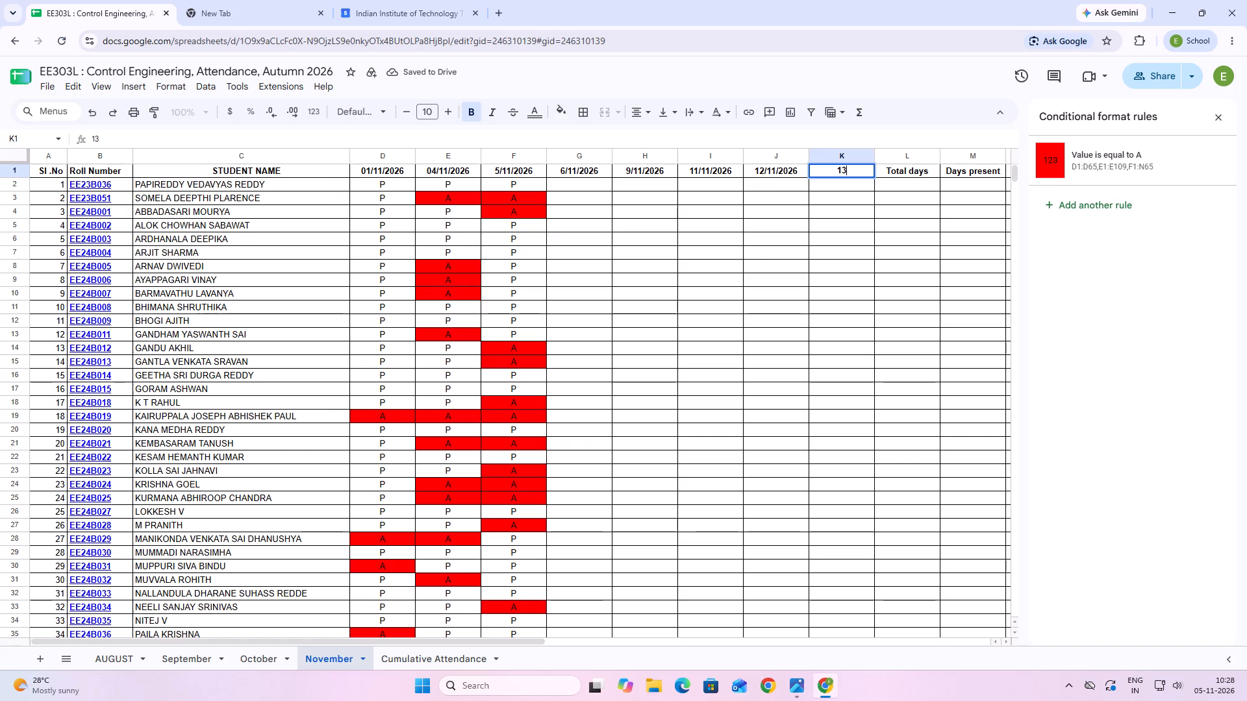
pyautogui.write('/11/2026')
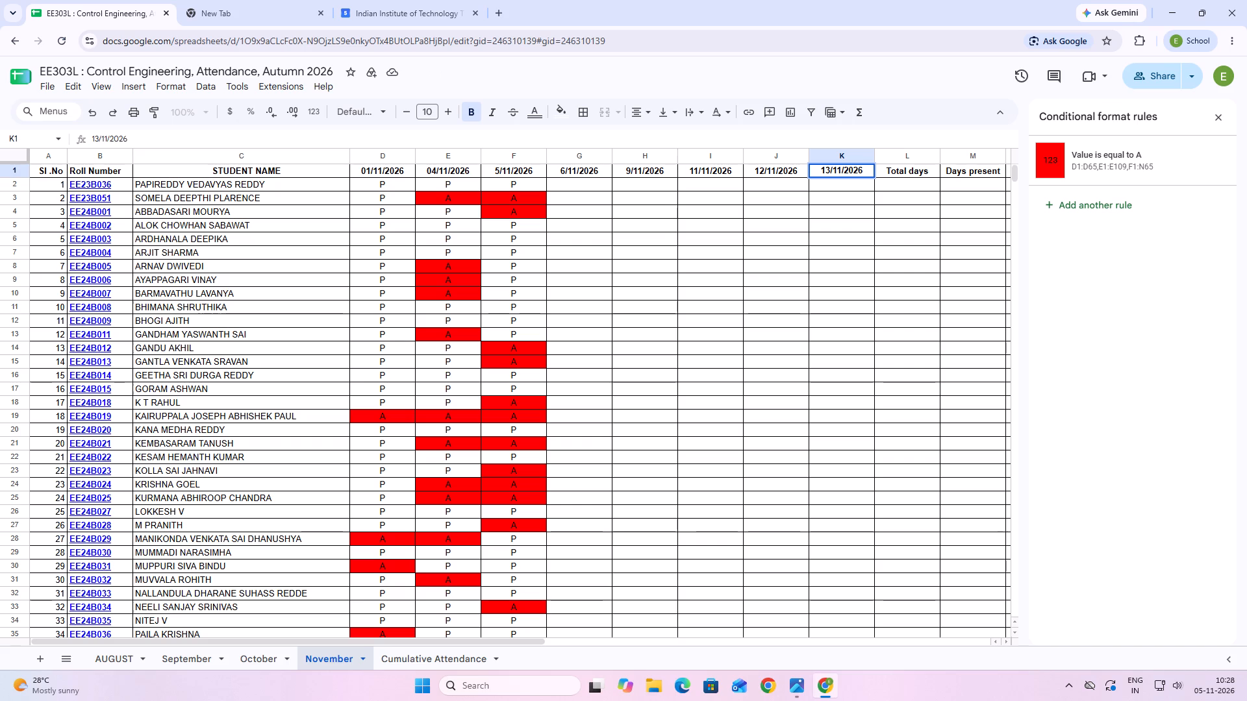
# Replace the Total days header in cell L1 with the date 16/11/2026.
pyautogui.doubleClick(898, 170)
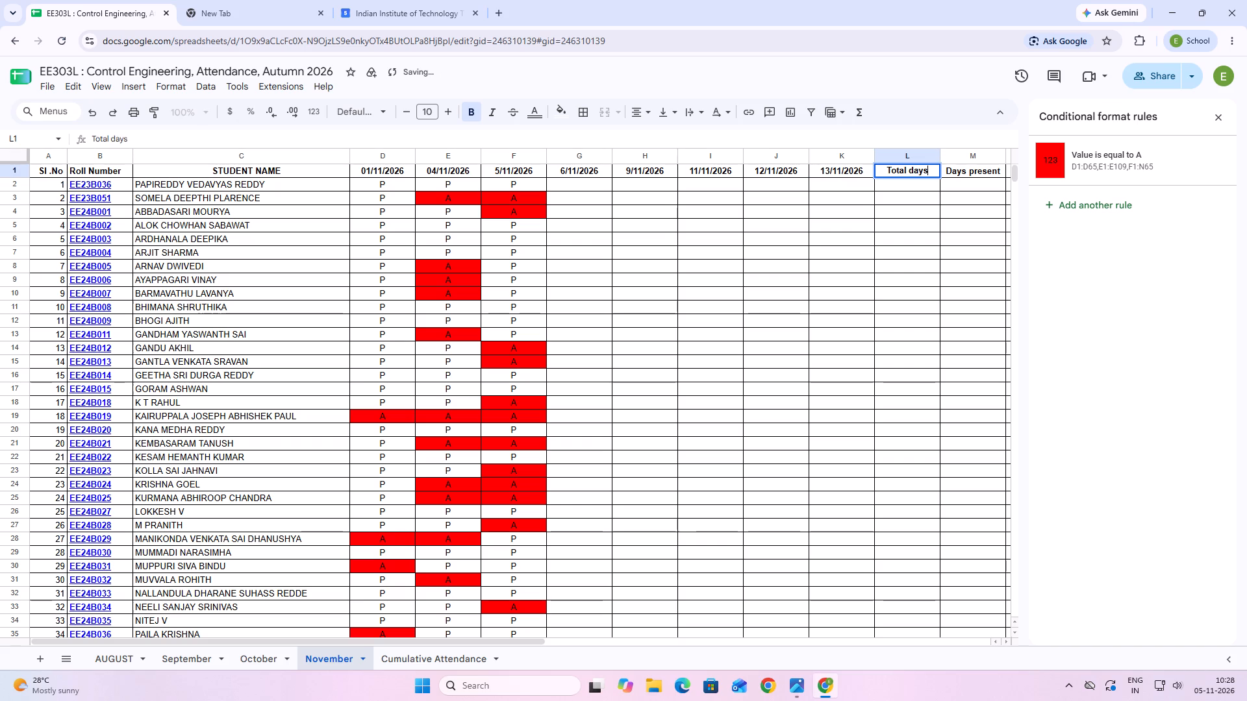
pyautogui.moveTo(929, 166); pyautogui.dragTo(888, 172)
pyautogui.press('BackSpace')
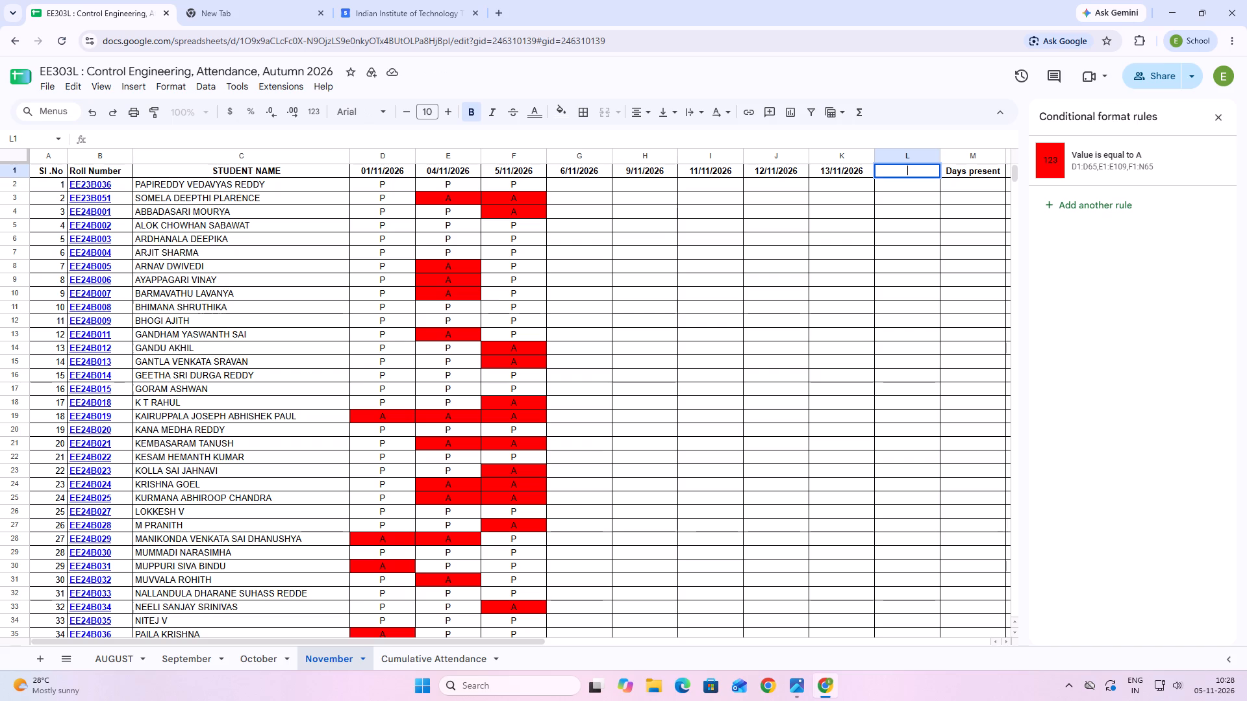
pyautogui.write('16')
pyautogui.press('/')
pyautogui.write('11/2026')
# Replace the Days present header in cell M1 with the date 18/11/2026.
pyautogui.click(564, 642)
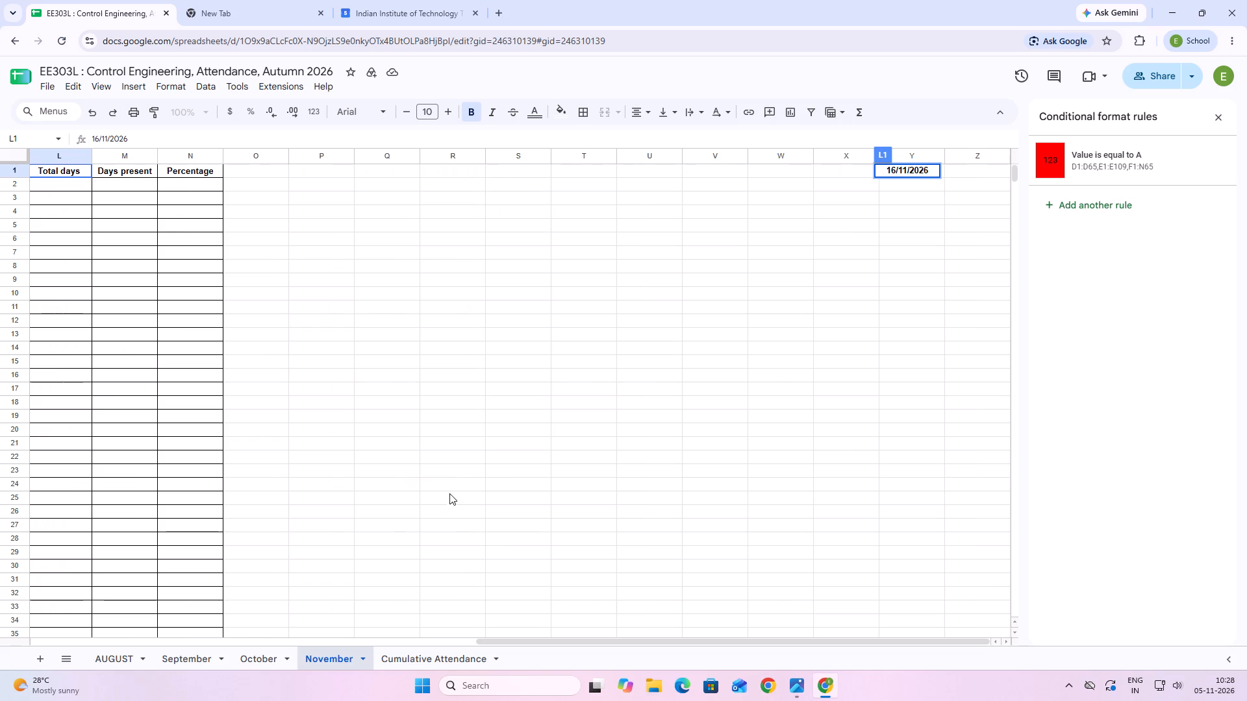
pyautogui.click(333, 641)
pyautogui.click(974, 157)
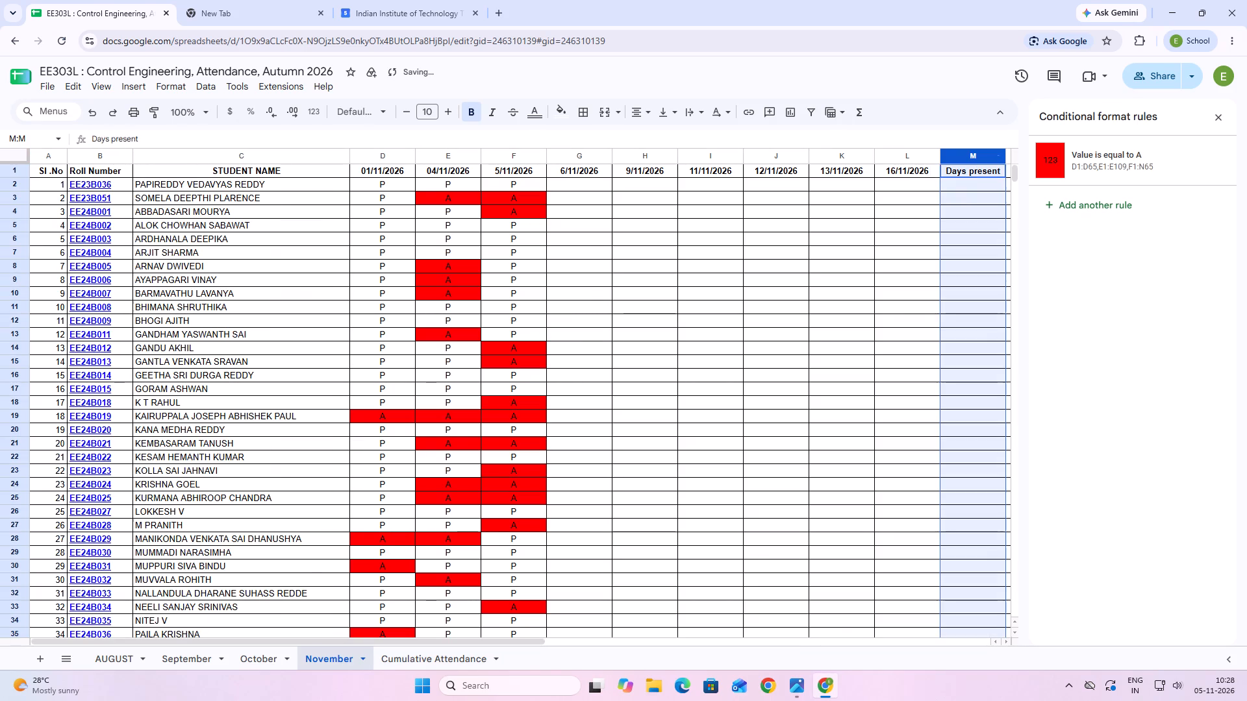
pyautogui.doubleClick(992, 173)
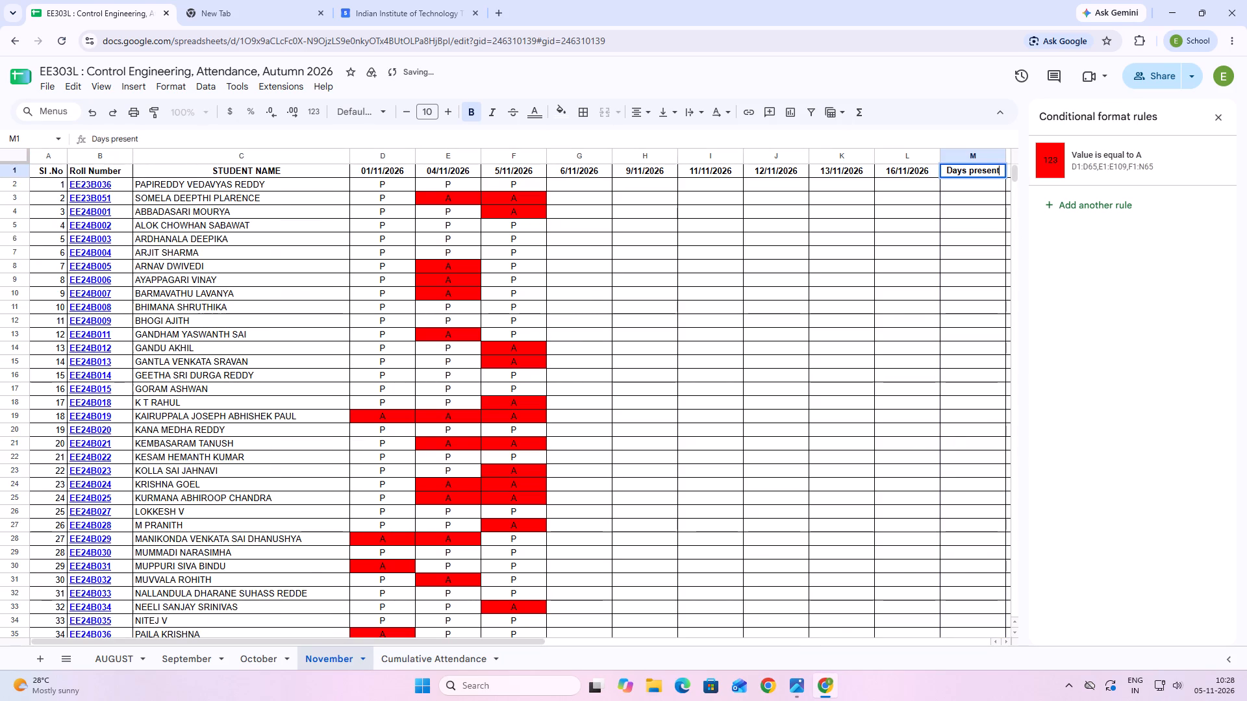
pyautogui.moveTo(998, 170); pyautogui.dragTo(944, 169)
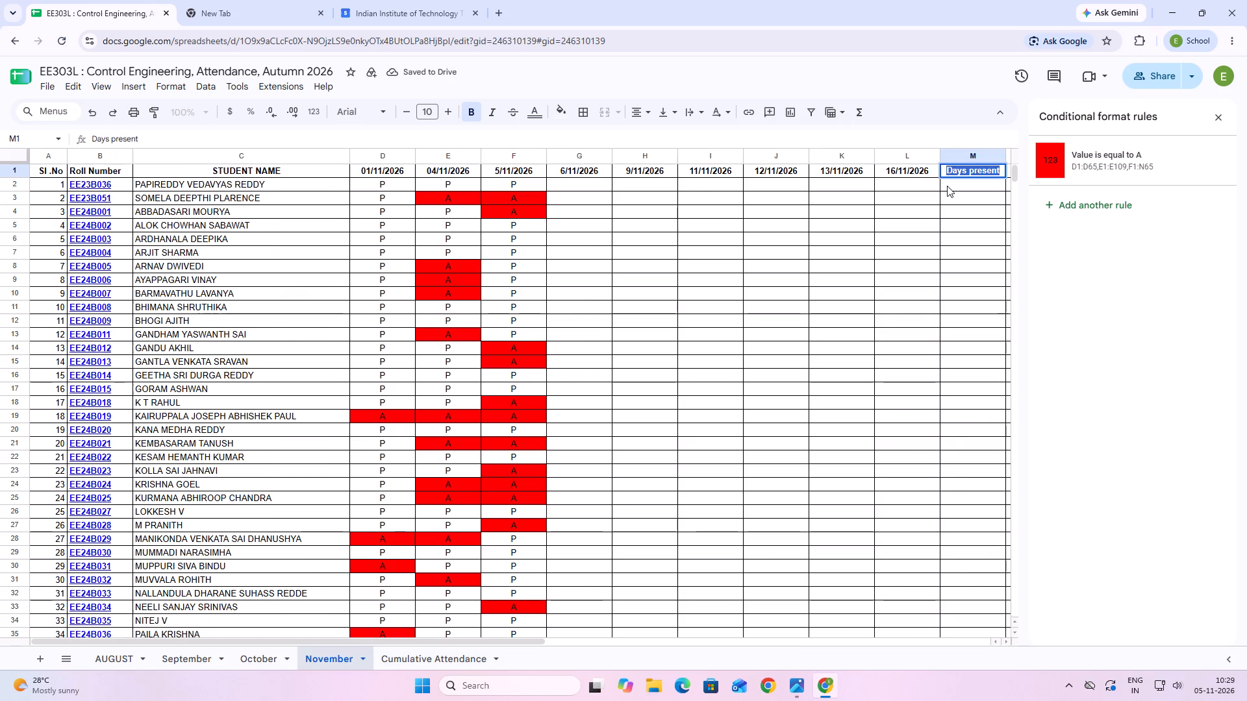
pyautogui.press('BackSpace')
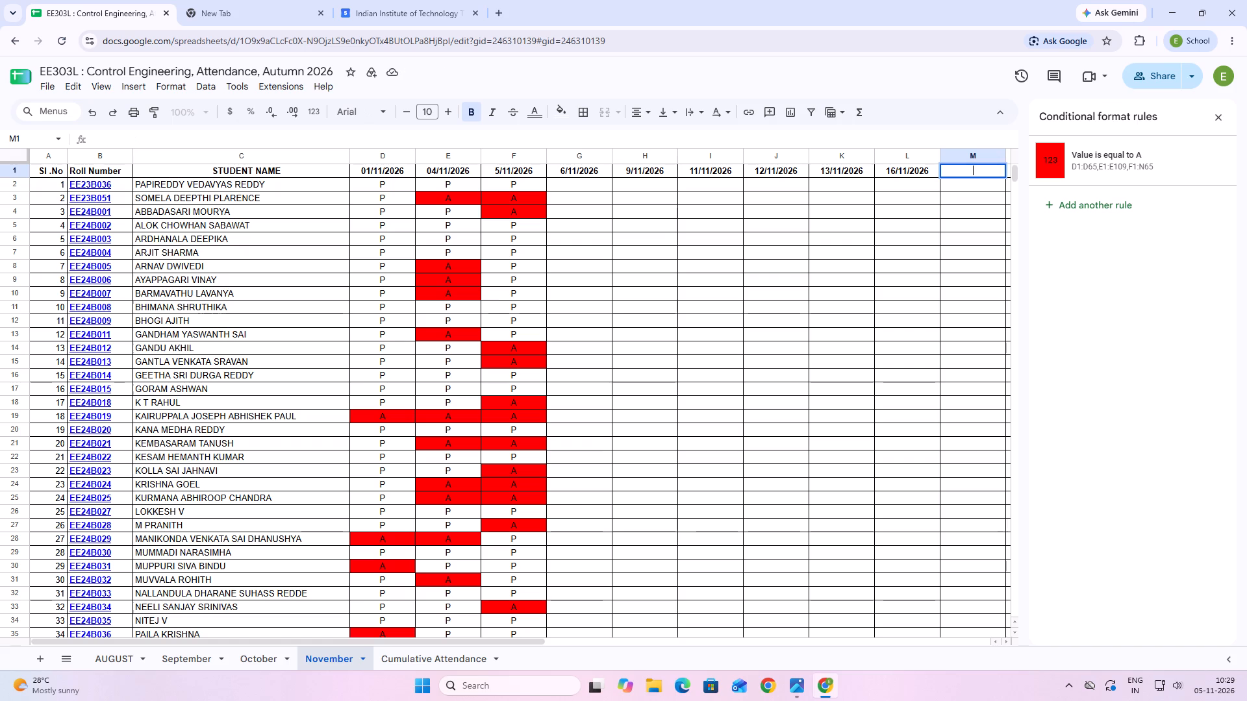
pyautogui.write('18')
pyautogui.write('/11/2026')
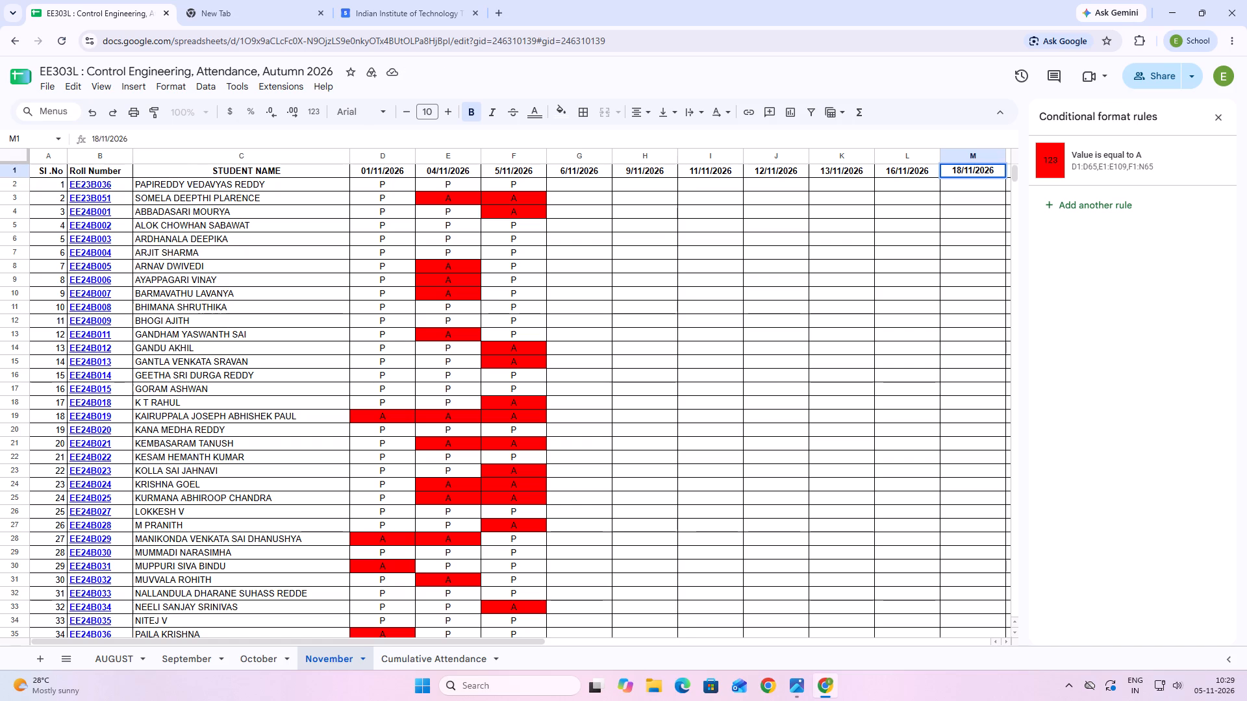
pyautogui.click(550, 641)
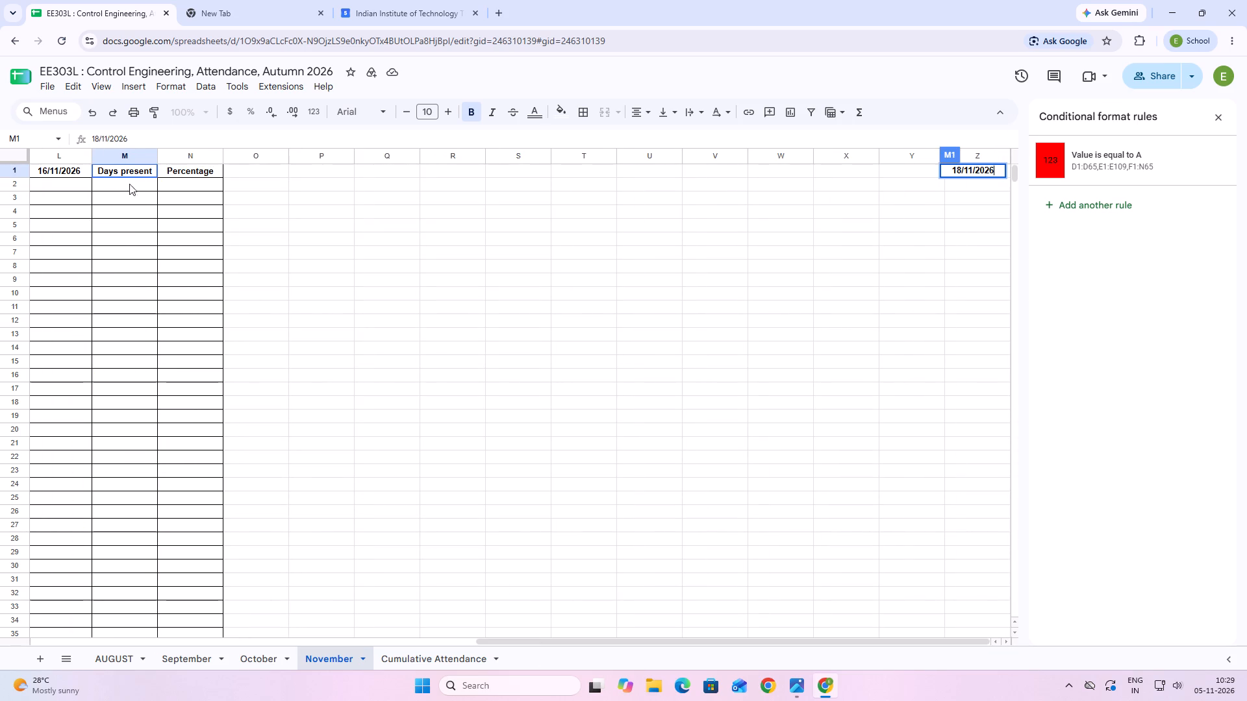
pyautogui.click(134, 168)
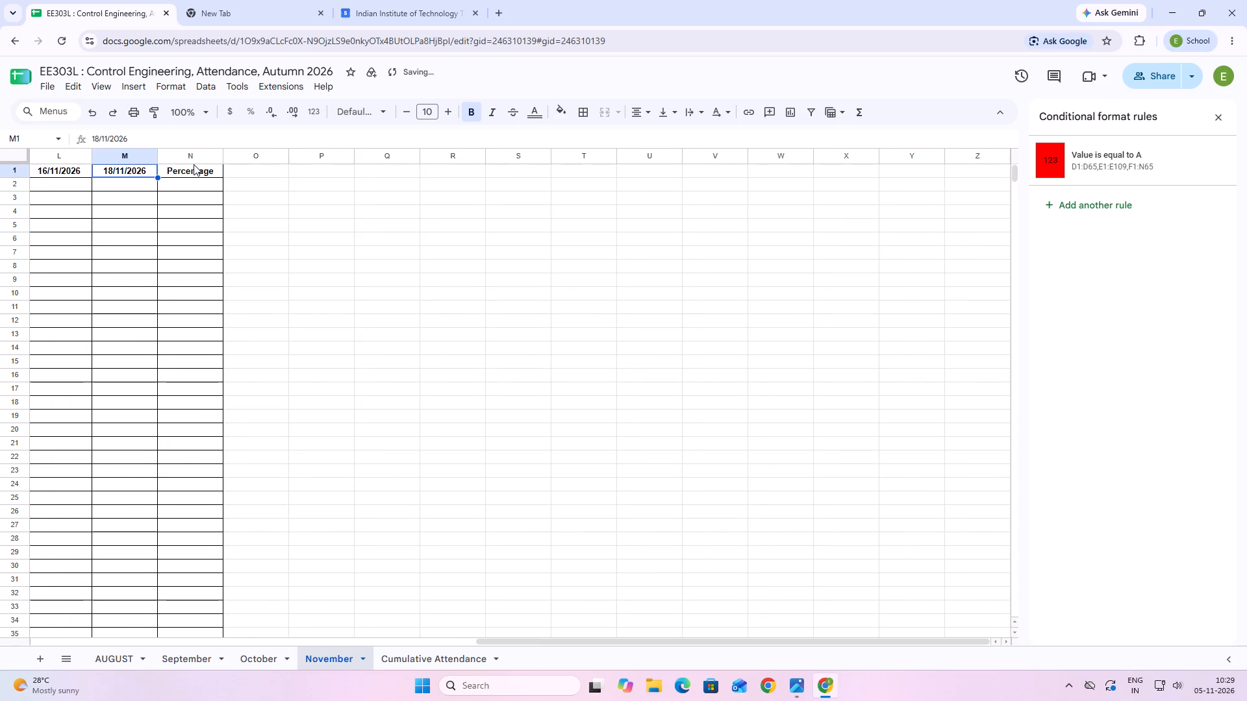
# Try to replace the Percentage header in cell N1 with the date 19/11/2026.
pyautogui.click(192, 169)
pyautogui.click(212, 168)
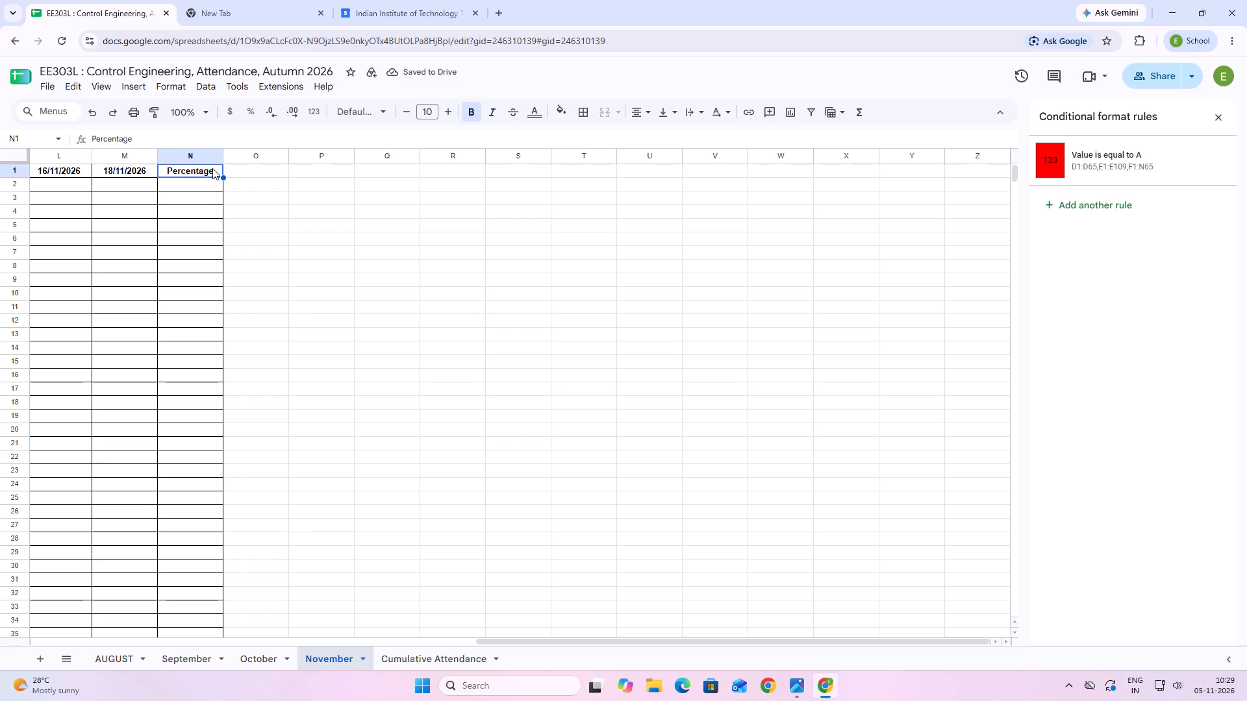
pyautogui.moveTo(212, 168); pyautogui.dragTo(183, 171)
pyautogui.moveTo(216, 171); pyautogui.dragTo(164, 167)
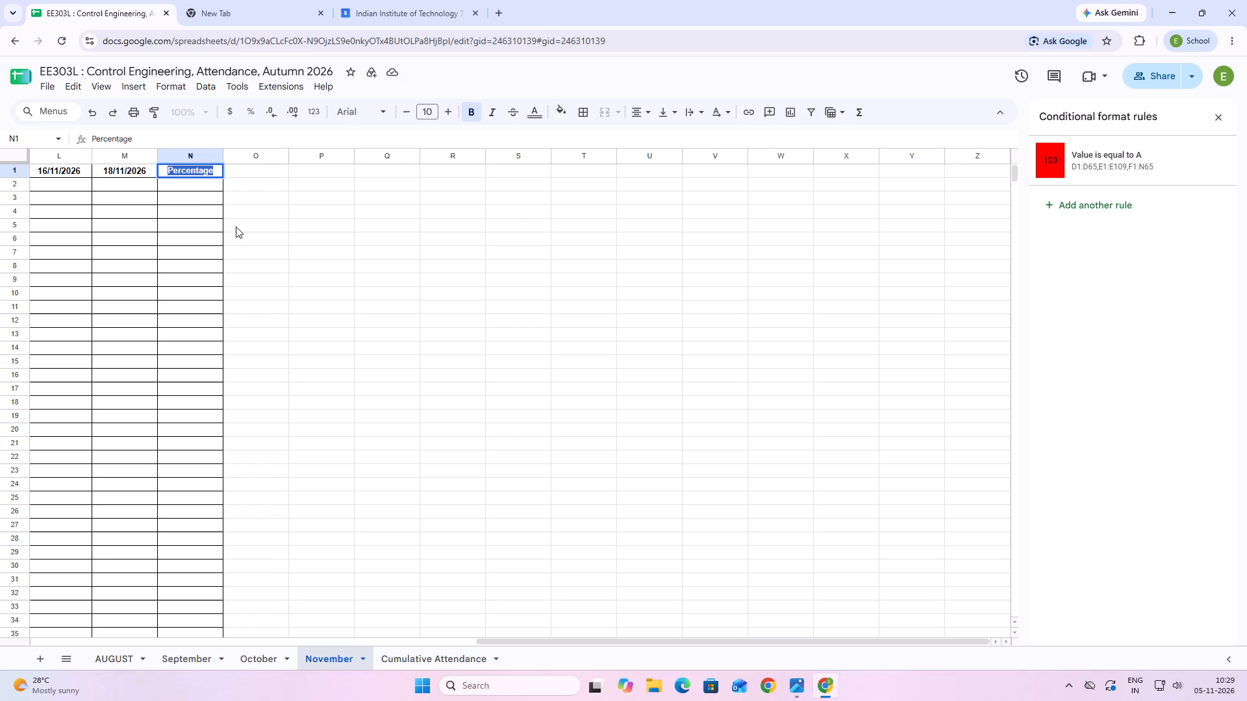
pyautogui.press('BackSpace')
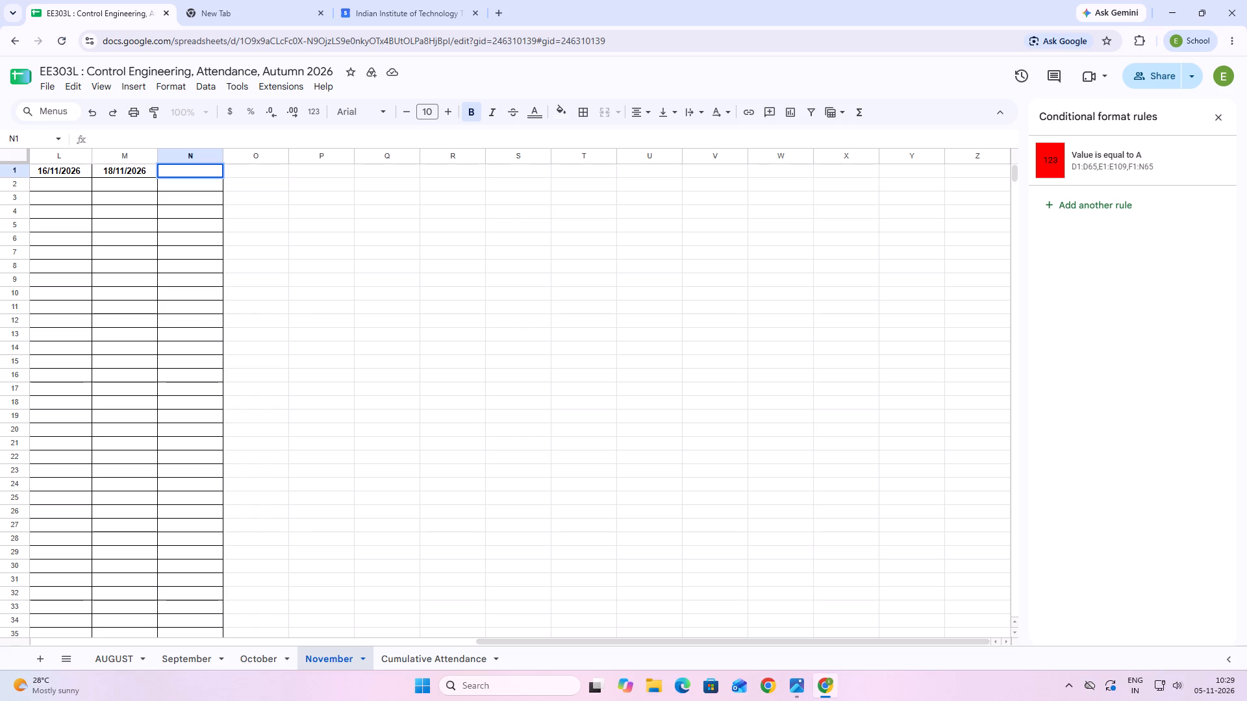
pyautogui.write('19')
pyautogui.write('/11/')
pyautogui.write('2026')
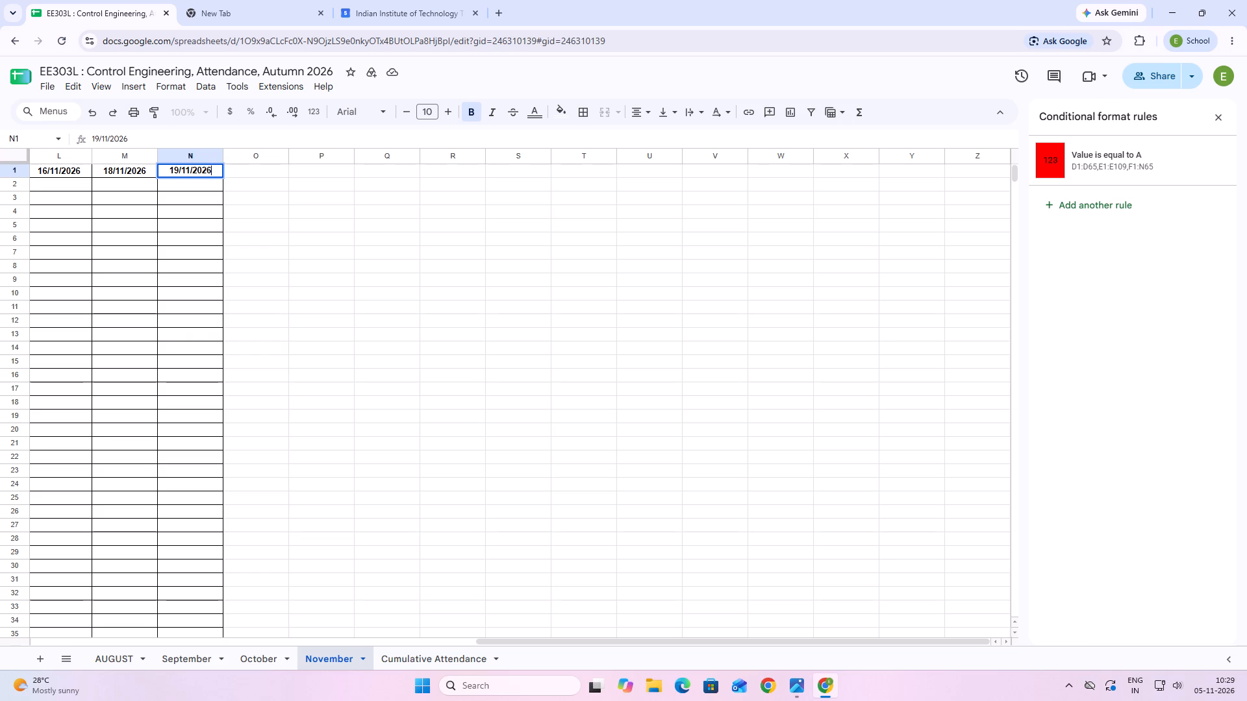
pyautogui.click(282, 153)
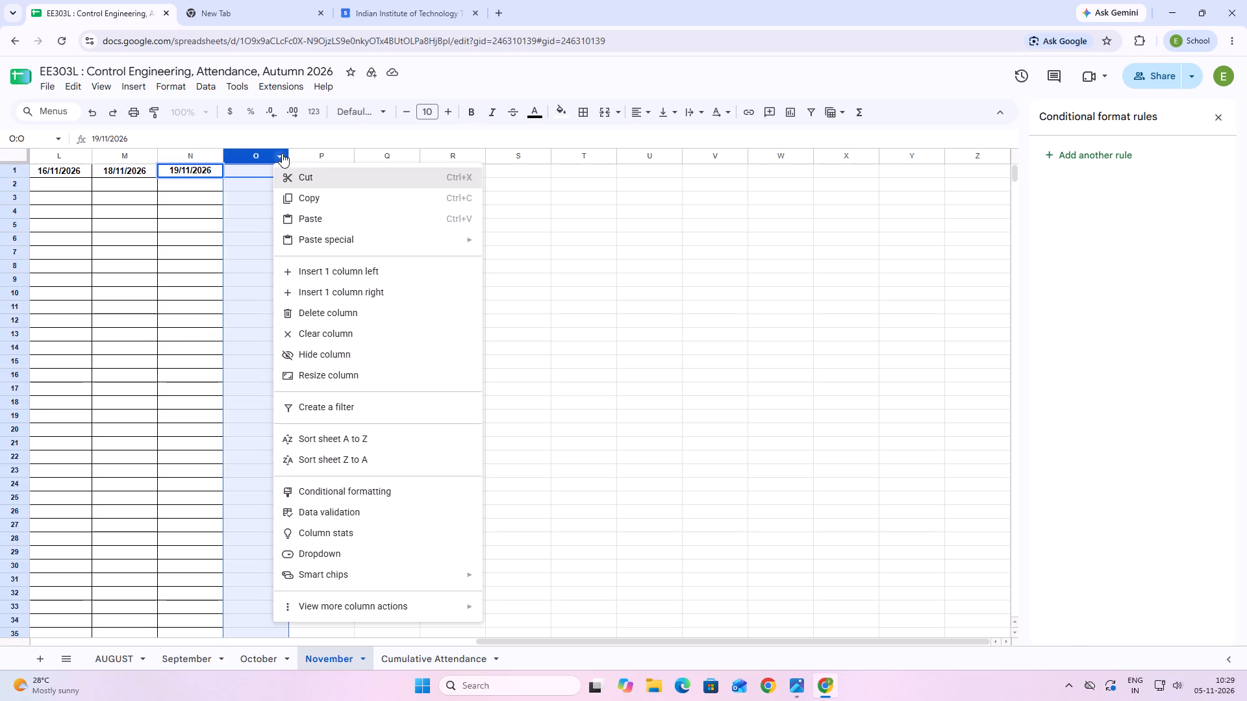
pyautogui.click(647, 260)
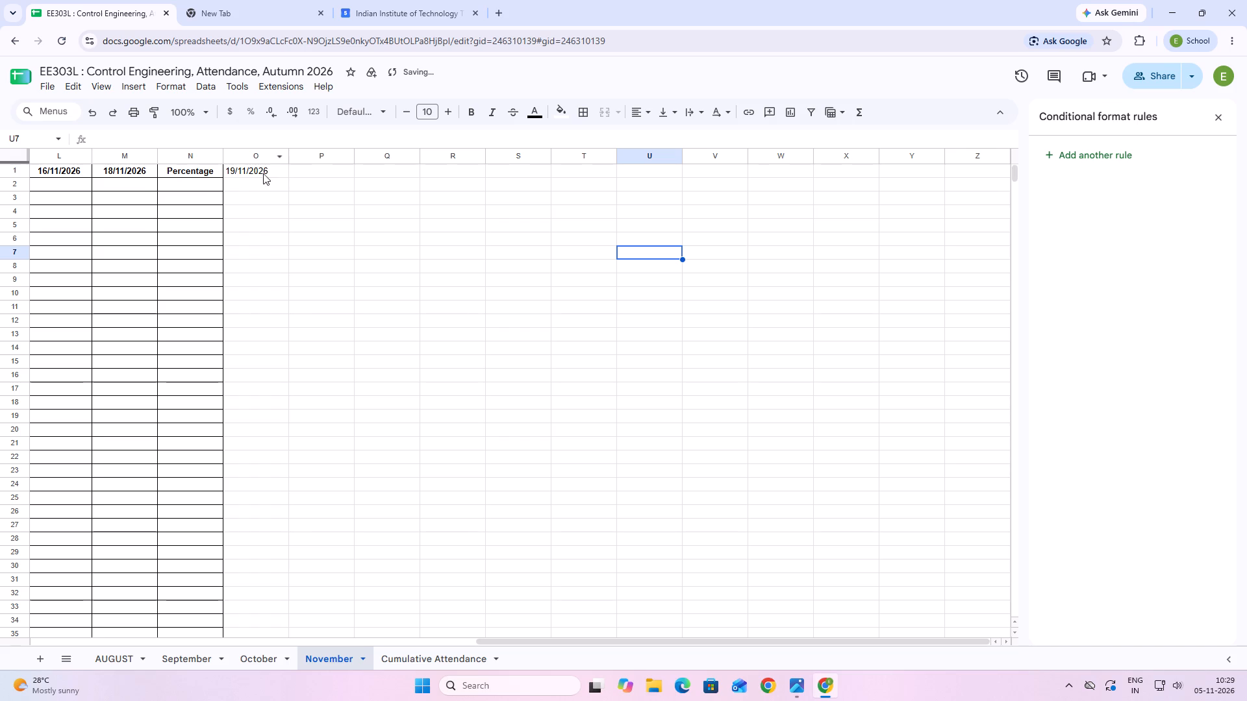
# Replace the Percentage header in cell N1 with the copied 9/11/2026 date text and change it to 19/11/2026.
pyautogui.doubleClick(206, 168)
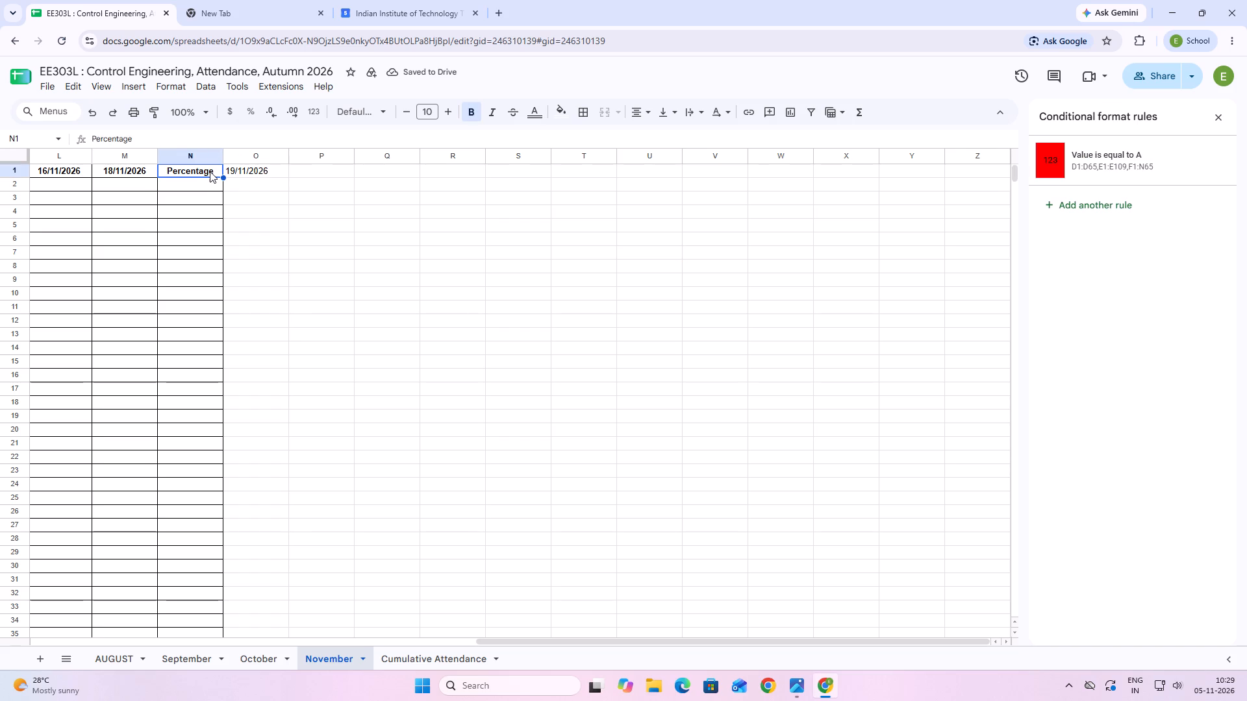
pyautogui.doubleClick(213, 171)
pyautogui.moveTo(214, 171); pyautogui.dragTo(170, 167)
pyautogui.moveTo(170, 167); pyautogui.dragTo(164, 167)
pyautogui.press('BackSpace')
pyautogui.hotkey('ctrl', 'v')
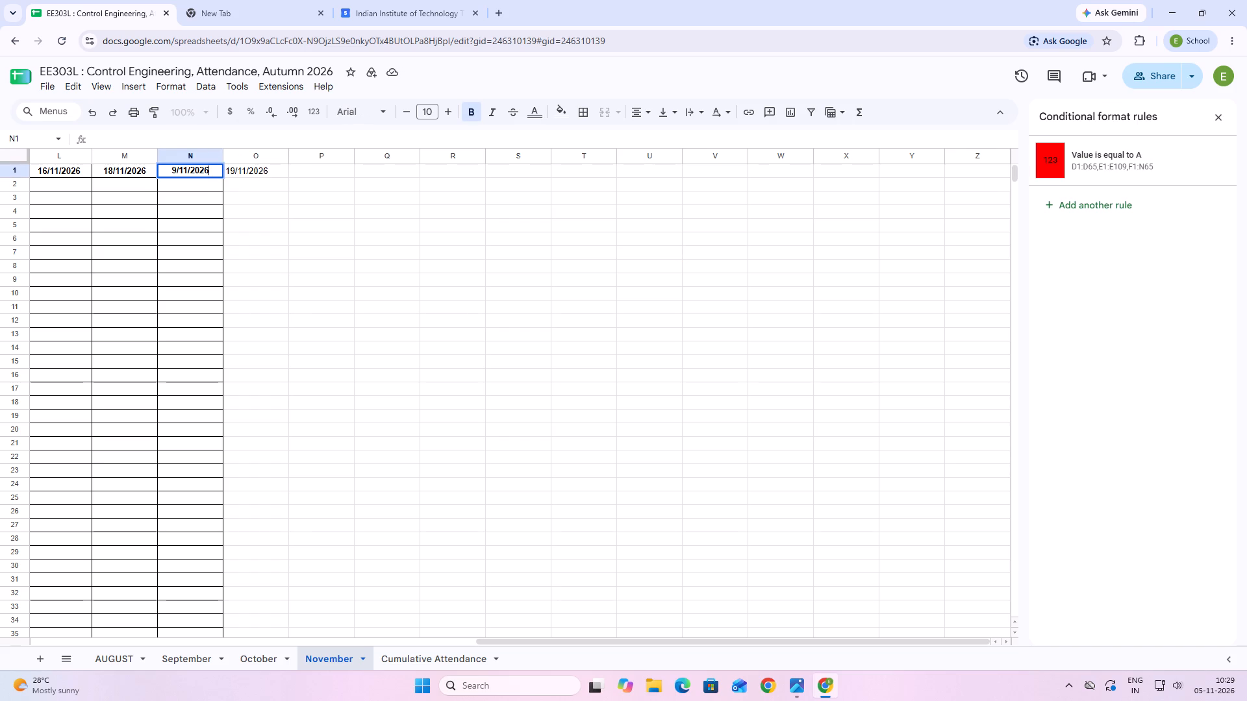
pyautogui.press('Left')
pyautogui.press('Left')
pyautogui.press('Left')
pyautogui.press('Left')
pyautogui.press('Left')
pyautogui.press('Left')
pyautogui.press('Left')
pyautogui.press('Left')
pyautogui.press('Left')
pyautogui.press('1')
pyautogui.click(188, 193)
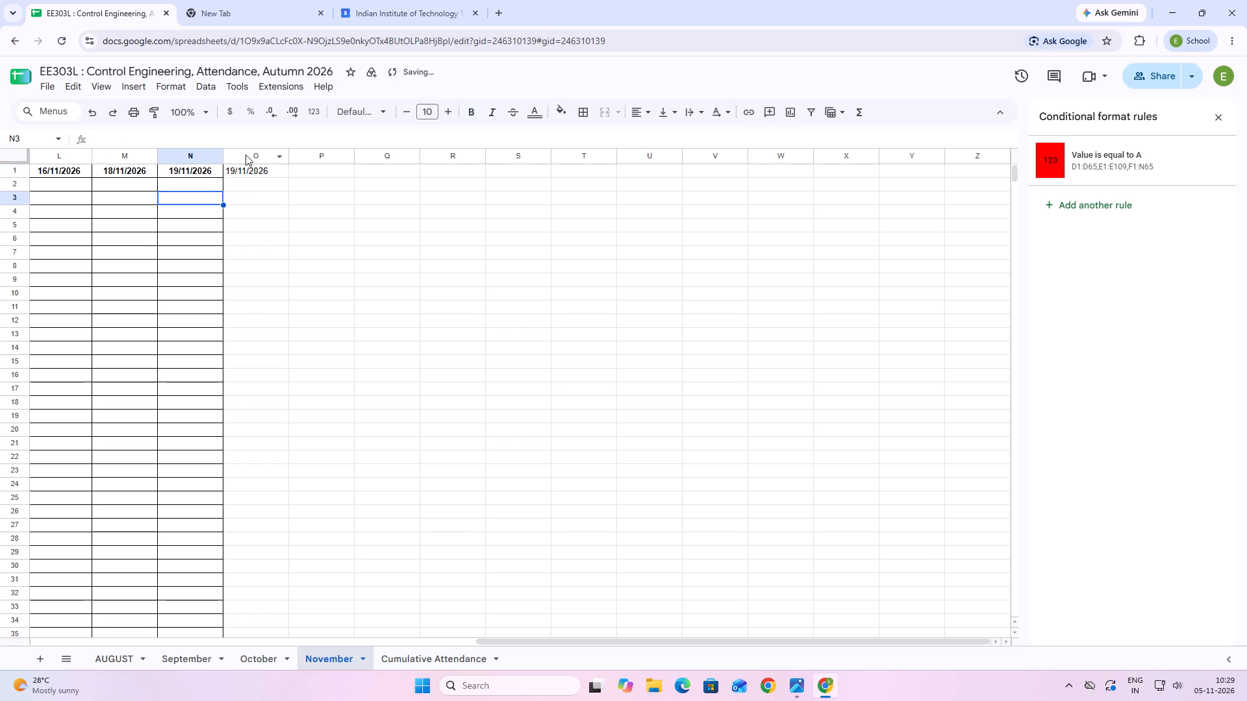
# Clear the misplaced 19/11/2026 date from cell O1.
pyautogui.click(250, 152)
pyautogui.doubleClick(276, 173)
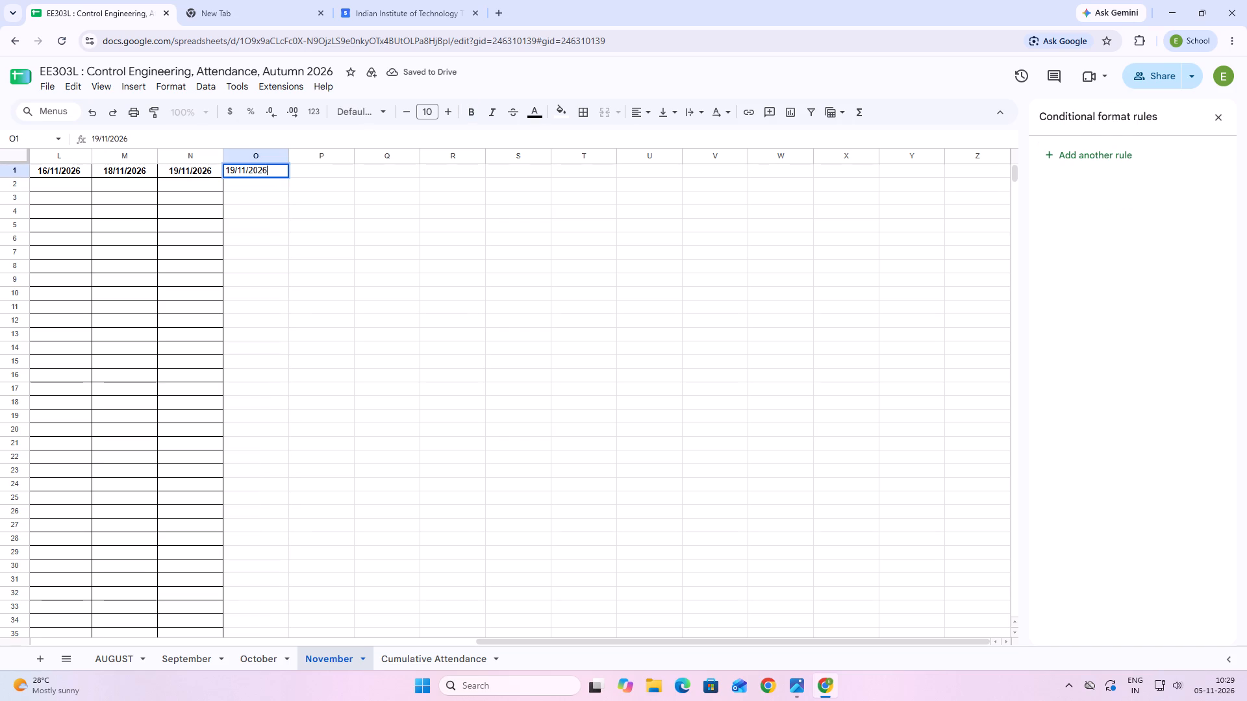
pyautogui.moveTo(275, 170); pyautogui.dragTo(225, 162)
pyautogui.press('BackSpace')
# Apply all borders to the empty cell range O1:X87 in the November sheet.
pyautogui.click(270, 158)
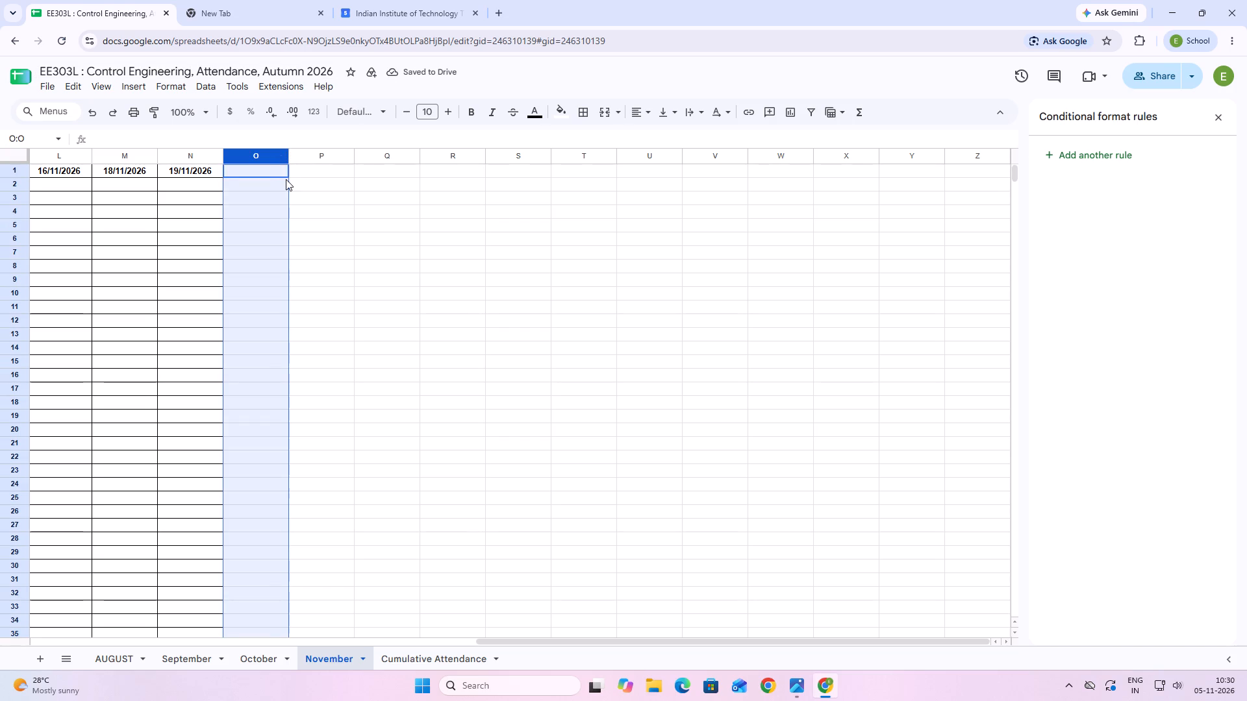
pyautogui.moveTo(287, 176); pyautogui.dragTo(851, 700)
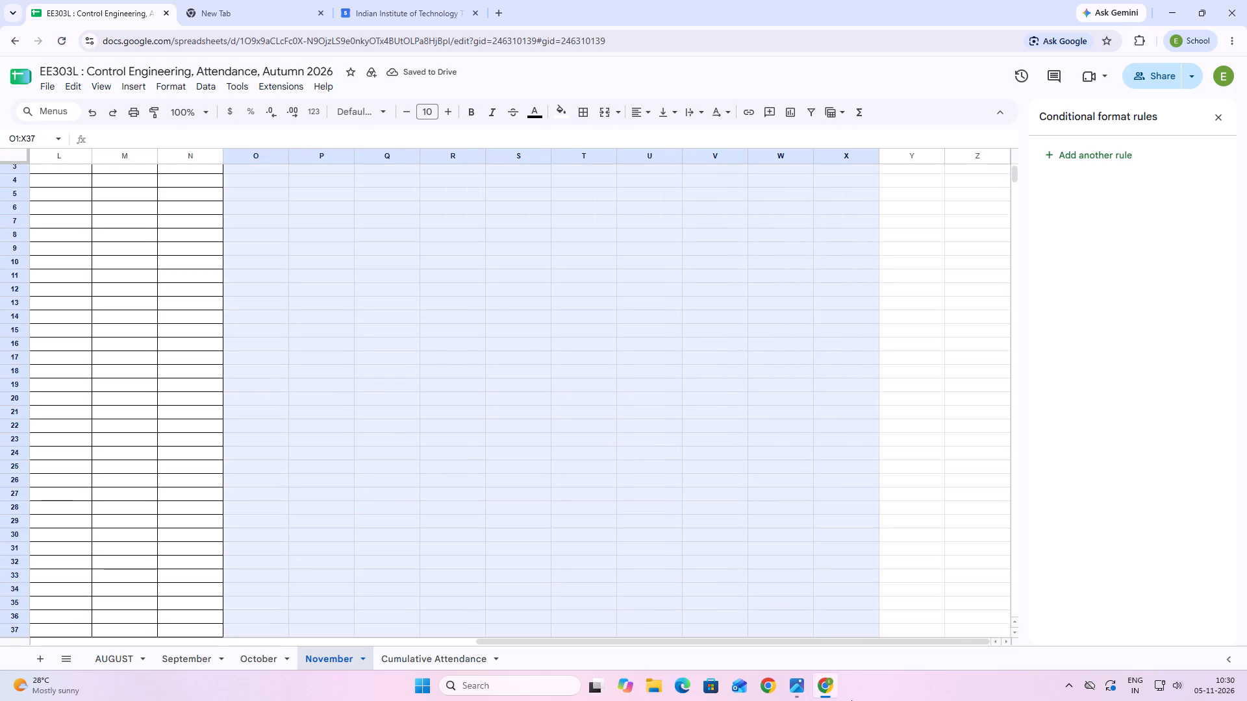
pyautogui.moveTo(851, 700); pyautogui.dragTo(870, 381)
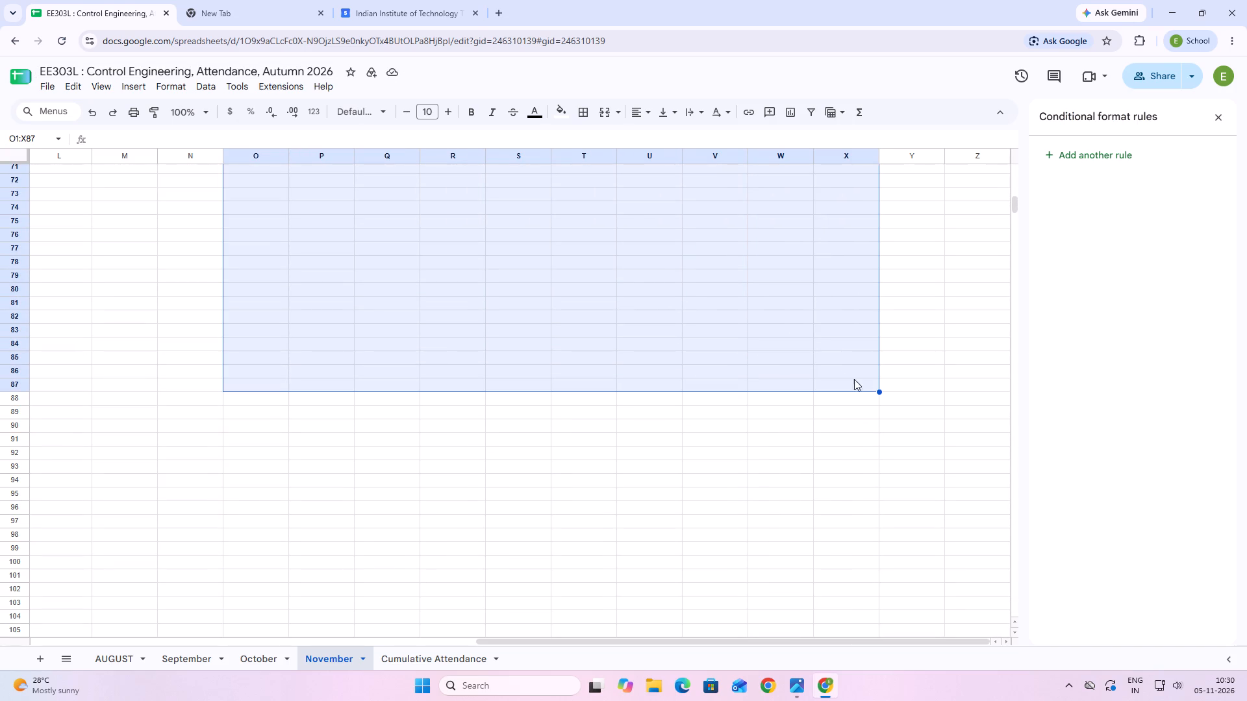
pyautogui.click(581, 114)
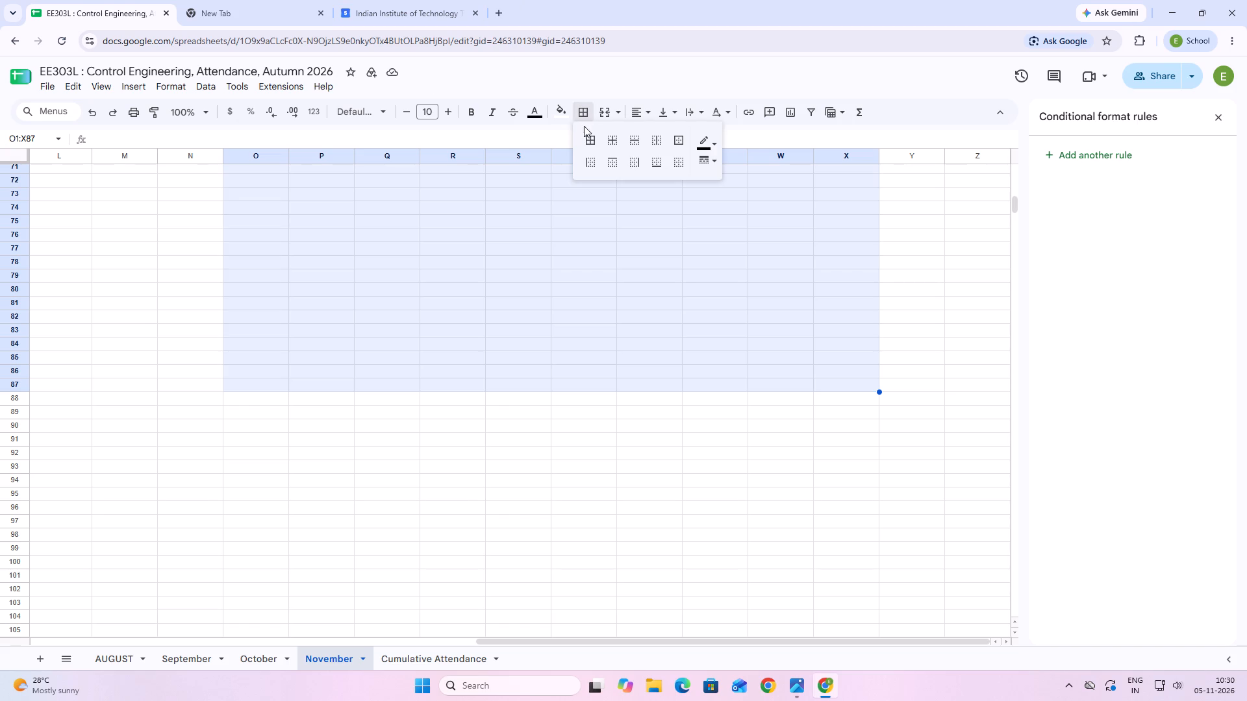
pyautogui.click(588, 144)
pyautogui.scroll(13, 669, 369)
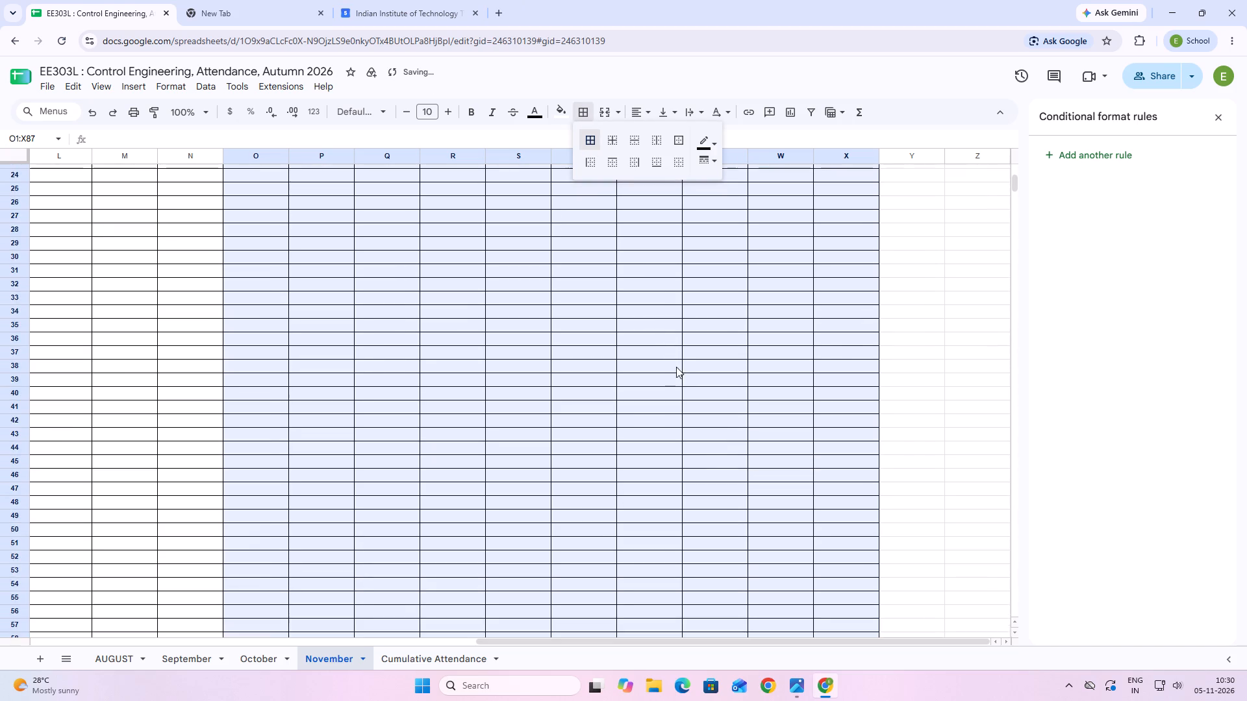
pyautogui.scroll(3, 676, 367)
pyautogui.click(314, 174)
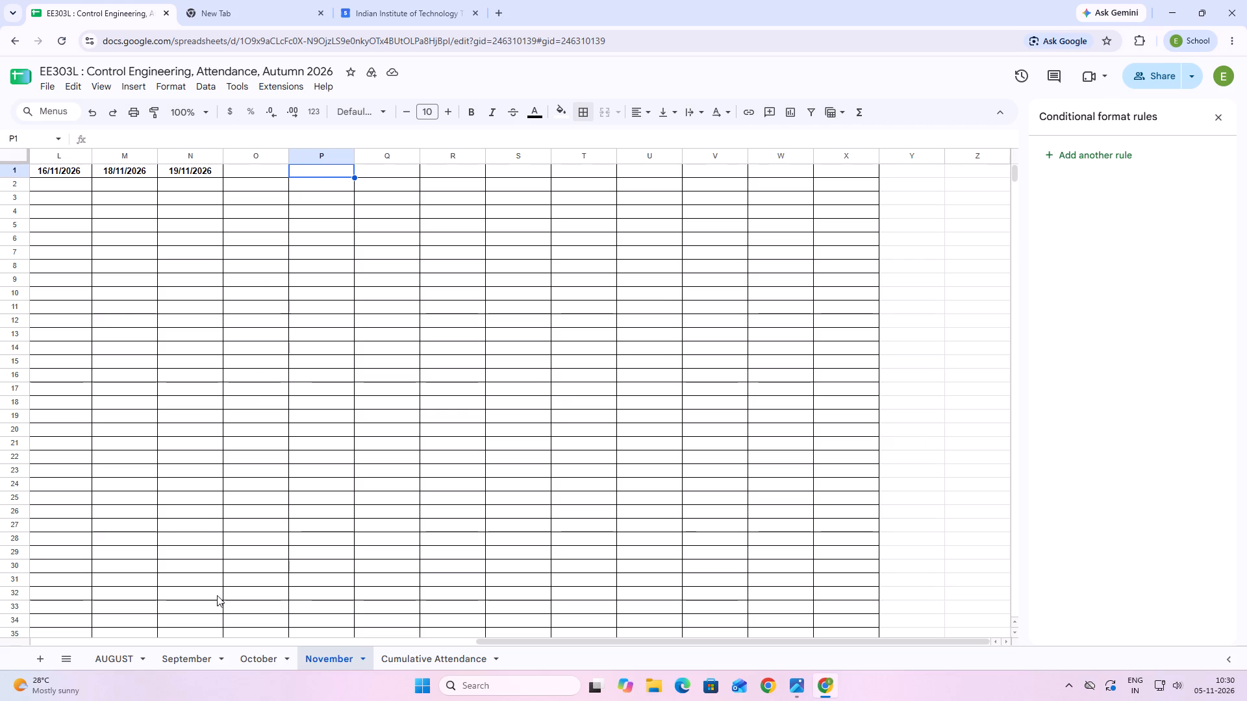
# Copy the Days Abesent header text from cell S1 of the October sheet into cell P1 of the November sheet.
pyautogui.click(243, 665)
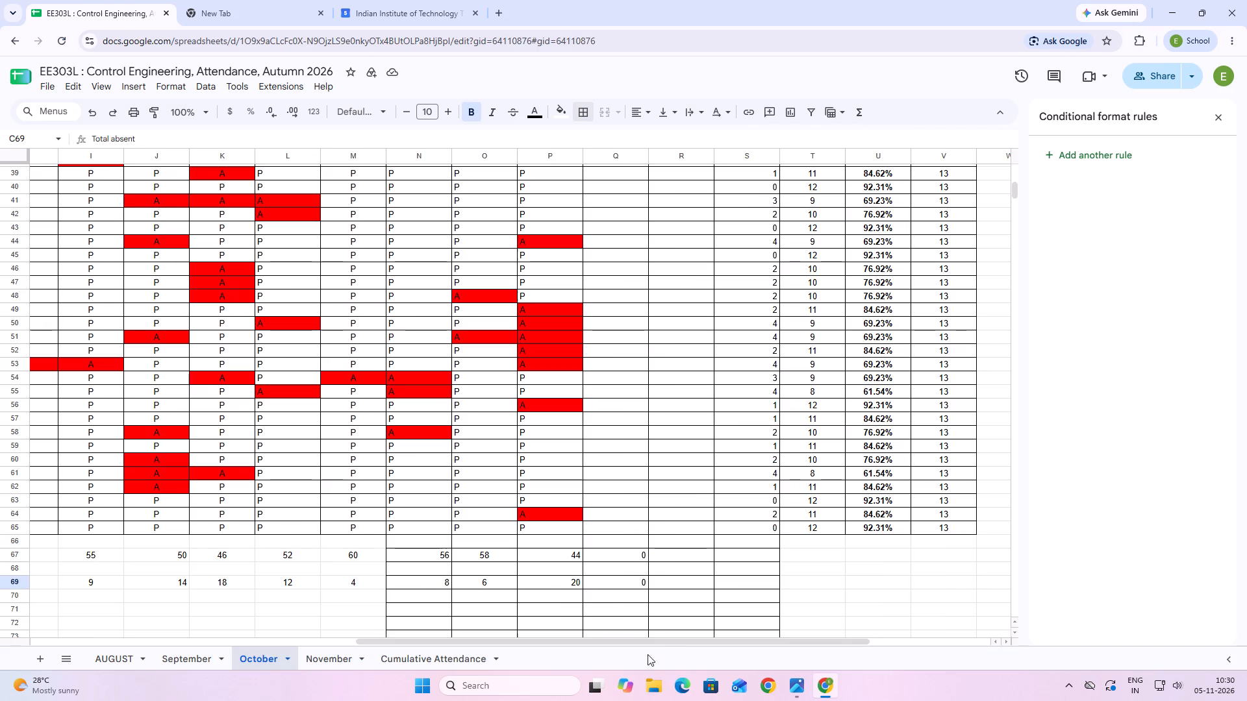
pyautogui.moveTo(717, 644); pyautogui.dragTo(843, 643)
pyautogui.scroll(16, 638, 468)
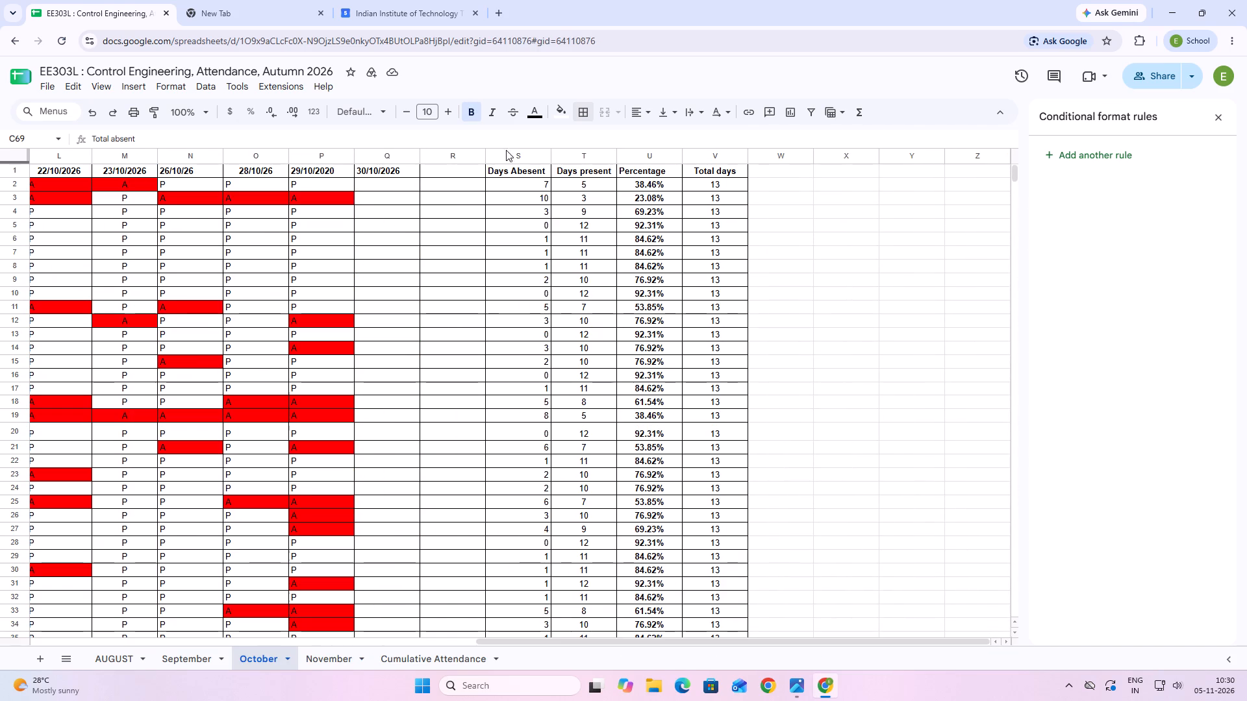
pyautogui.doubleClick(544, 167)
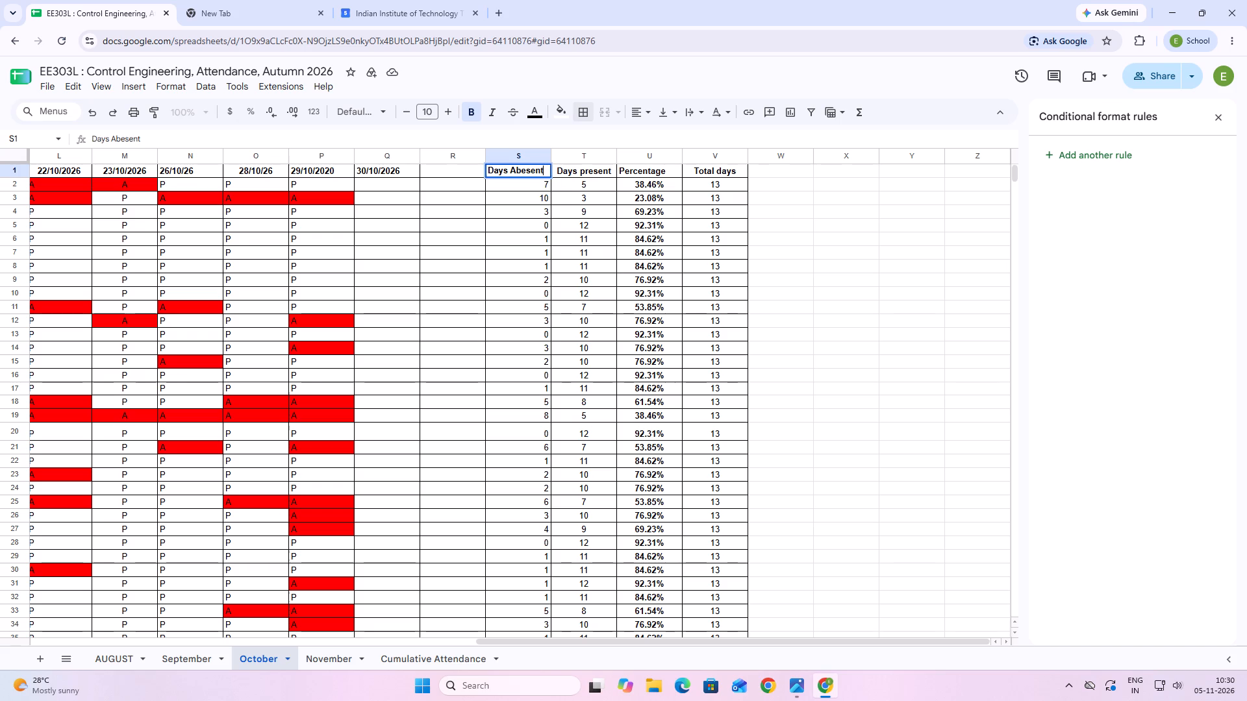
pyautogui.moveTo(544, 167); pyautogui.dragTo(488, 164)
pyautogui.hotkey('ctrl', 'c')
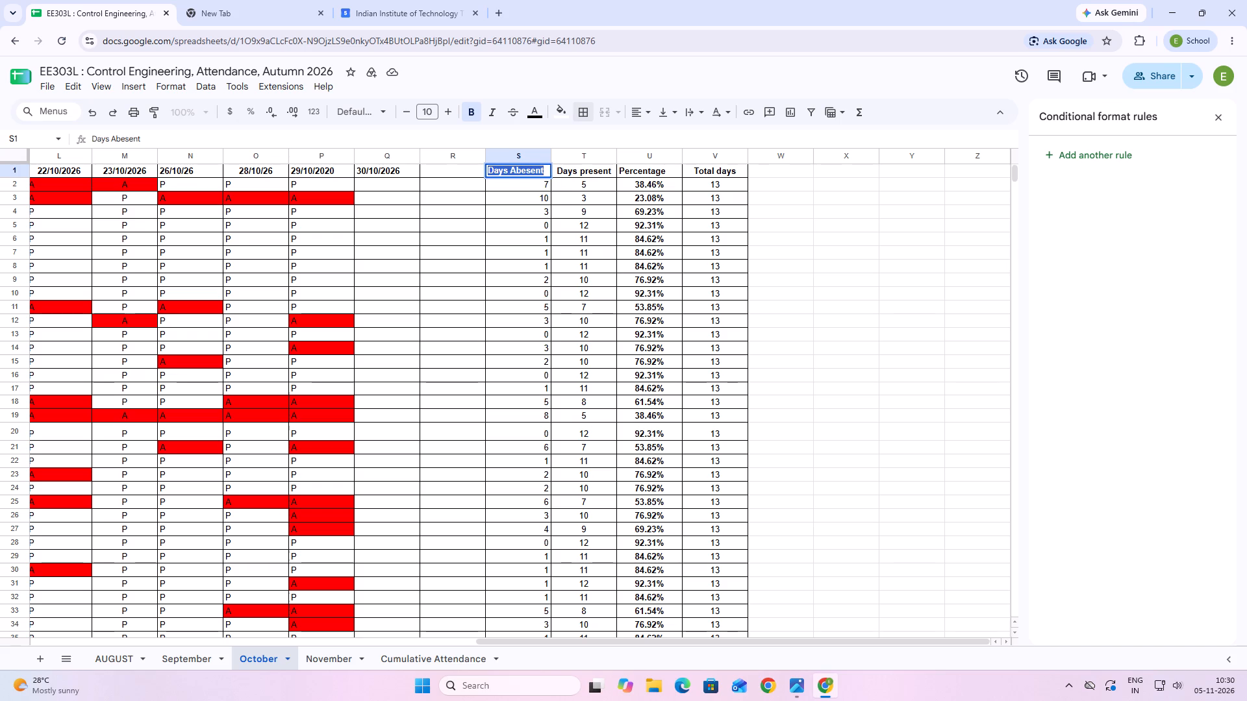
pyautogui.click(327, 656)
pyautogui.doubleClick(535, 168)
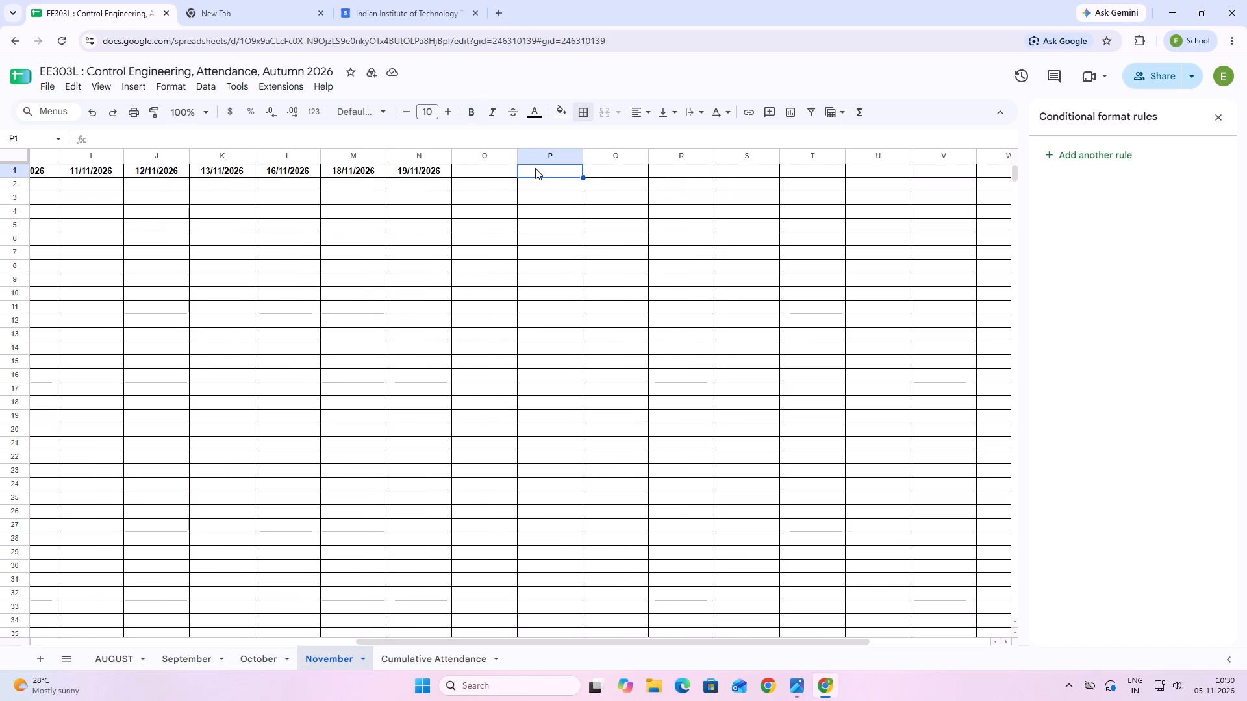
pyautogui.hotkey('ctrl', 'v')
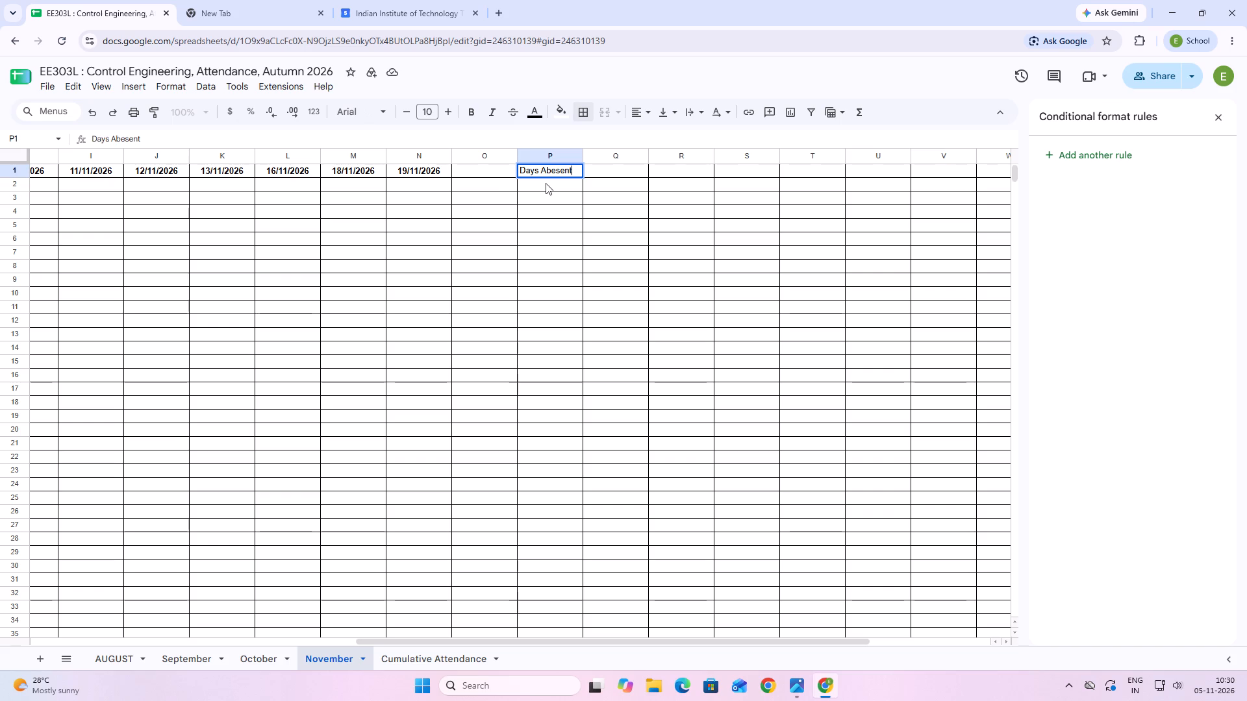
pyautogui.click(614, 168)
# Copy the Days present header text from cell T1 of the October sheet into cell Q1 of the November sheet.
pyautogui.doubleClick(614, 168)
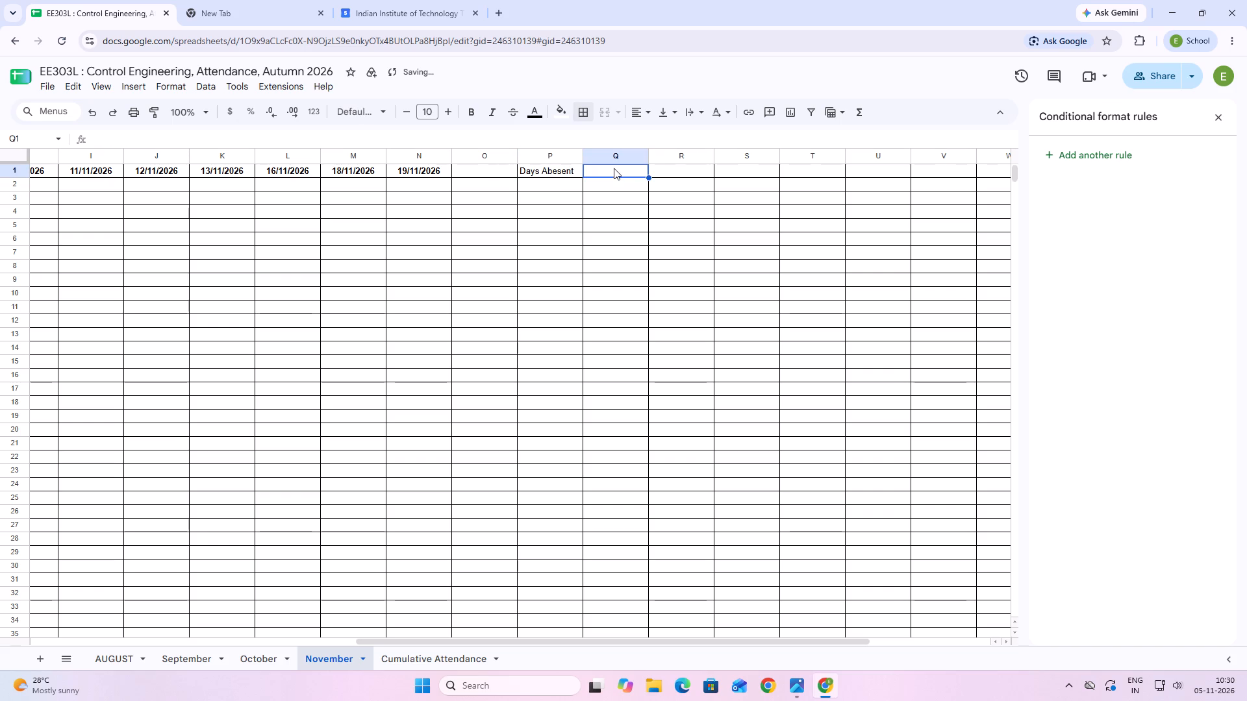
pyautogui.click(271, 659)
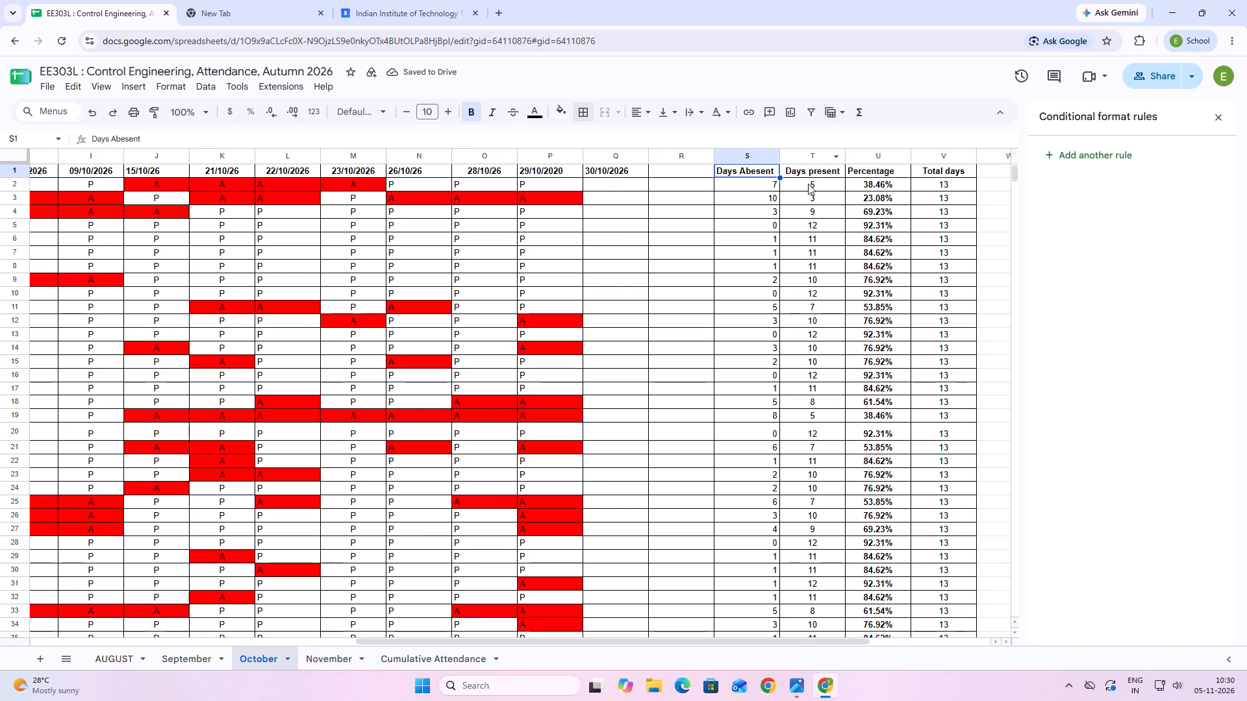
pyautogui.doubleClick(808, 174)
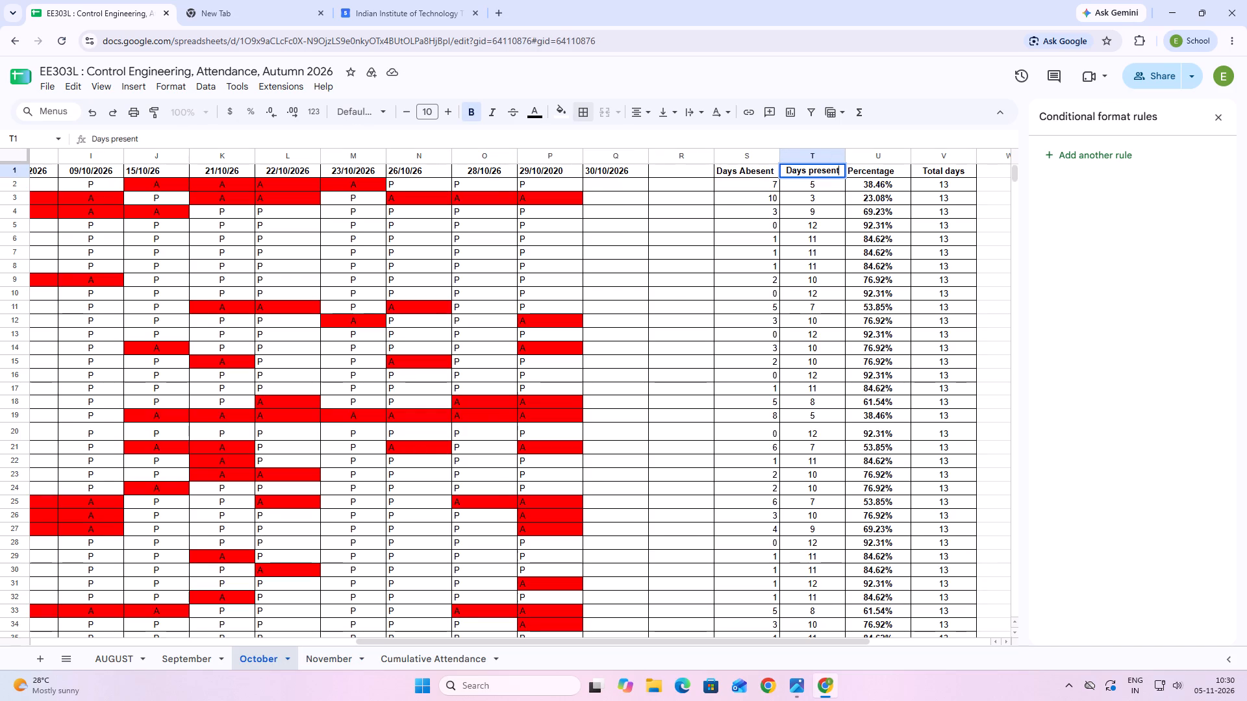
pyautogui.moveTo(838, 167); pyautogui.dragTo(781, 169)
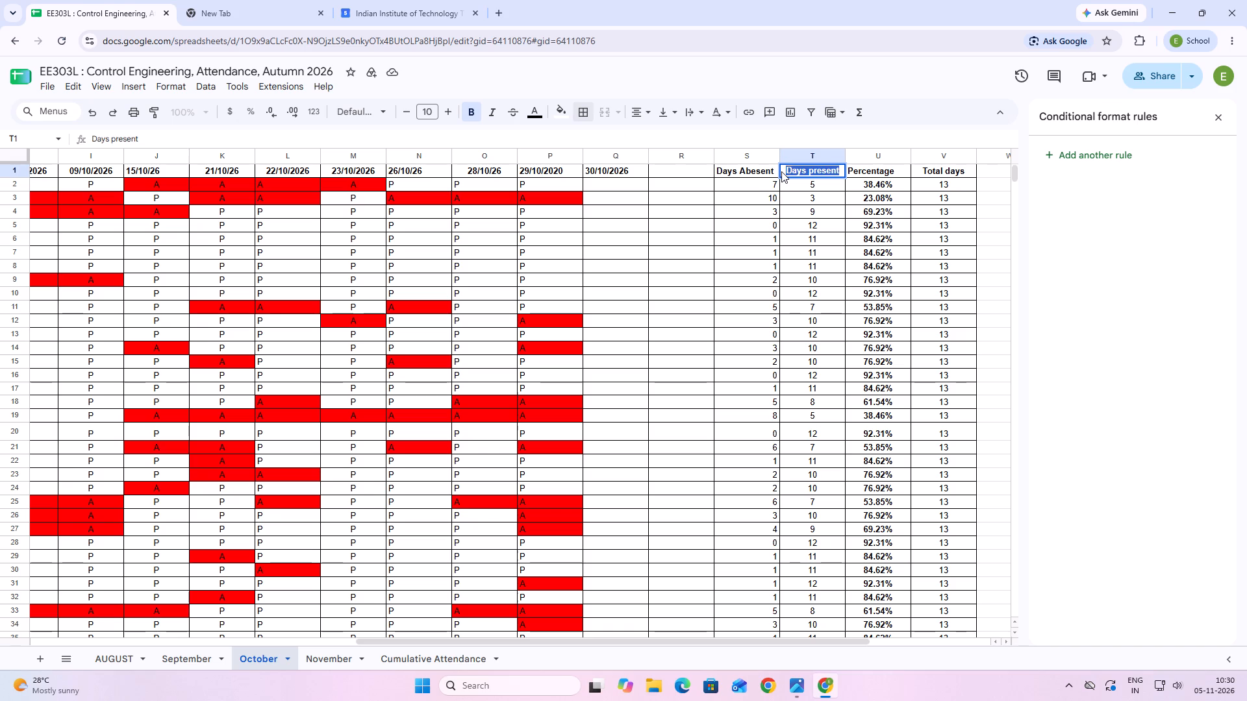
pyautogui.hotkey('ctrl', 'c')
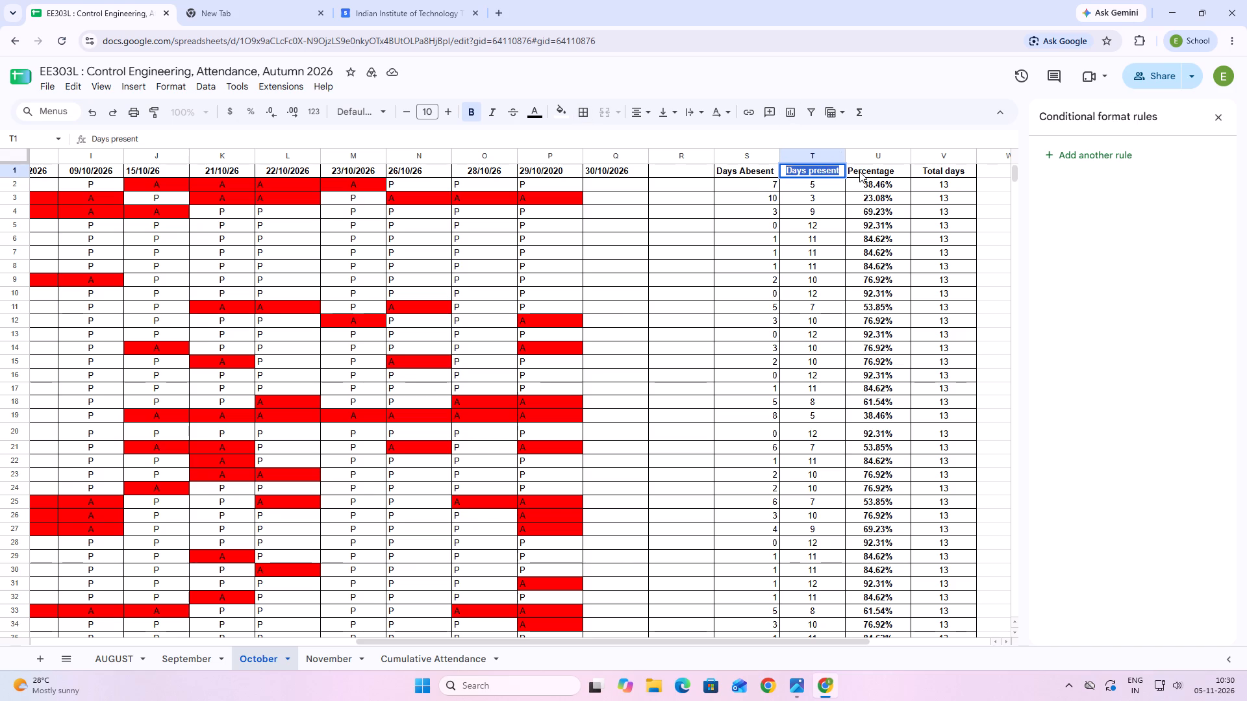
pyautogui.click(859, 171)
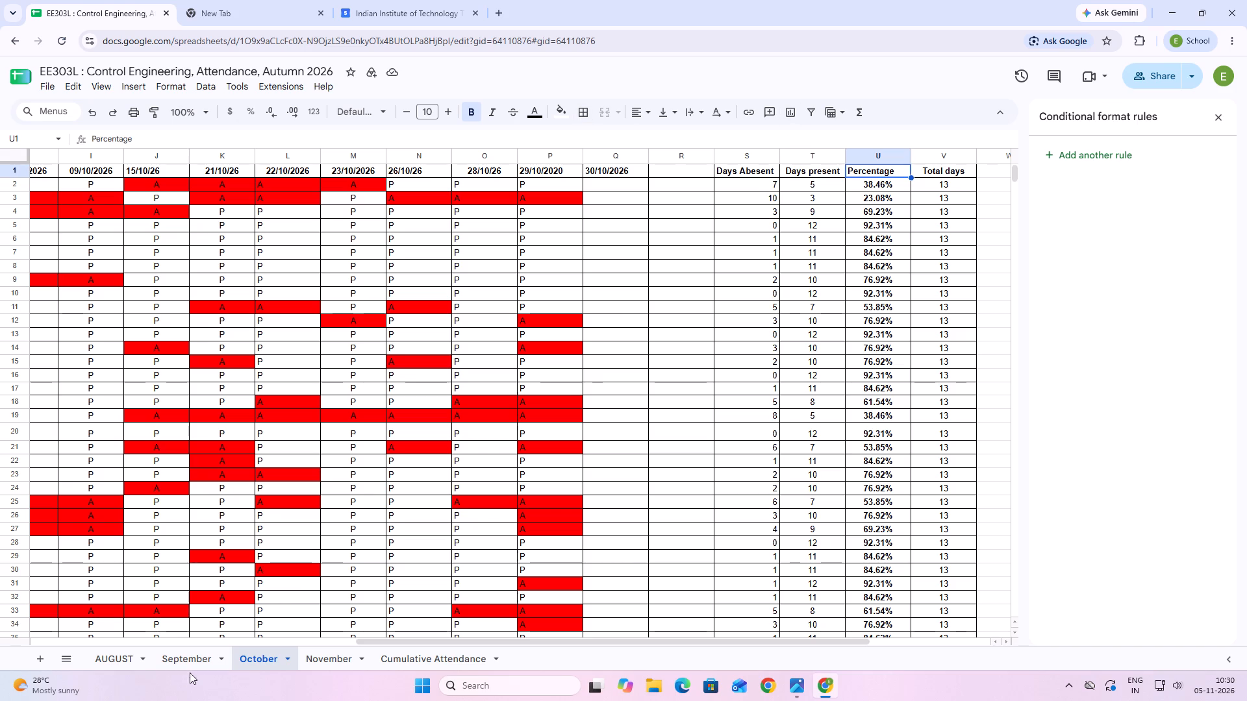
pyautogui.click(347, 666)
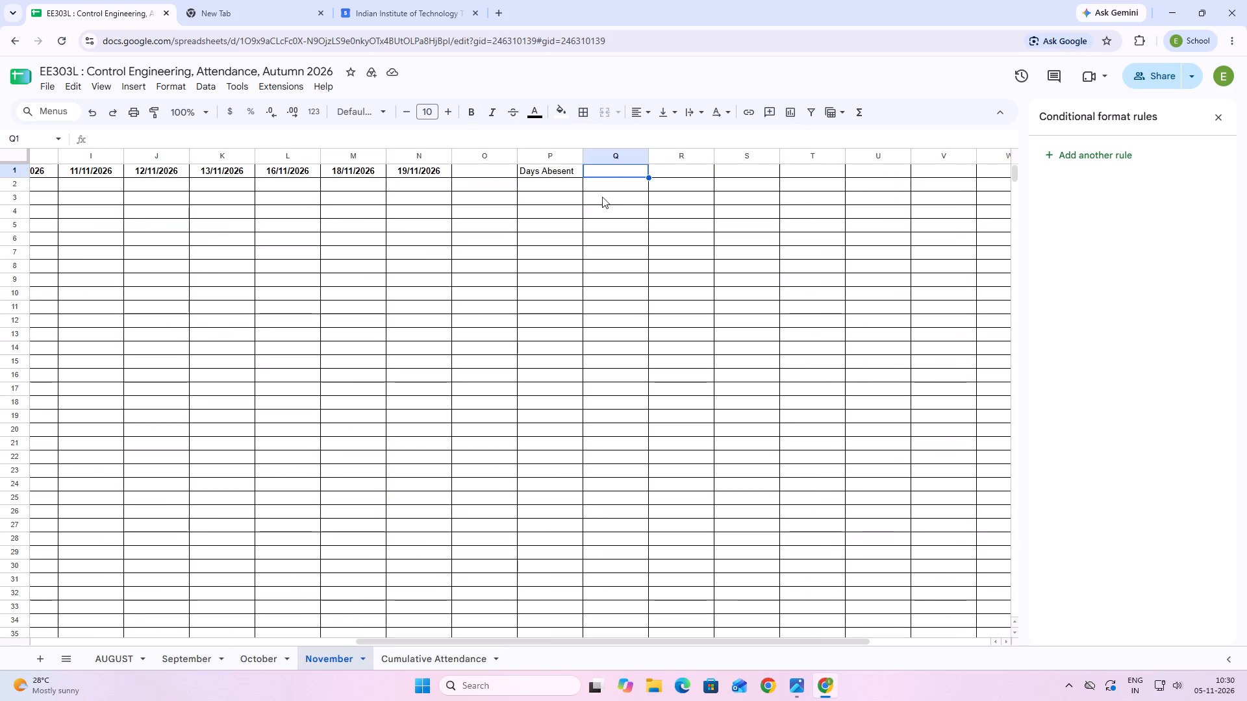
pyautogui.doubleClick(607, 175)
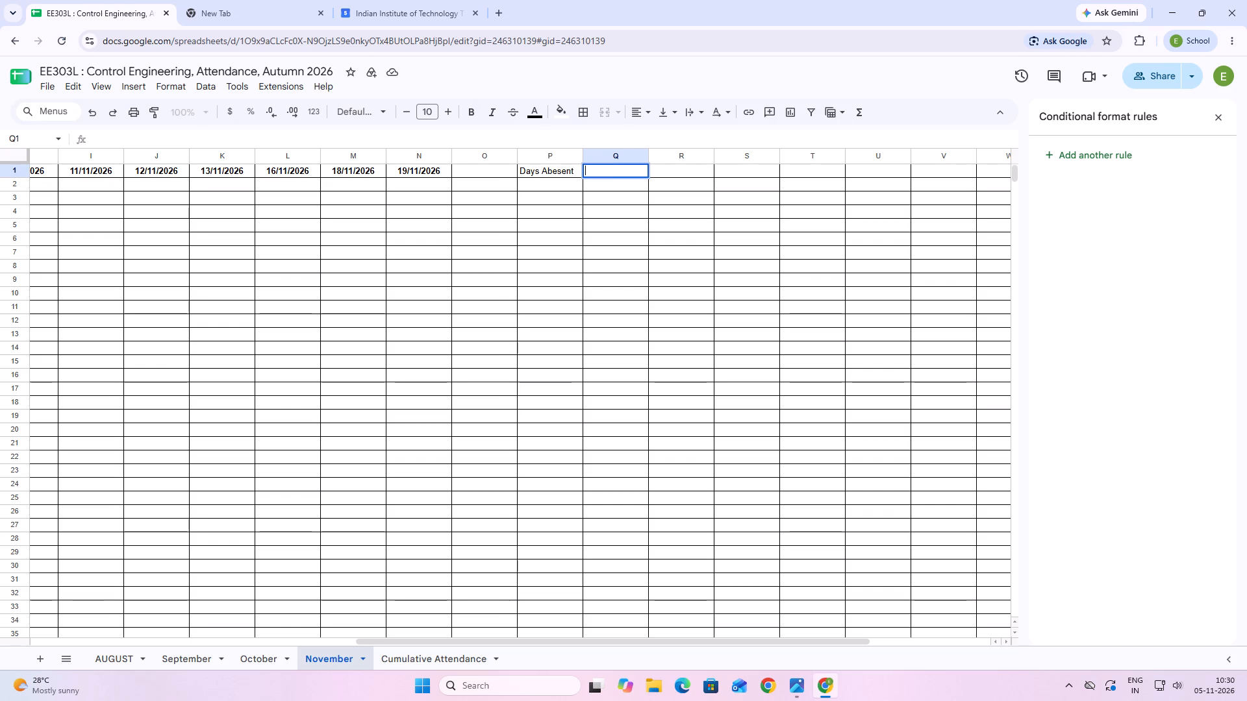
pyautogui.hotkey('ctrl', 'v')
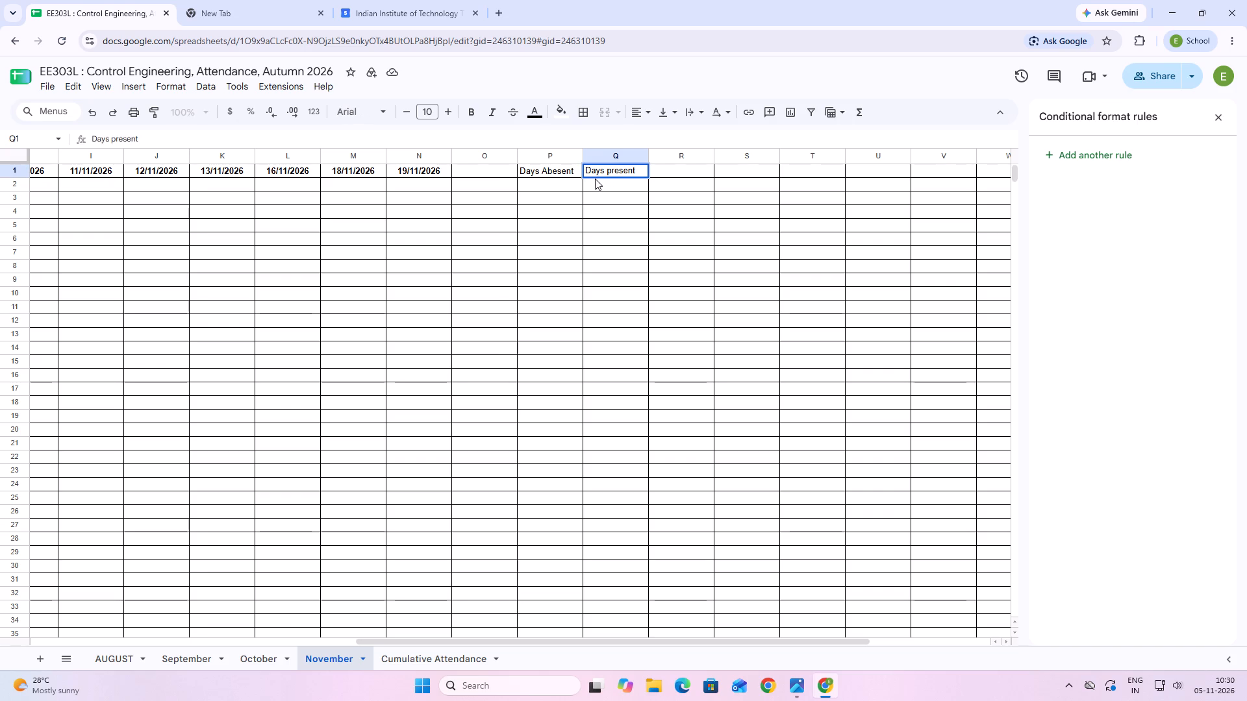
# Make the Days present header in Q1 and the Days Abesent header in P1 bold.
pyautogui.click(475, 119)
pyautogui.moveTo(637, 170); pyautogui.dragTo(579, 166)
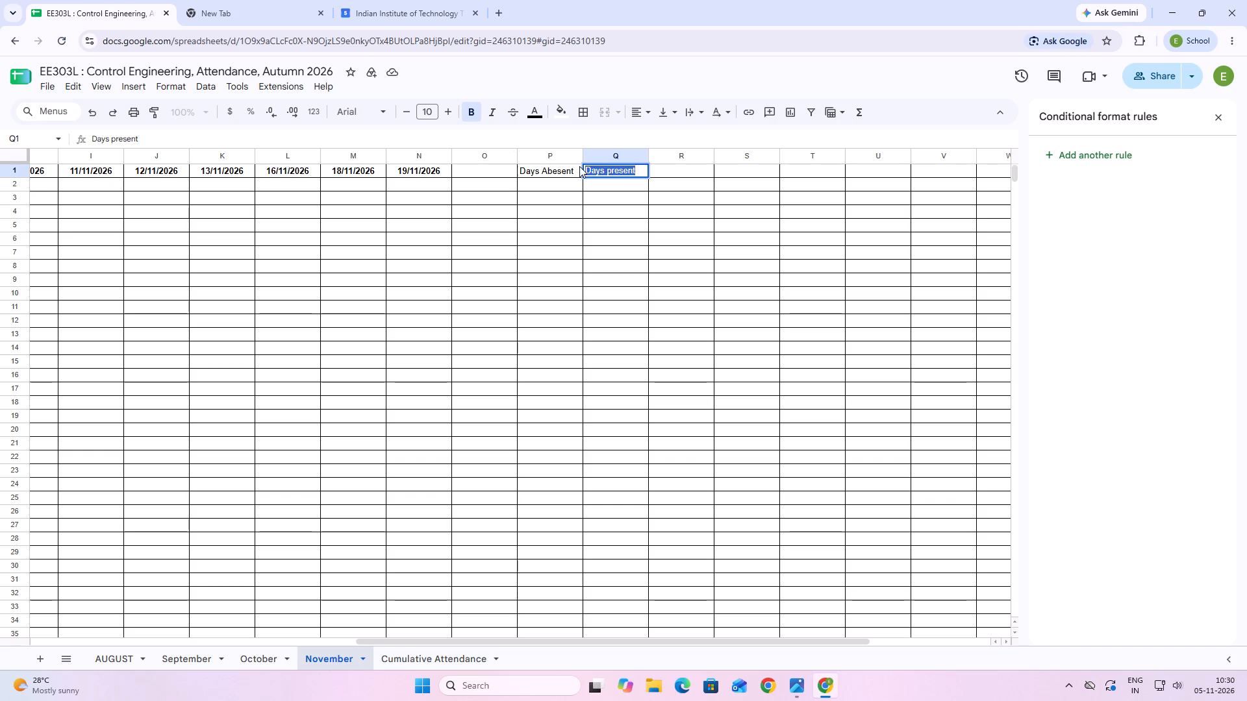
pyautogui.click(472, 110)
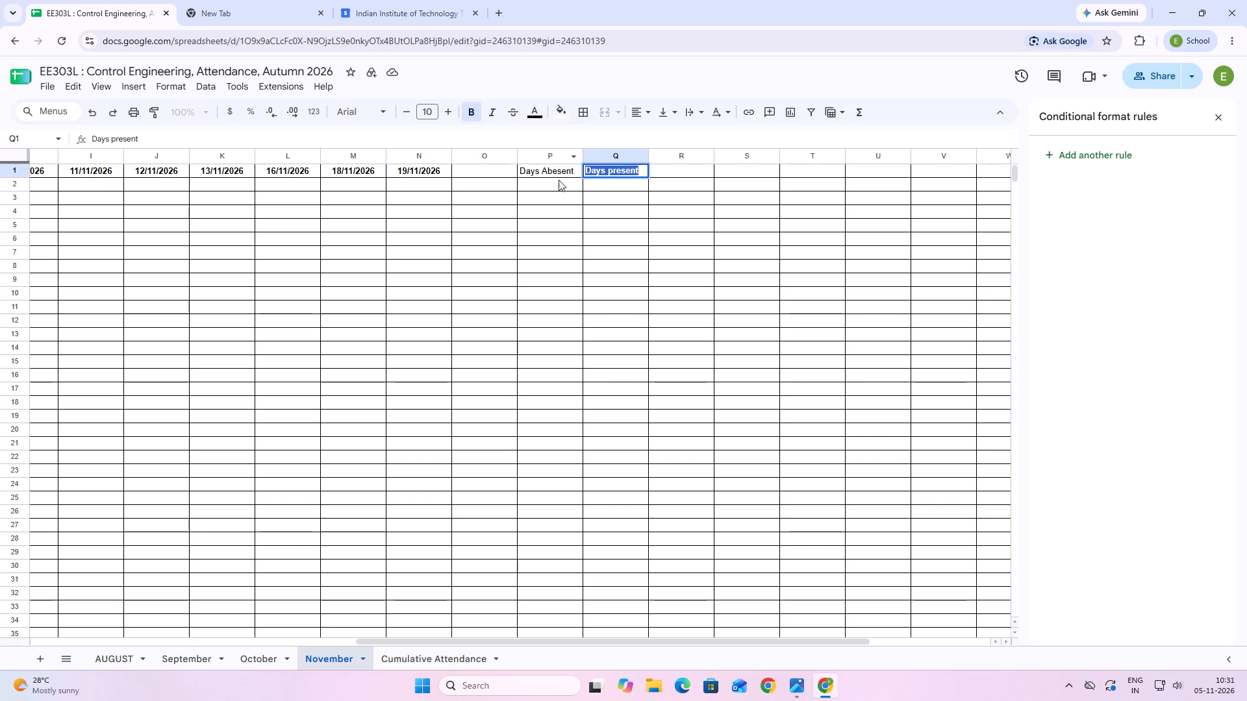
pyautogui.click(558, 173)
pyautogui.doubleClick(562, 170)
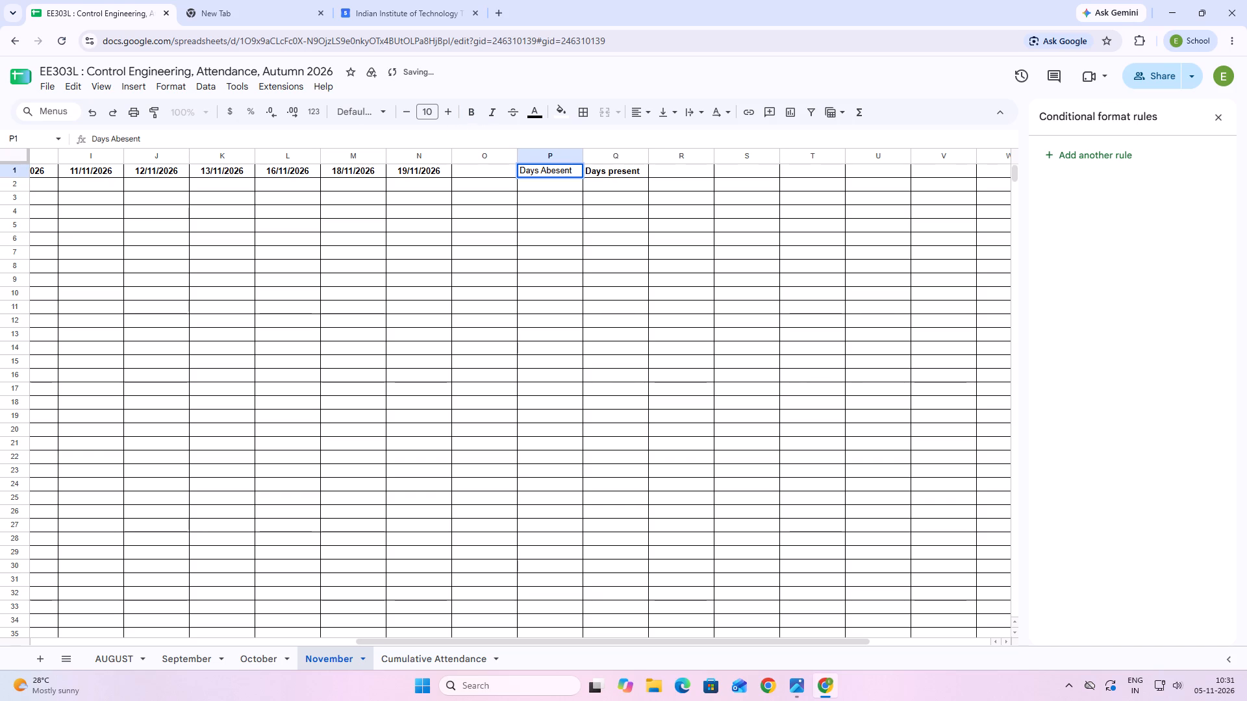
pyautogui.moveTo(572, 171); pyautogui.dragTo(522, 164)
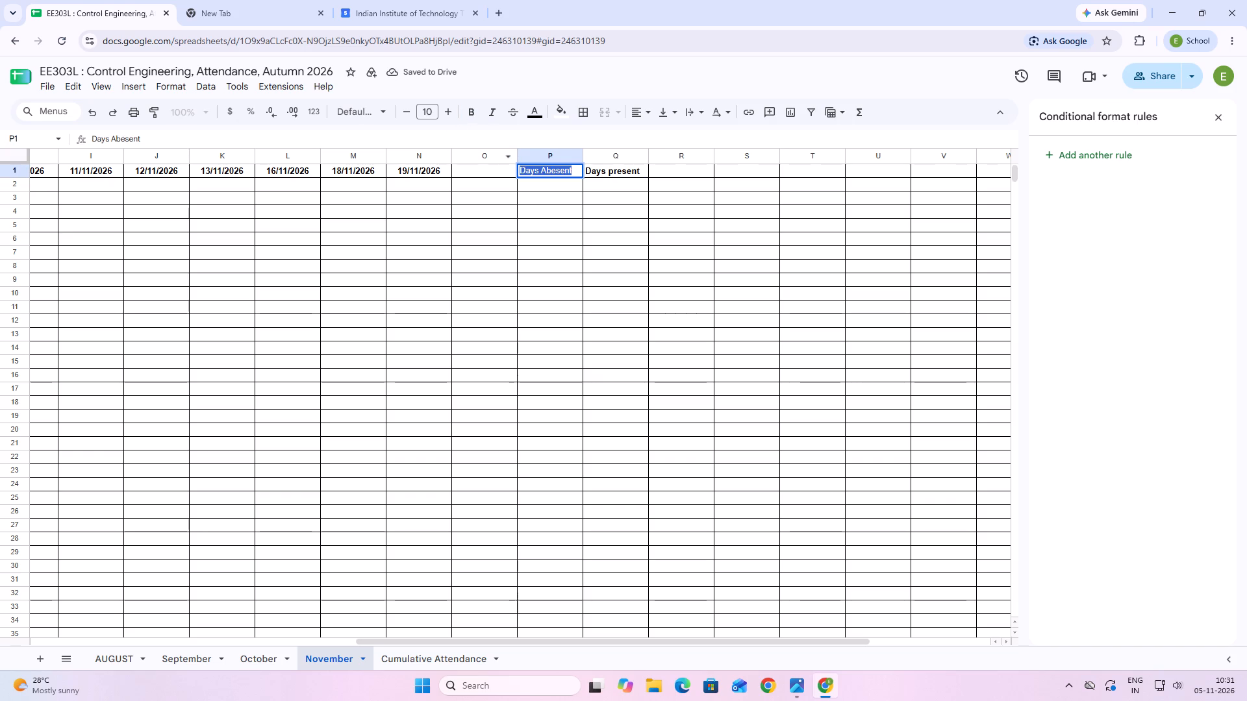
pyautogui.click(471, 112)
# Copy the Percentage header text from cell U1 of the October sheet into cell R1 of the November sheet.
pyautogui.doubleClick(679, 175)
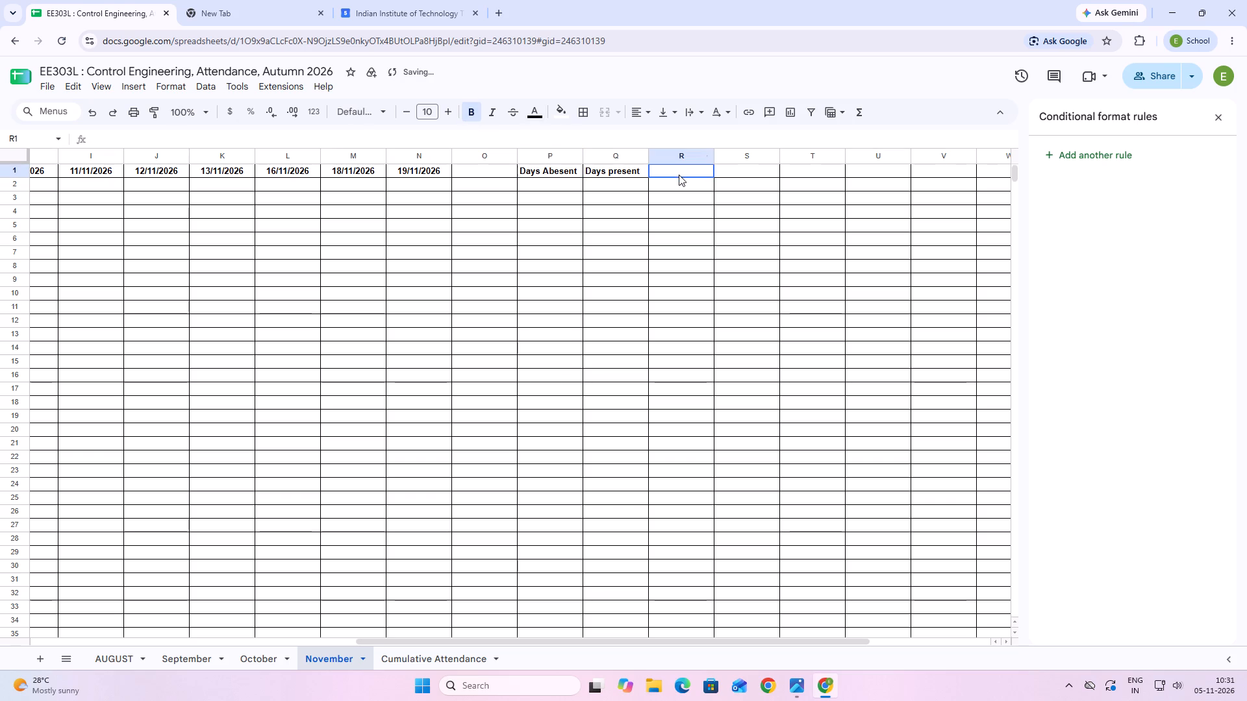
pyautogui.click(267, 661)
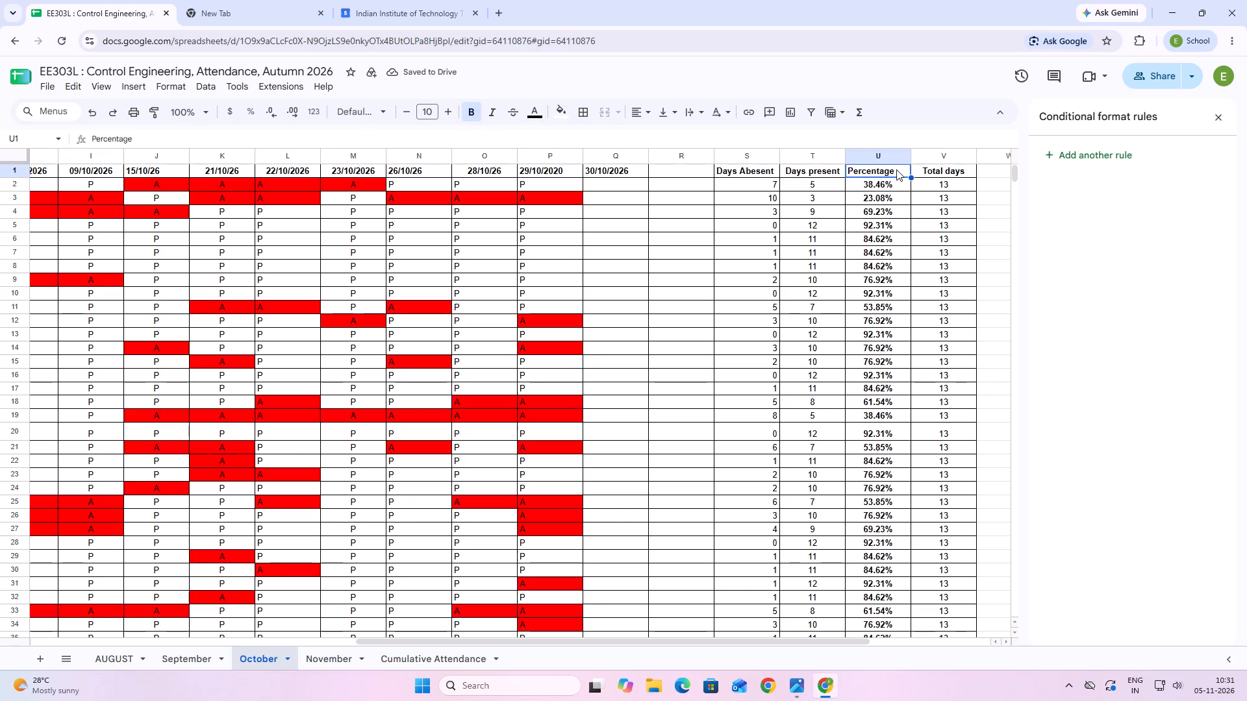
pyautogui.doubleClick(896, 170)
pyautogui.moveTo(896, 170); pyautogui.dragTo(840, 176)
pyautogui.hotkey('ctrl', 'c')
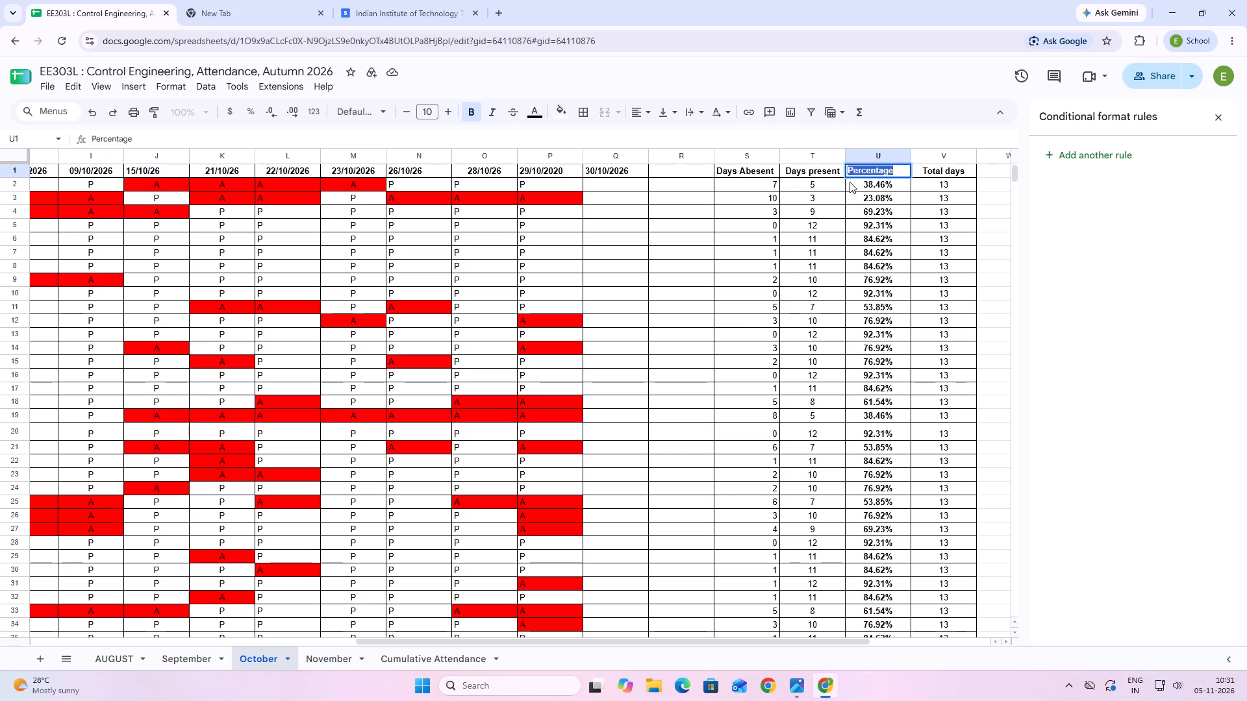
pyautogui.click(344, 654)
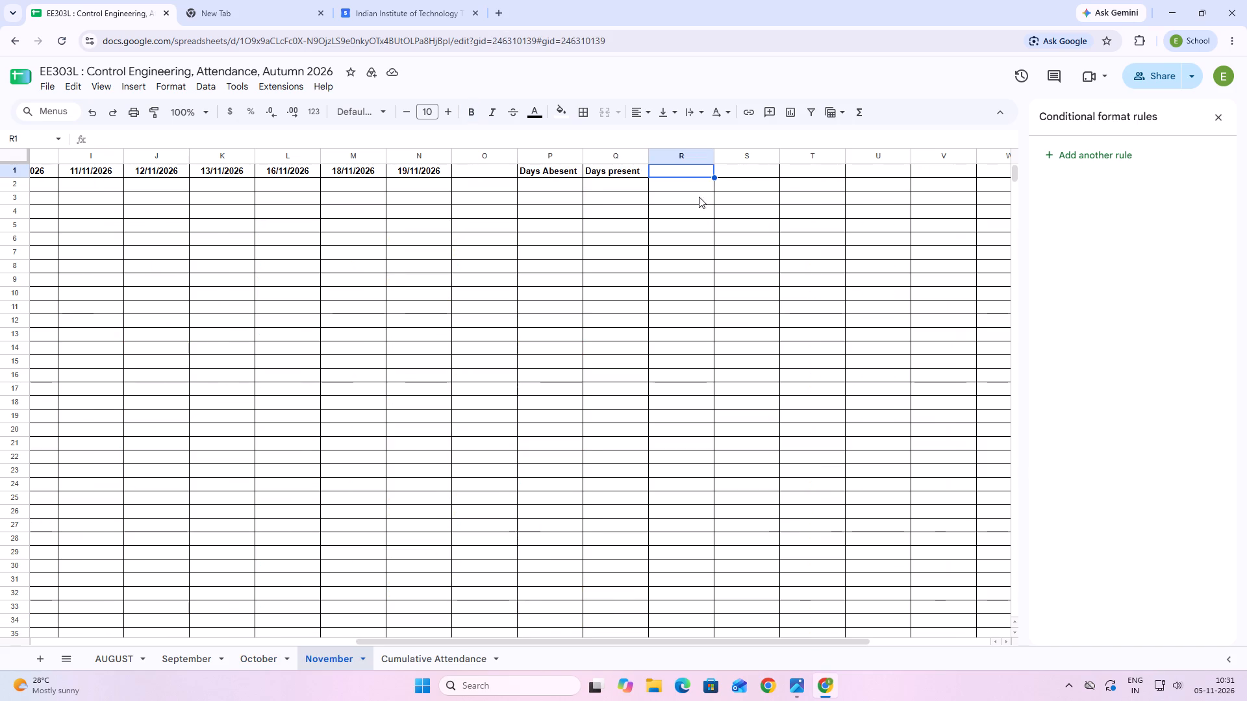
pyautogui.click(686, 176)
pyautogui.doubleClick(685, 171)
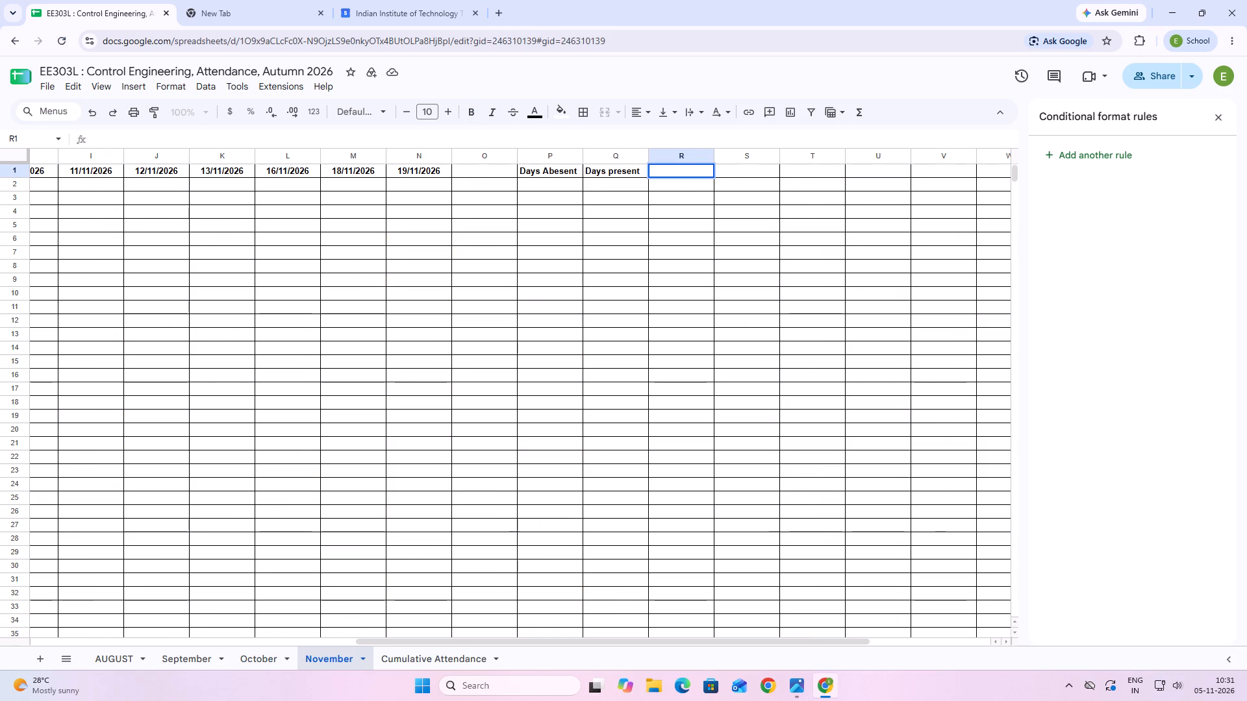
pyautogui.hotkey('ctrl', 'v')
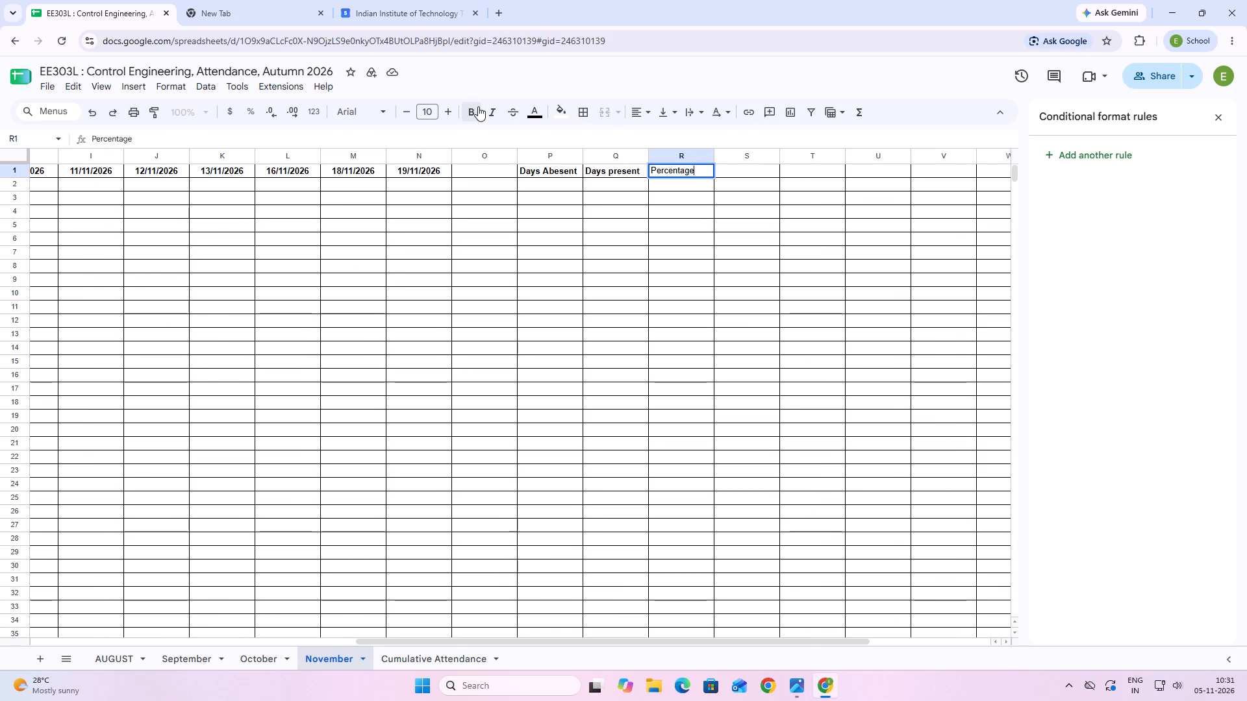
# Make the Percentage header in cell R1 of the November sheet bold.
pyautogui.click(479, 106)
pyautogui.moveTo(697, 170); pyautogui.dragTo(640, 157)
pyautogui.moveTo(640, 157); pyautogui.dragTo(633, 157)
pyautogui.click(476, 110)
pyautogui.click(742, 158)
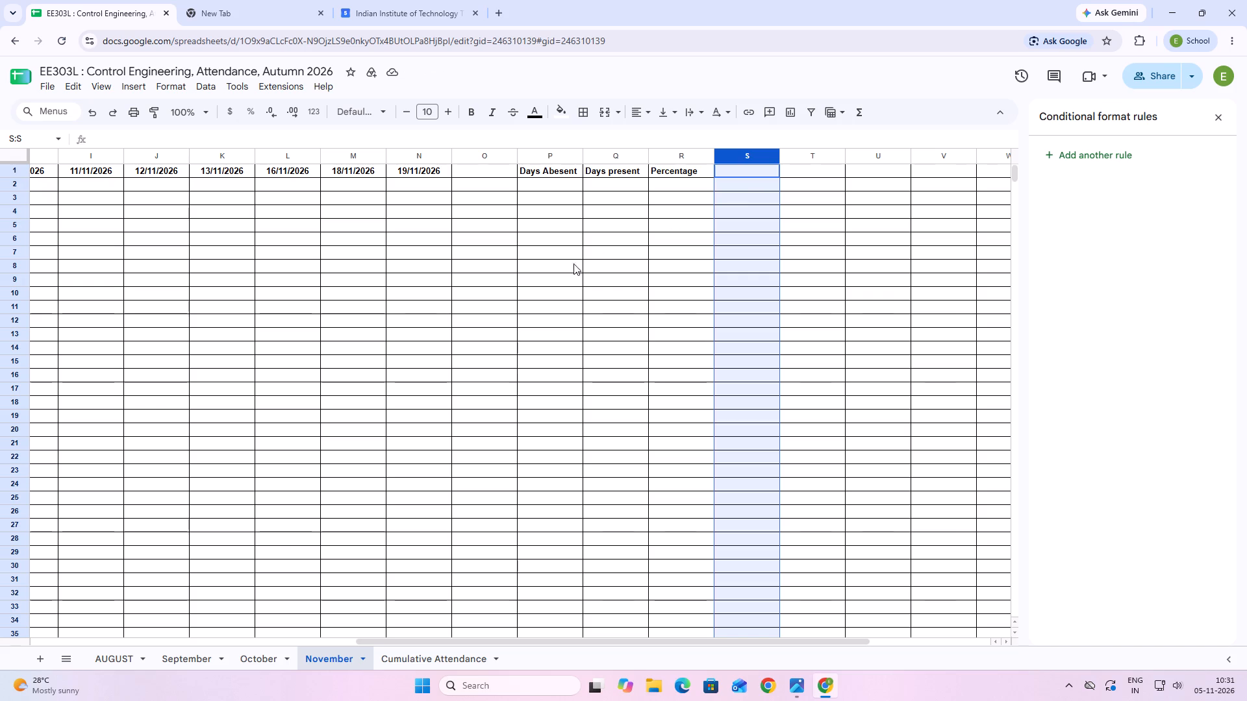
# Copy the Total days header text from cell V1 of the October sheet into cell S1 of the November sheet.
pyautogui.click(253, 660)
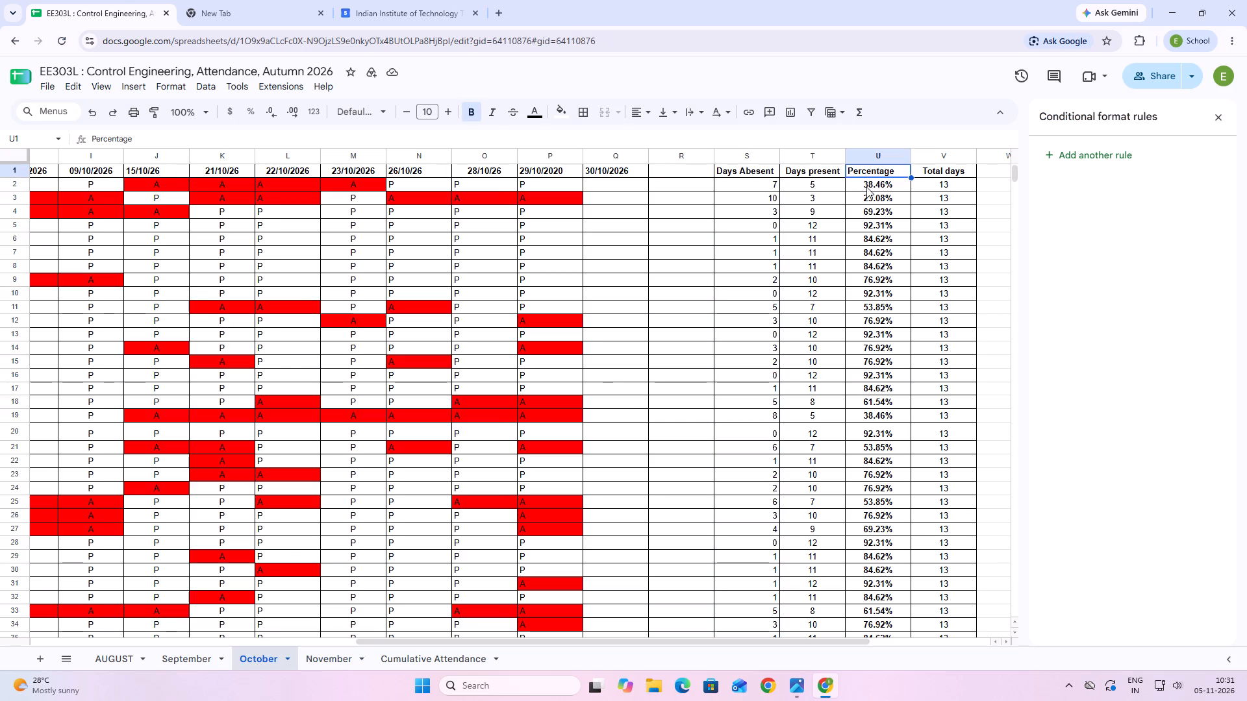
pyautogui.doubleClick(968, 171)
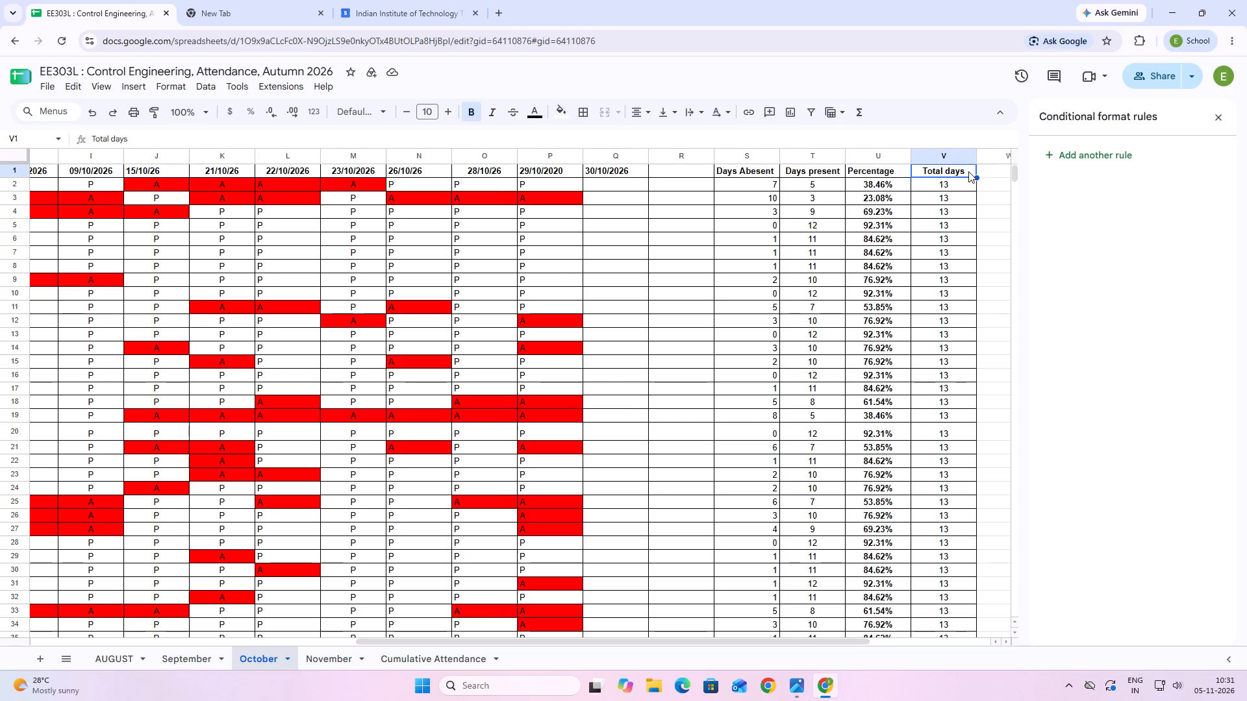
pyautogui.moveTo(966, 169); pyautogui.dragTo(933, 165)
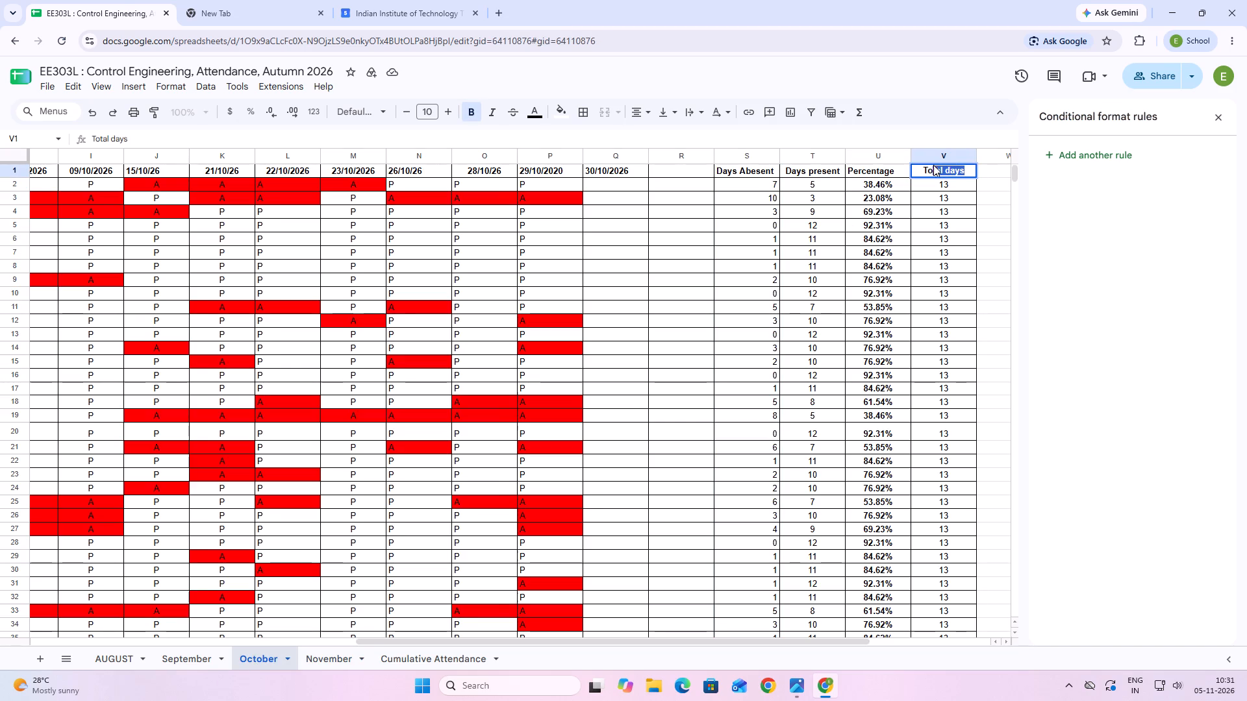
pyautogui.moveTo(933, 165); pyautogui.dragTo(926, 167)
pyautogui.click(942, 174)
pyautogui.moveTo(966, 164); pyautogui.dragTo(948, 169)
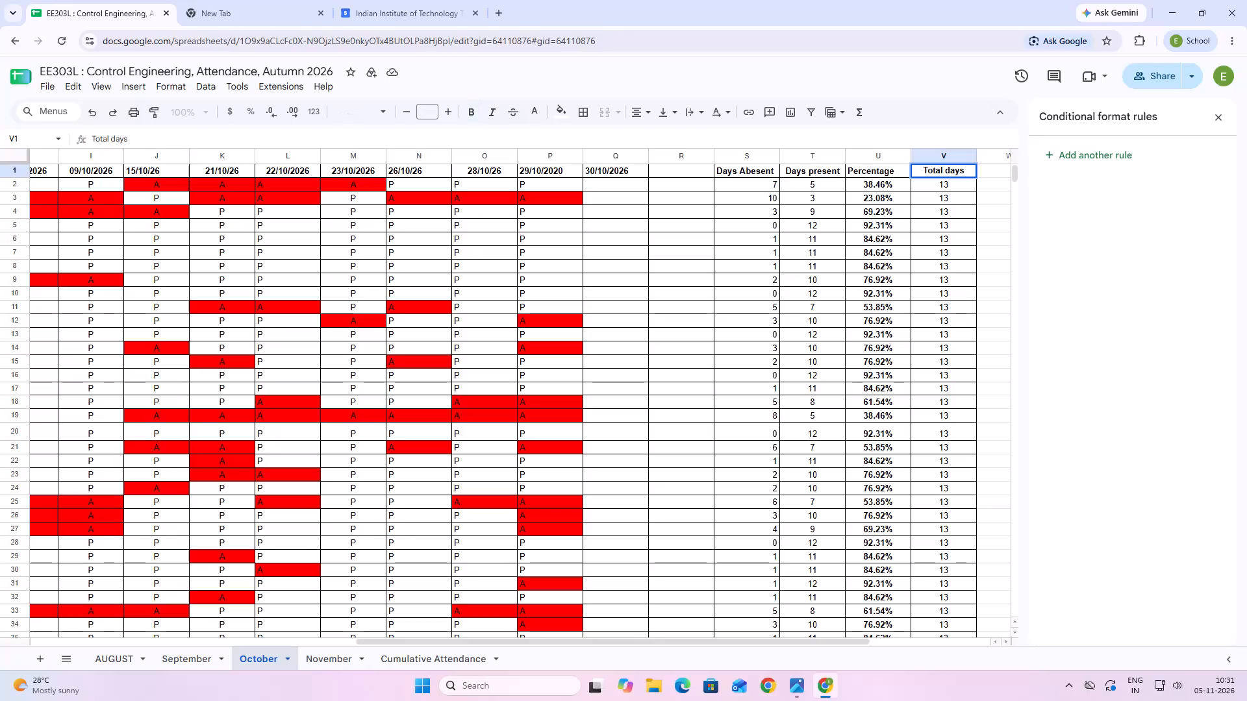
pyautogui.click(959, 167)
pyautogui.moveTo(968, 169); pyautogui.dragTo(923, 175)
pyautogui.hotkey('ctrl', 'c')
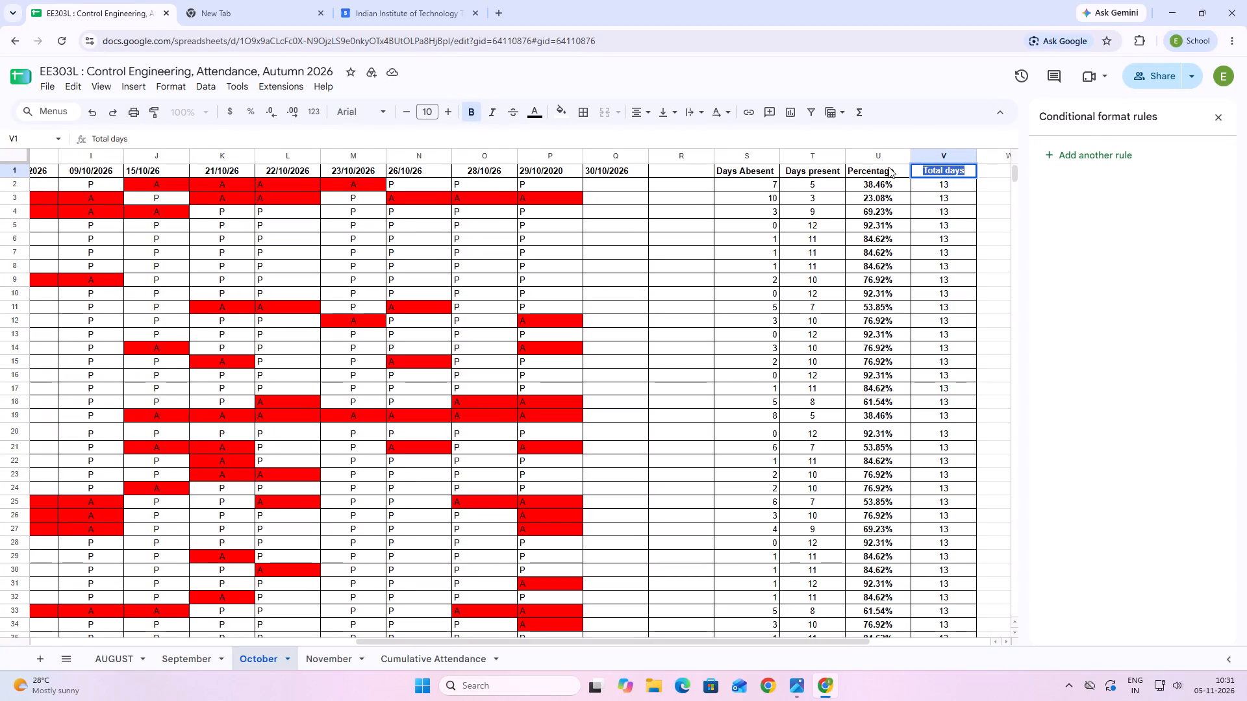
pyautogui.click(945, 218)
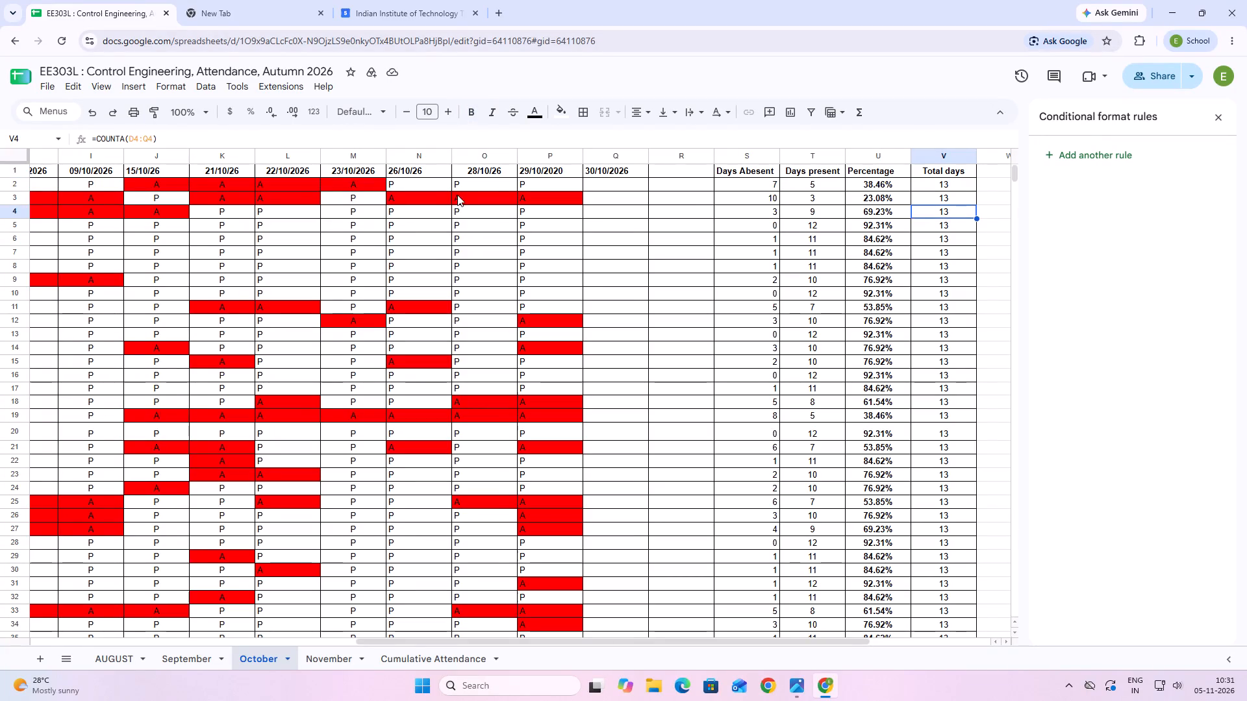
pyautogui.click(331, 654)
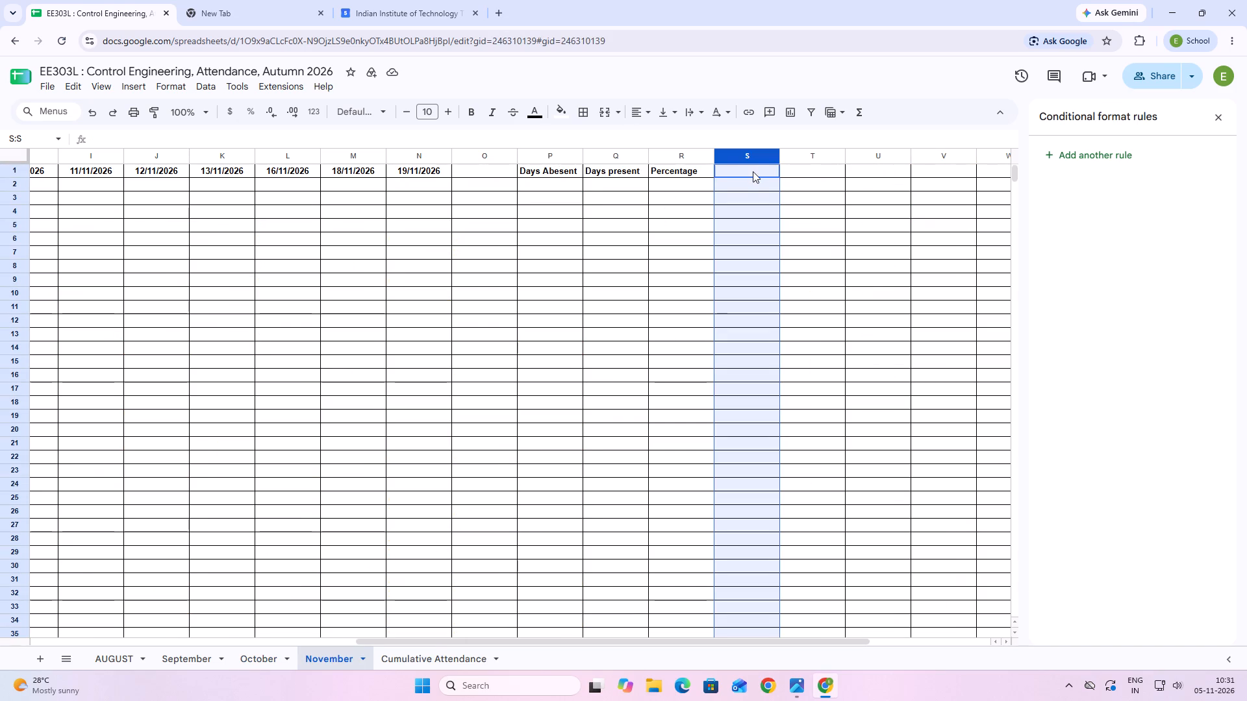
pyautogui.doubleClick(753, 171)
pyautogui.hotkey('ctrl', 'v')
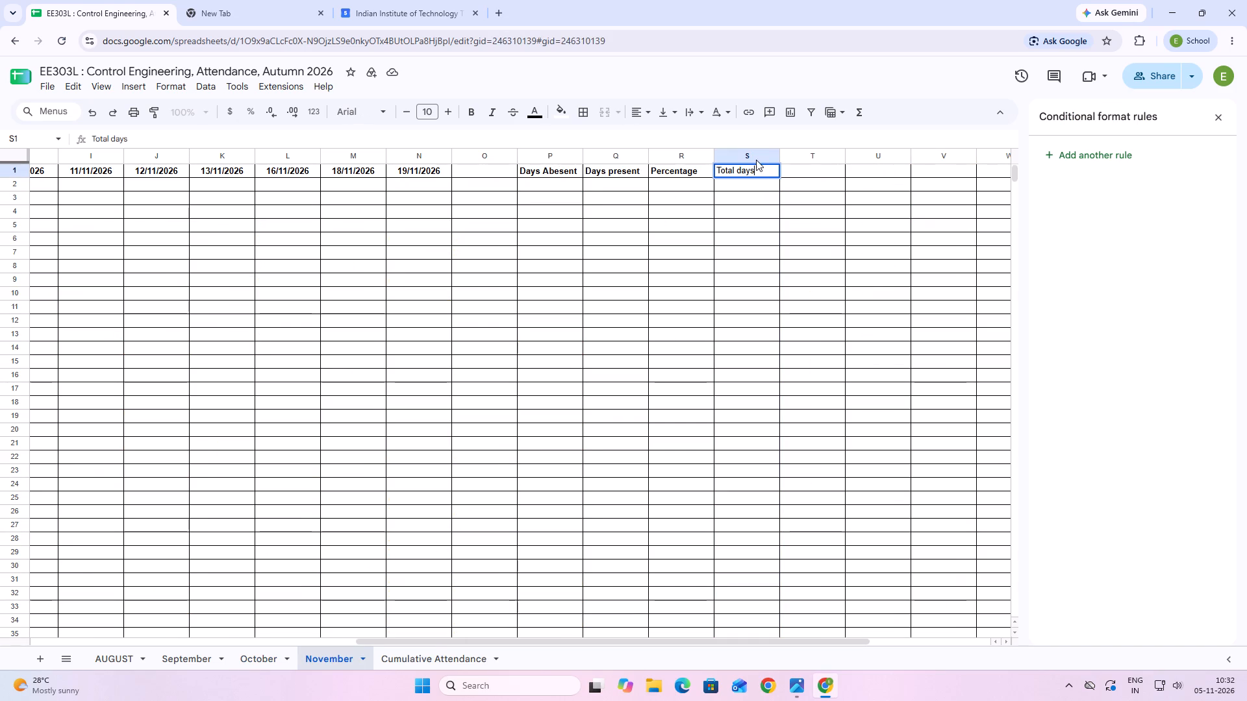
# Make the Total days header in cell S1 of the November sheet bold.
pyautogui.moveTo(754, 167); pyautogui.dragTo(714, 168)
pyautogui.click(476, 110)
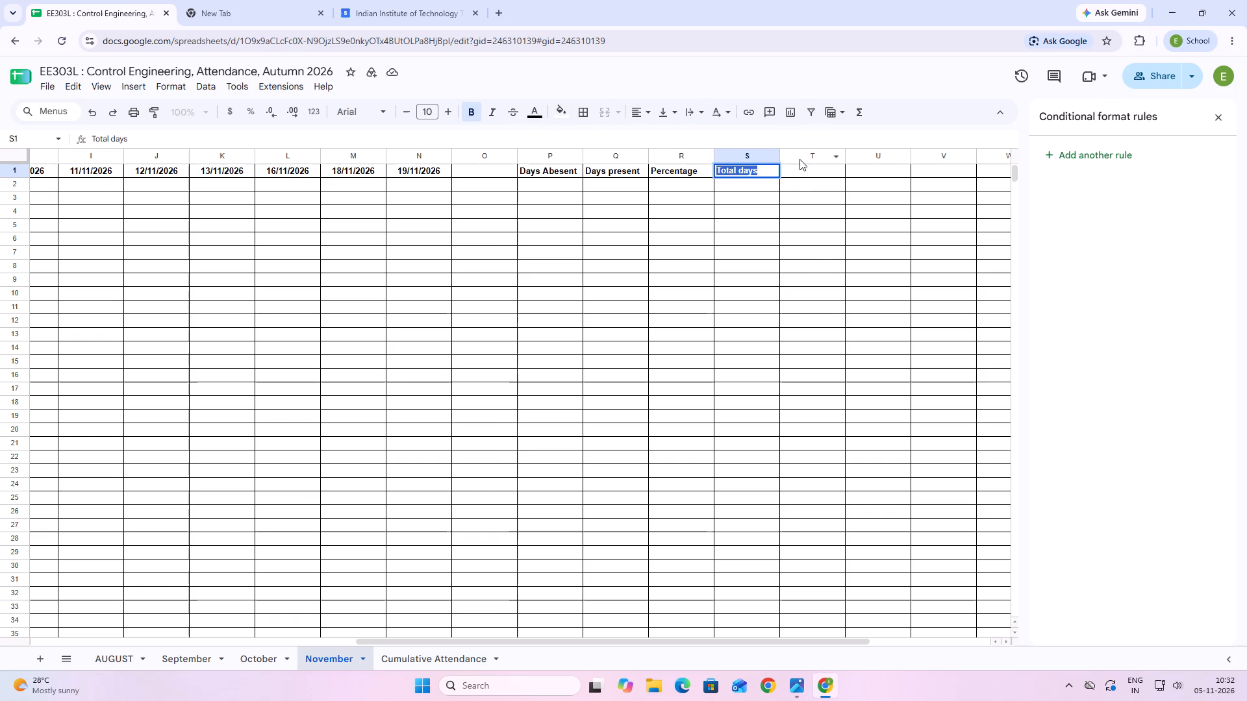
pyautogui.click(800, 179)
# Review the November sheet's attendance rows, bottom totals, date headers and summary column headers.
pyautogui.scroll(-5, 744, 266)
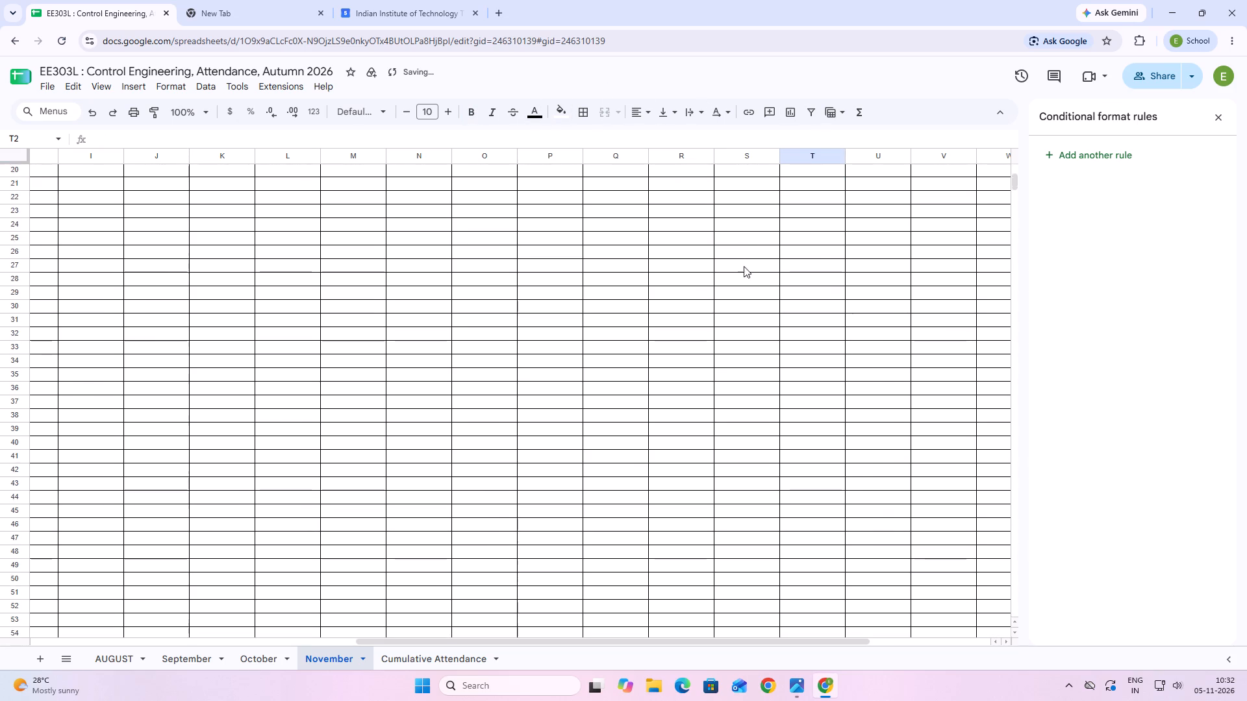
pyautogui.scroll(-6, 744, 266)
pyautogui.scroll(2, 742, 265)
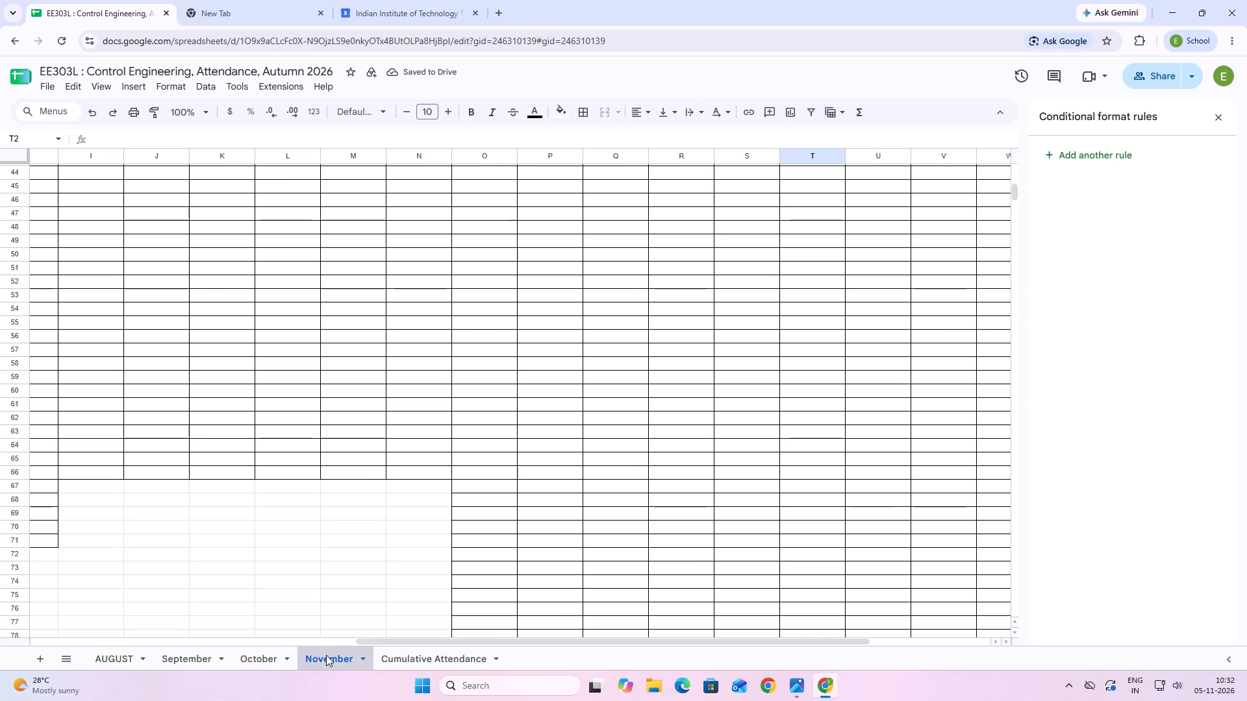
pyautogui.click(273, 641)
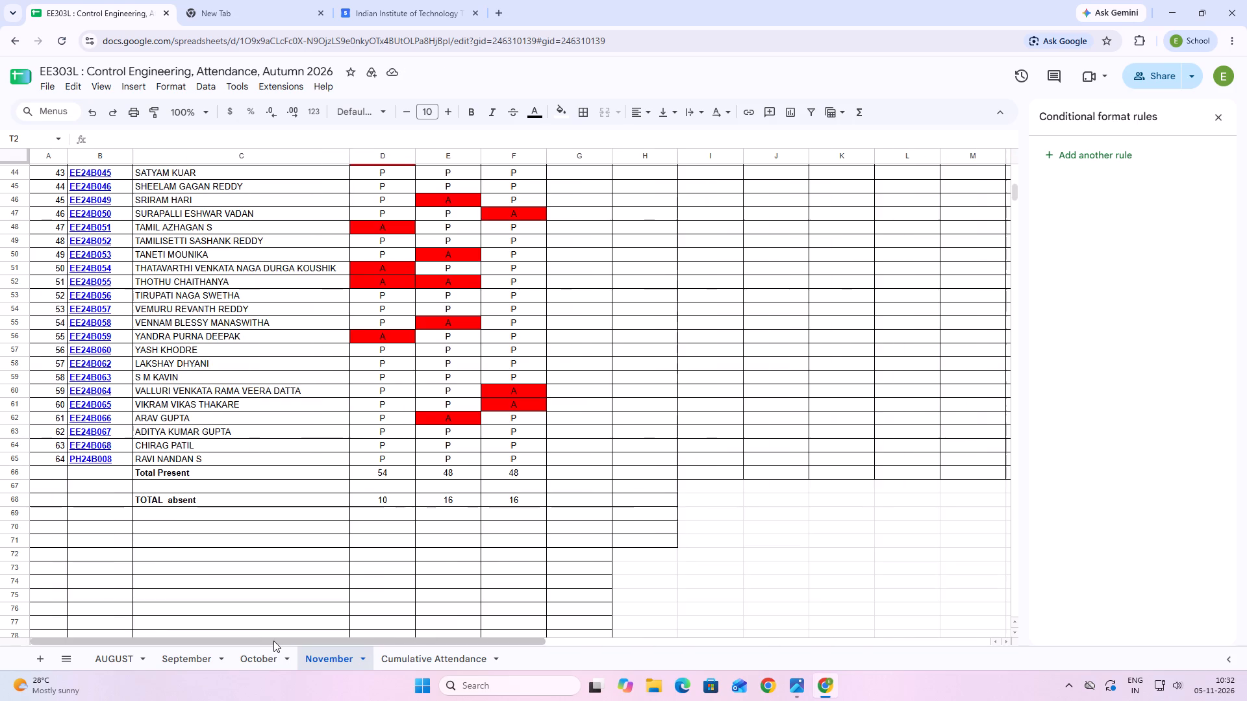
pyautogui.scroll(11, 443, 540)
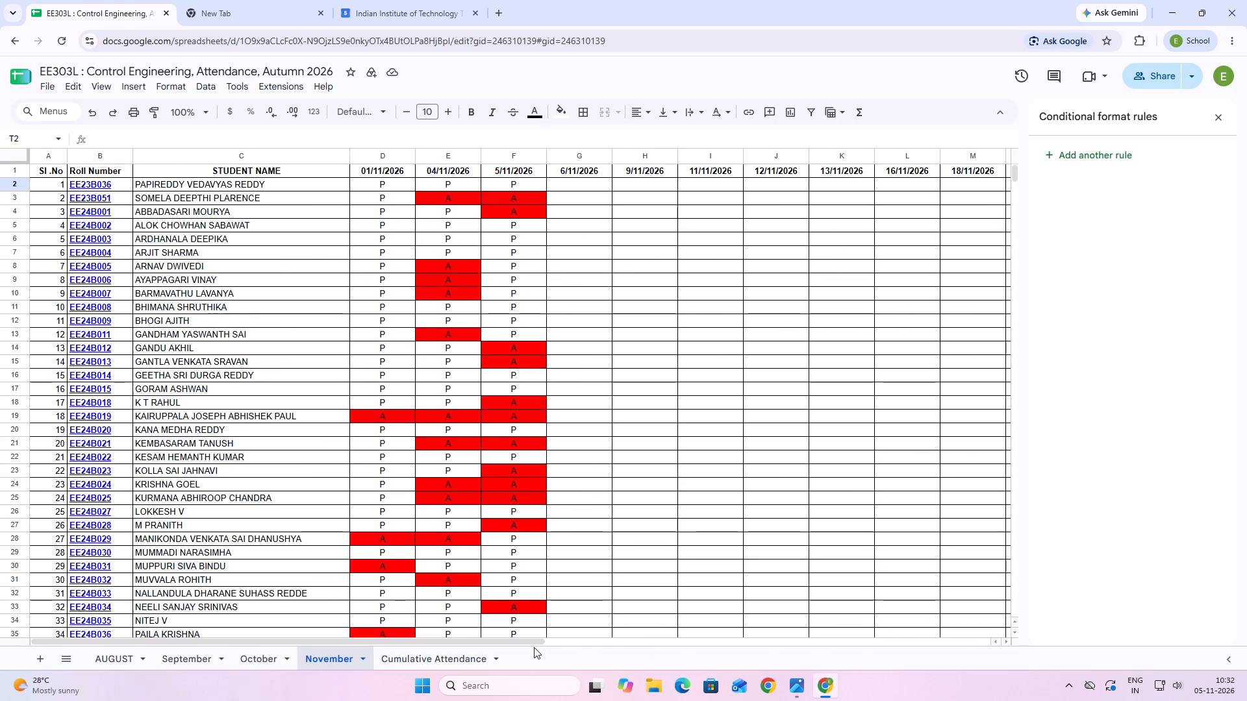
pyautogui.moveTo(534, 642); pyautogui.dragTo(758, 663)
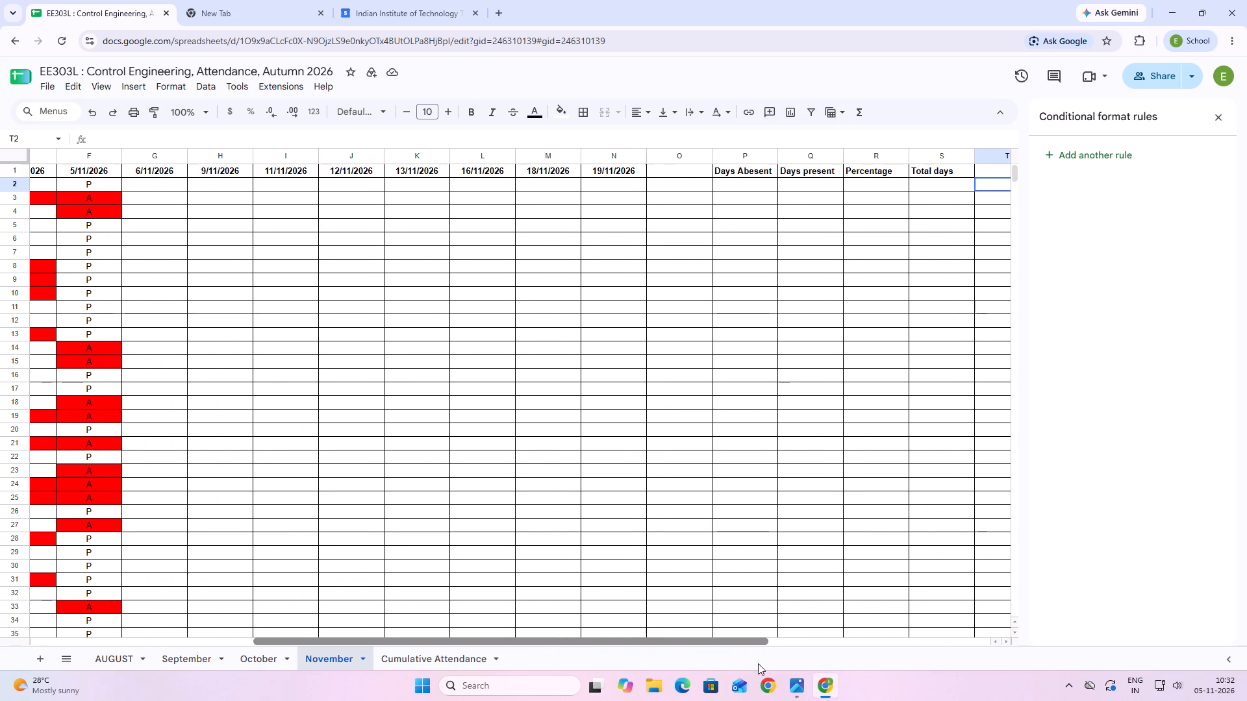
pyautogui.moveTo(758, 663); pyautogui.dragTo(758, 662)
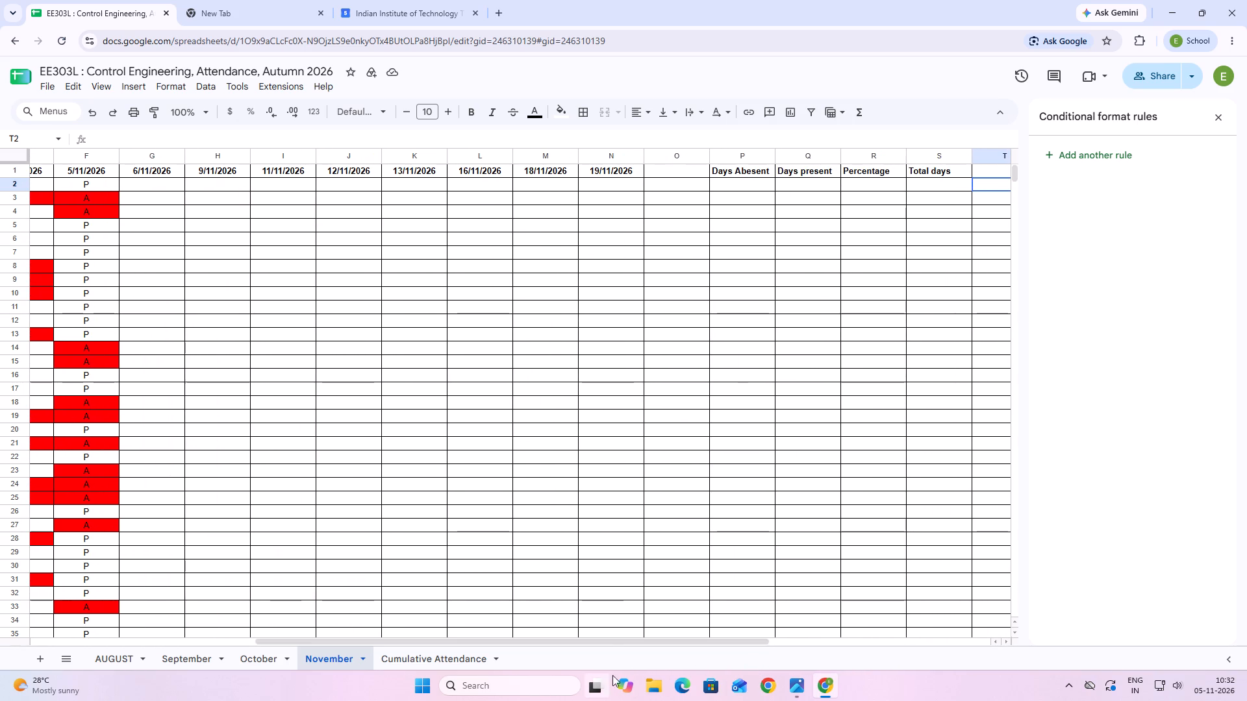
pyautogui.click(770, 693)
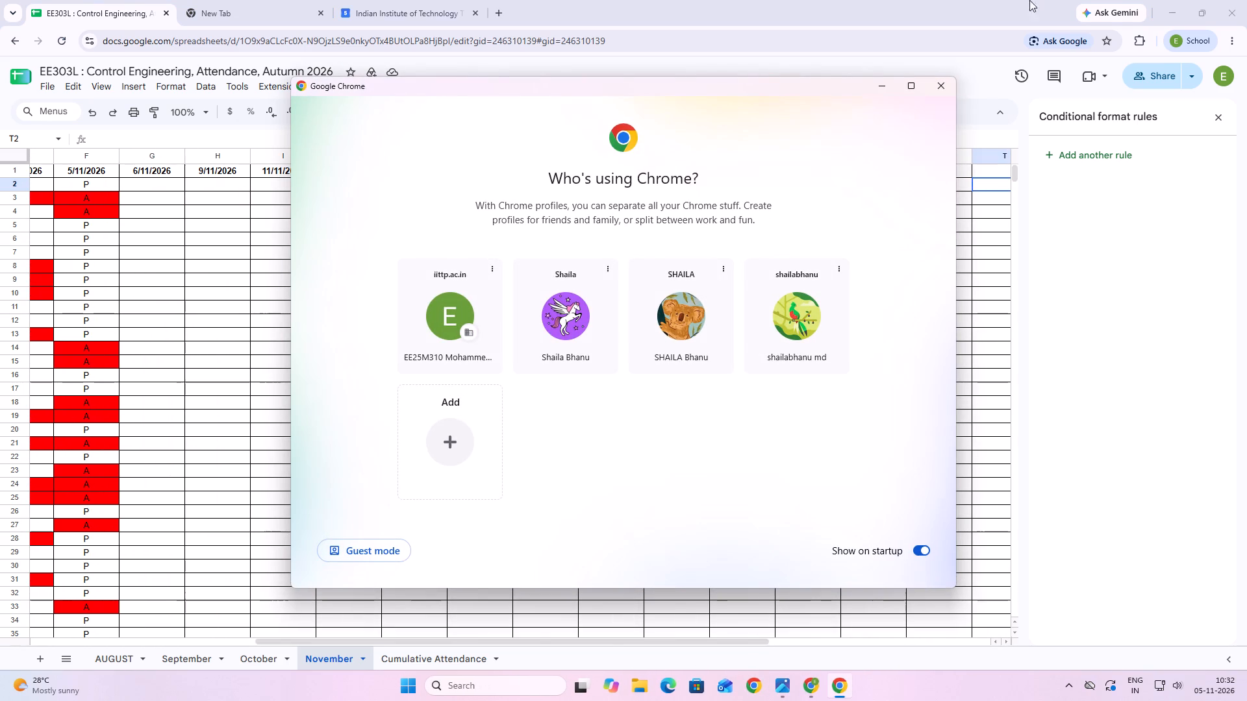
pyautogui.click(945, 87)
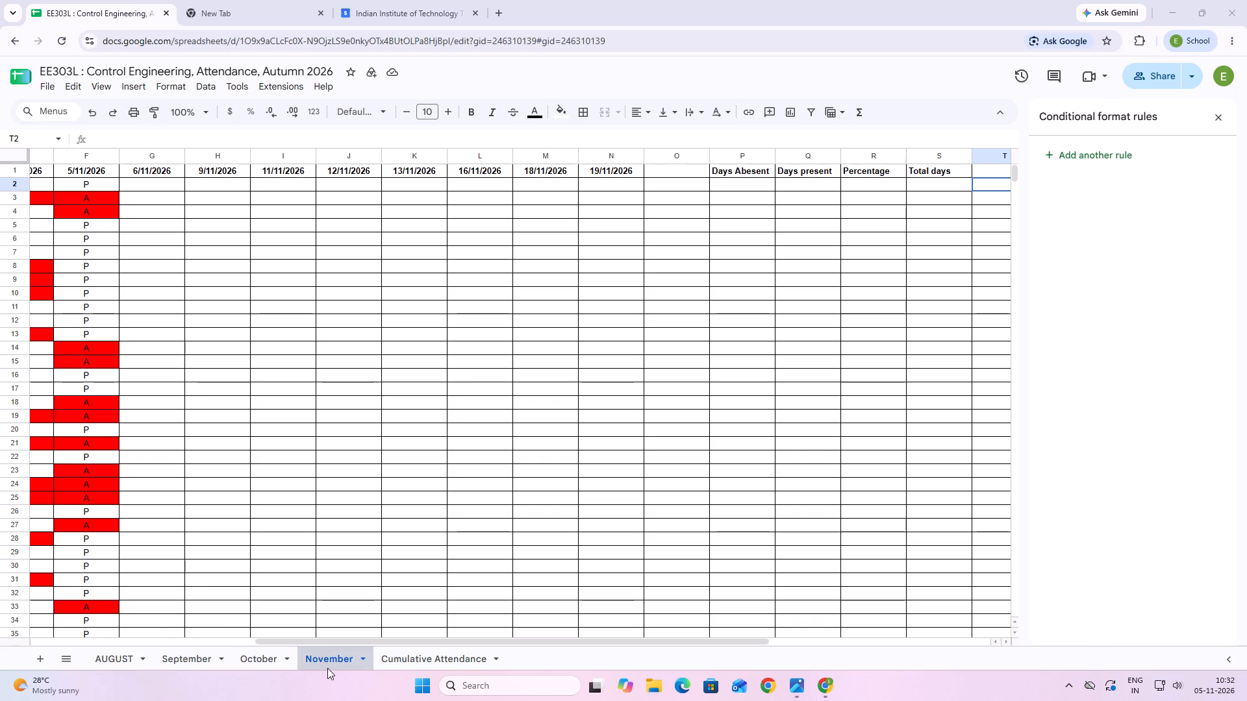
# In the Cumulative Attendance sheet, begin a COUNTA formula in the November column's cell J2, modelled on the October total formula in I3.
pyautogui.click(275, 660)
pyautogui.click(407, 657)
pyautogui.scroll(2, 693, 356)
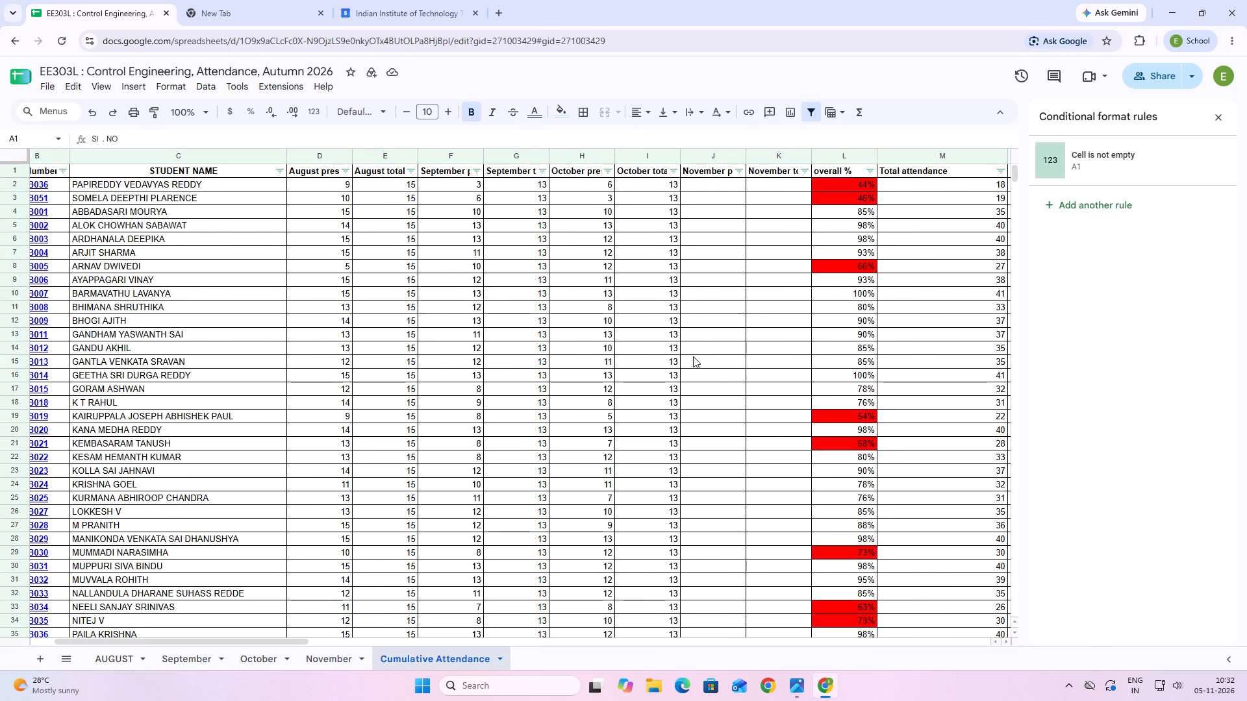
pyautogui.scroll(2, 693, 356)
pyautogui.doubleClick(648, 193)
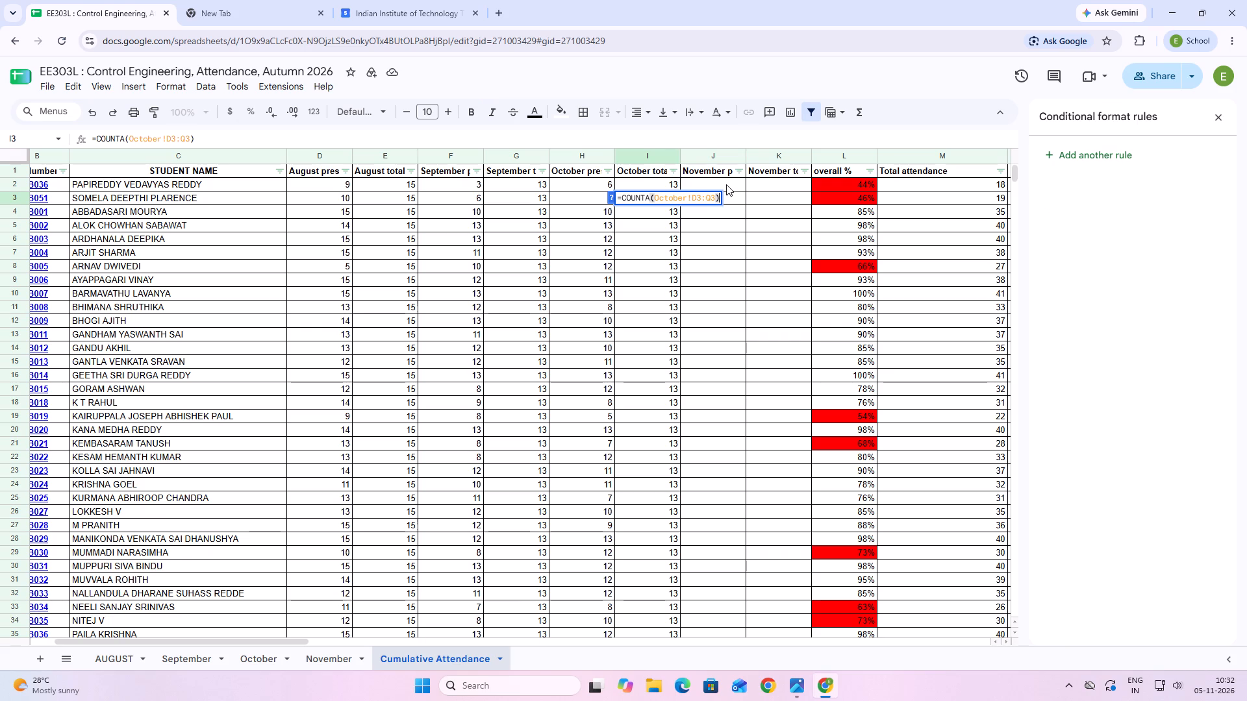
pyautogui.click(726, 184)
pyautogui.click(726, 184)
pyautogui.press('=')
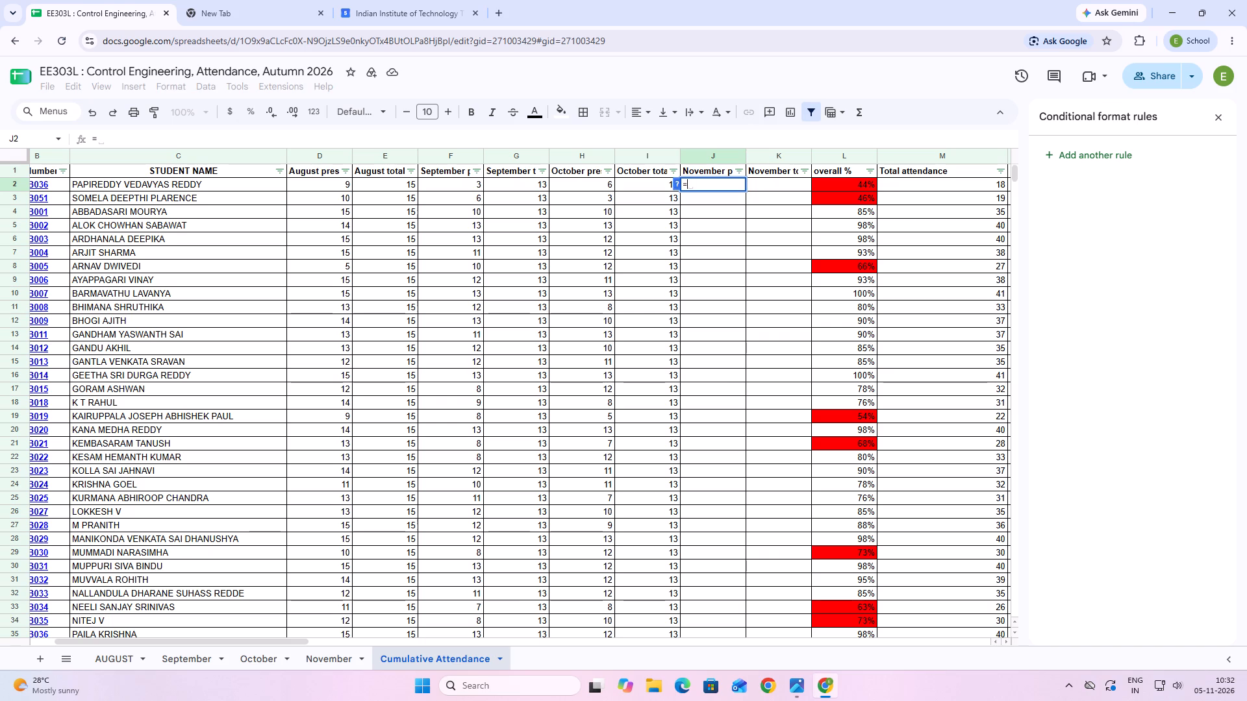
pyautogui.write('COU')
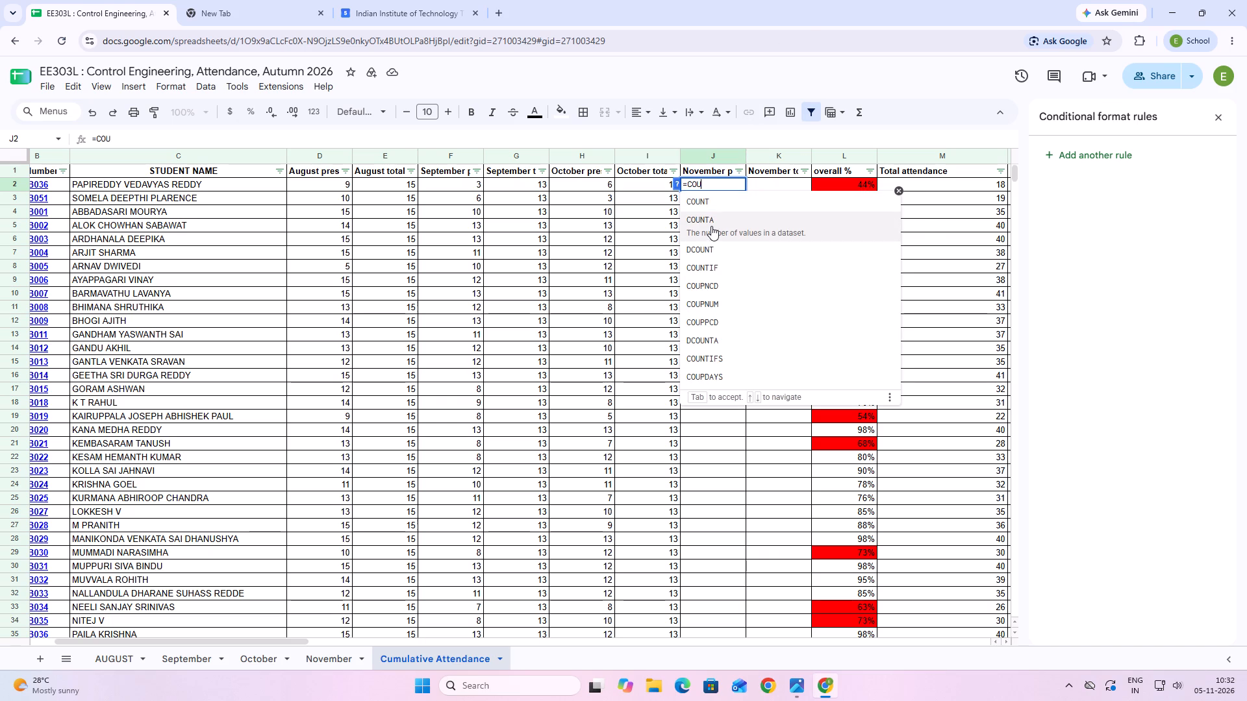
pyautogui.click(711, 226)
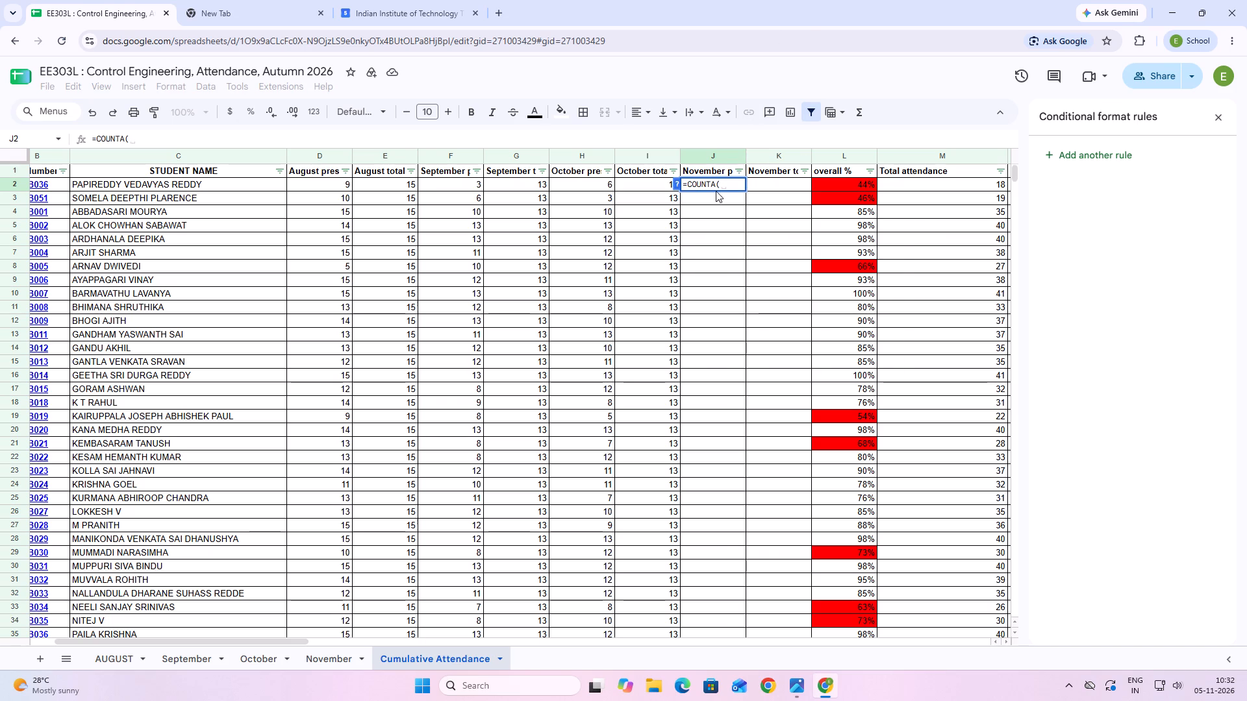
pyautogui.write('D3')
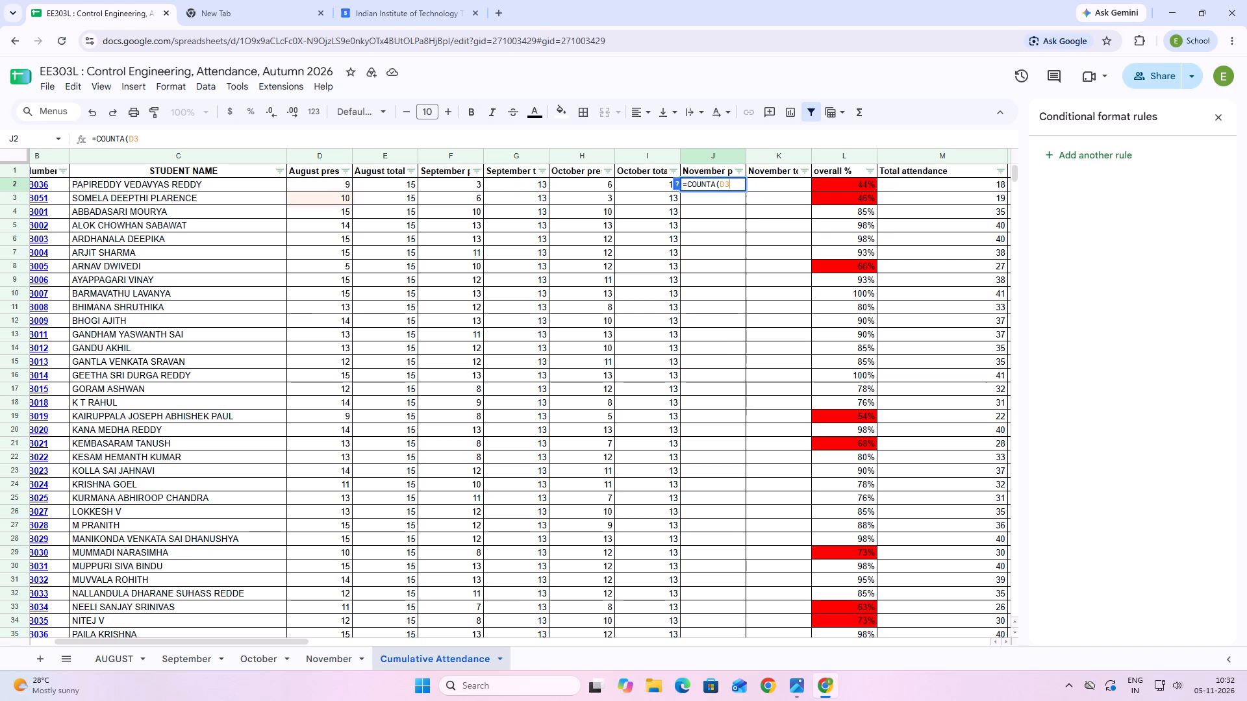
pyautogui.press('BackSpace')
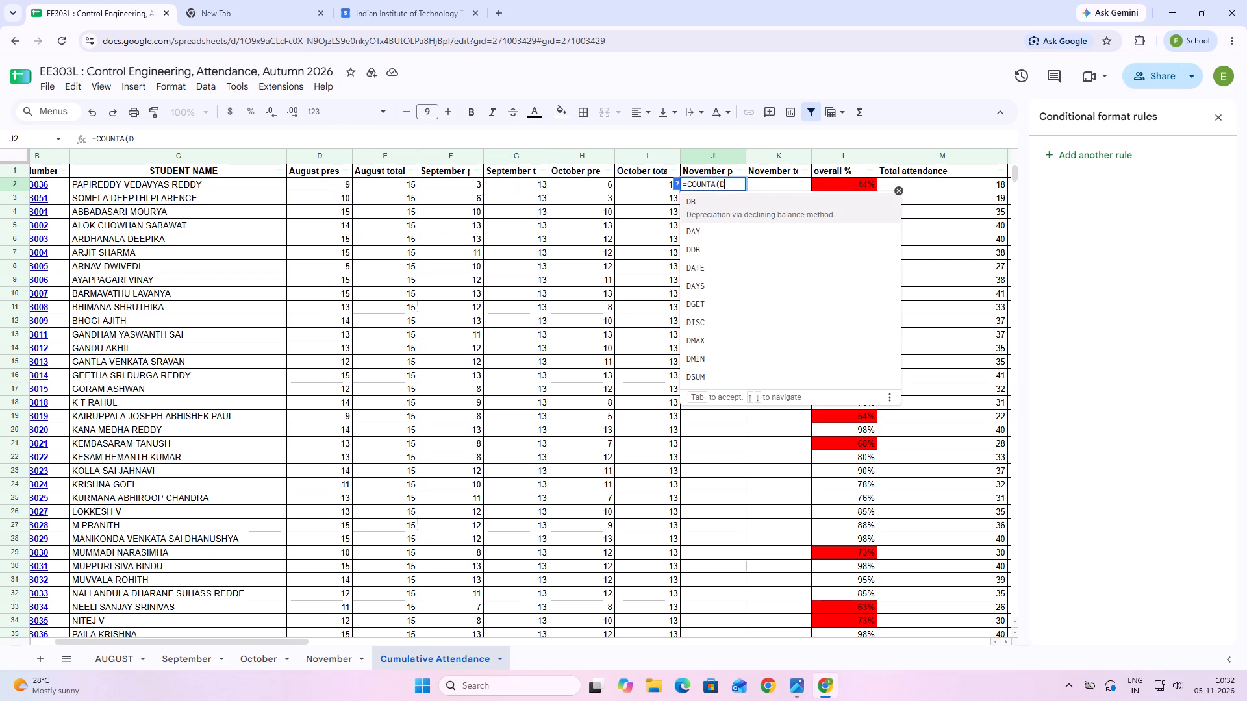
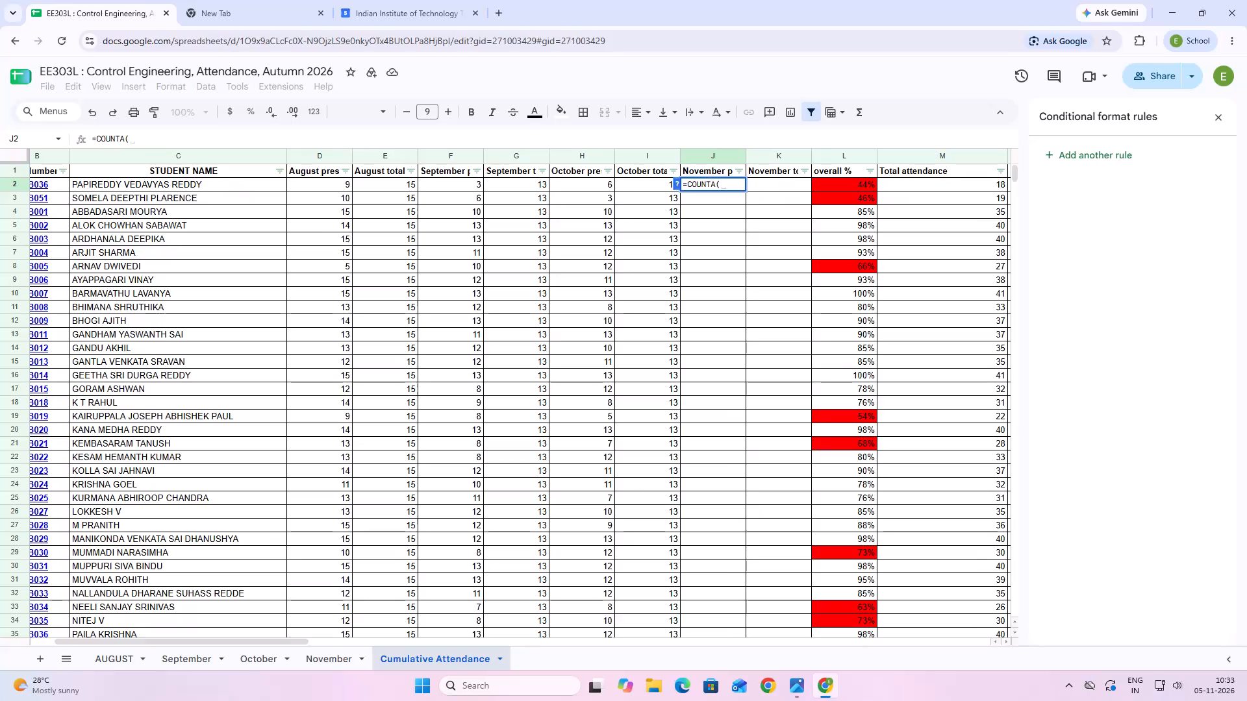
# Complete the November present formula in cell J2 as =COUNTA(NOVEMBER!D2:Q2).
pyautogui.write('NOV')
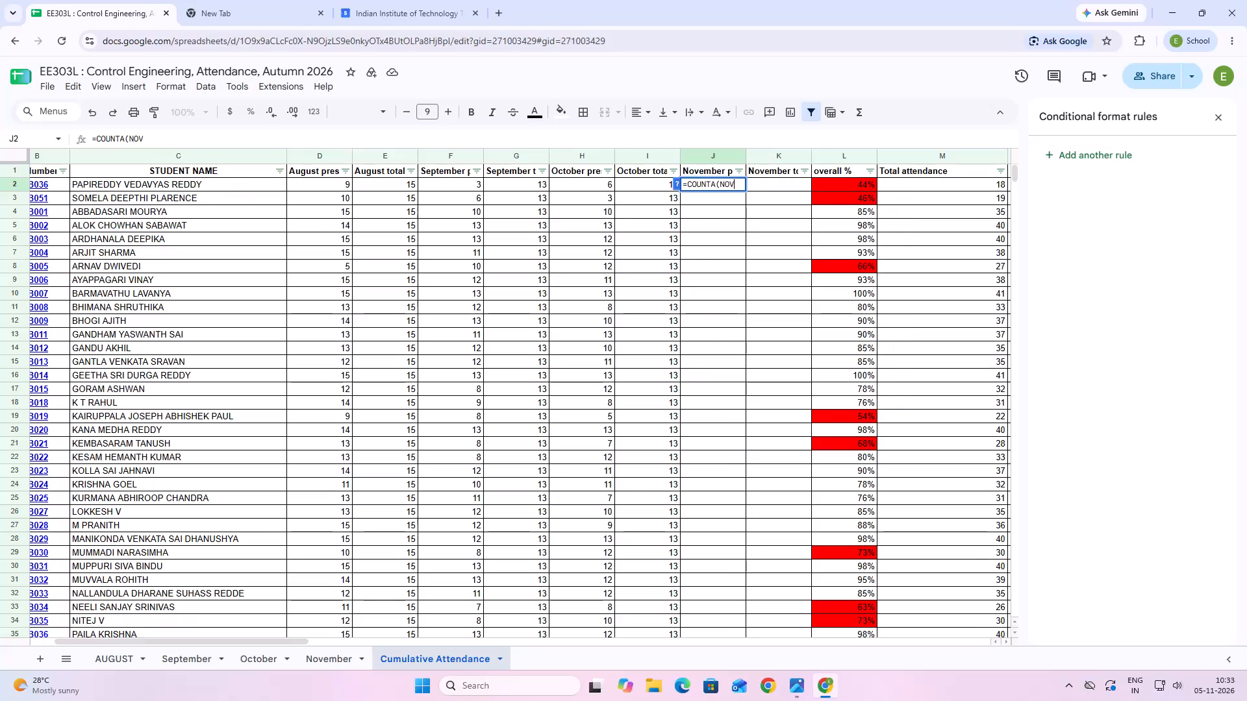
pyautogui.press('e')
pyautogui.write('MBER')
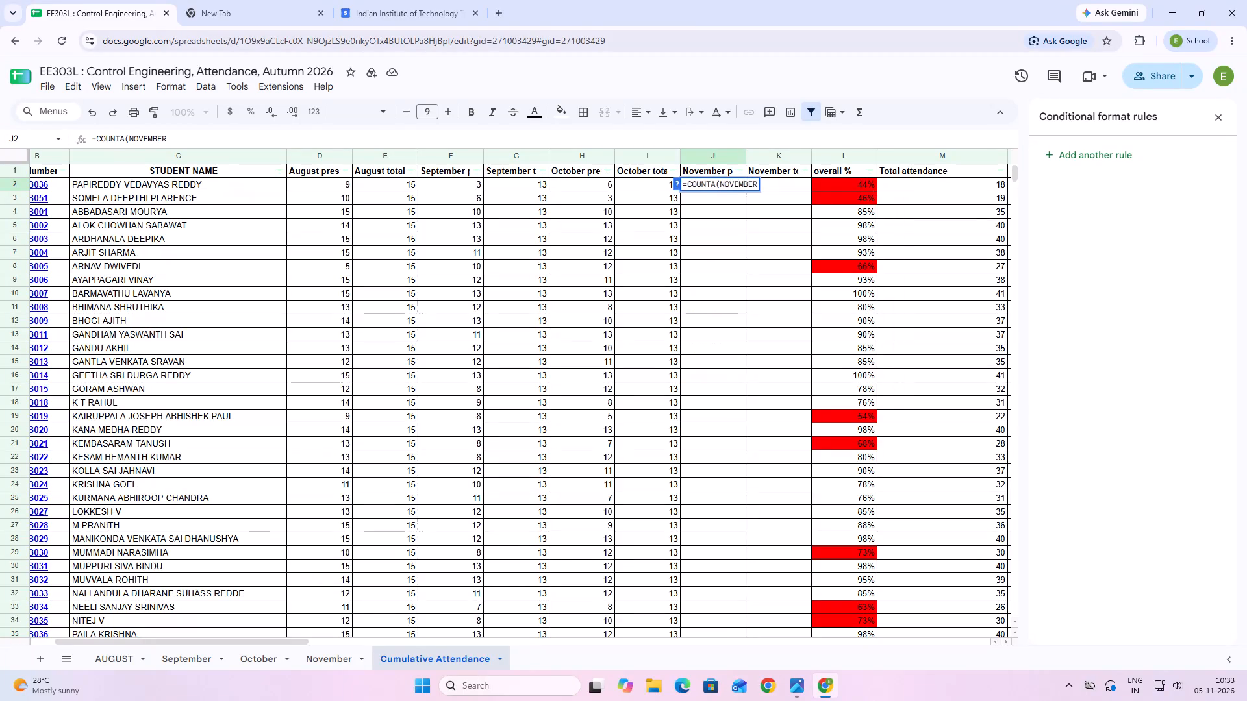
pyautogui.hotkey('shift', '!')
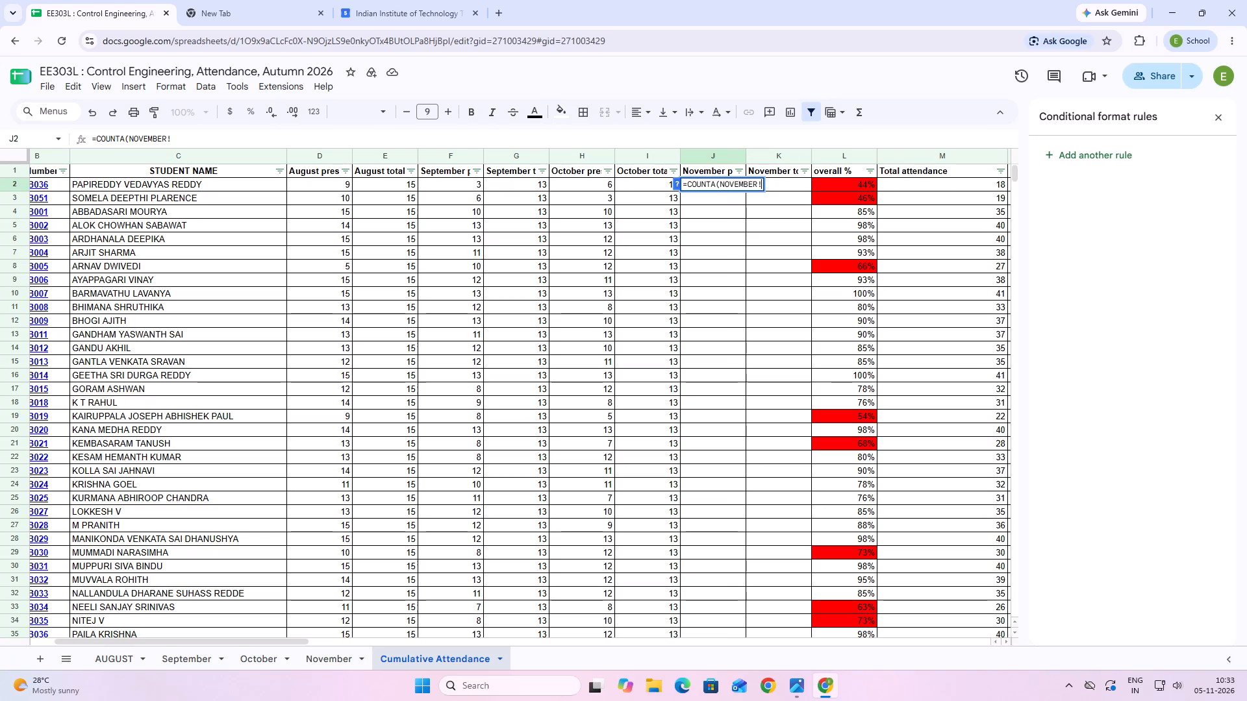
pyautogui.write('D2')
pyautogui.hotkey('shift', ':')
pyautogui.write('Q2')
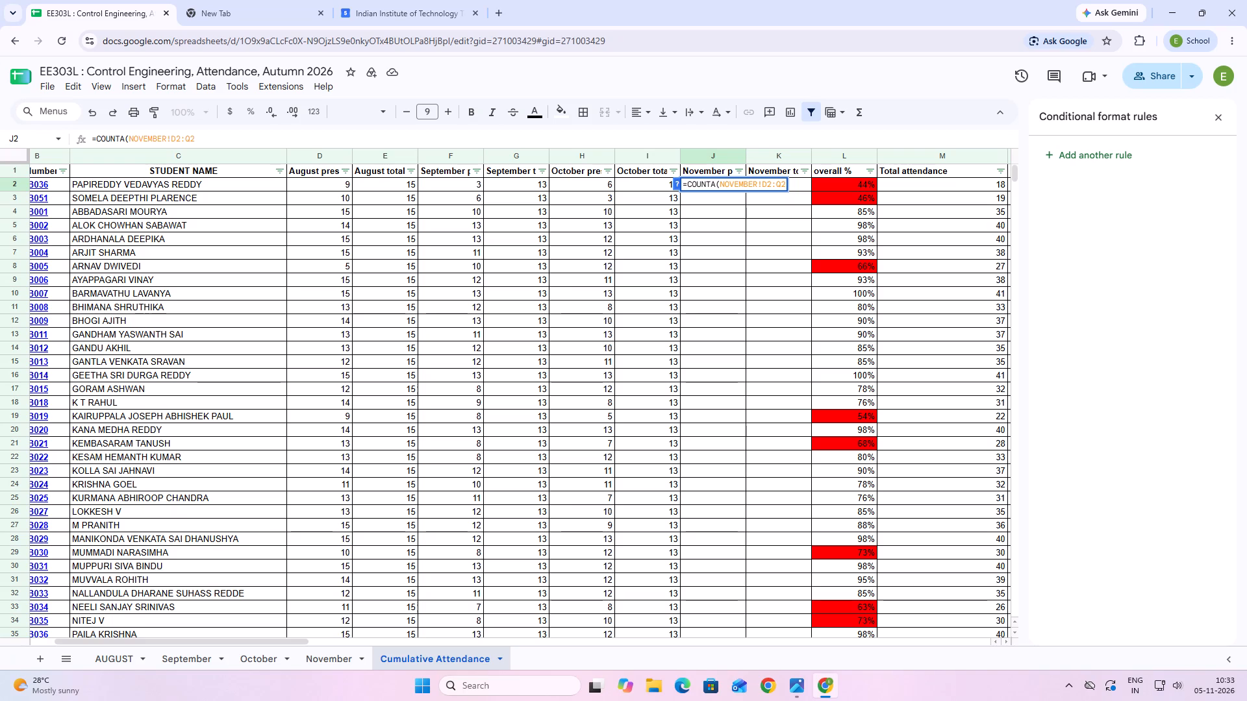
pyautogui.hotkey('shift', ')')
pyautogui.press('Return')
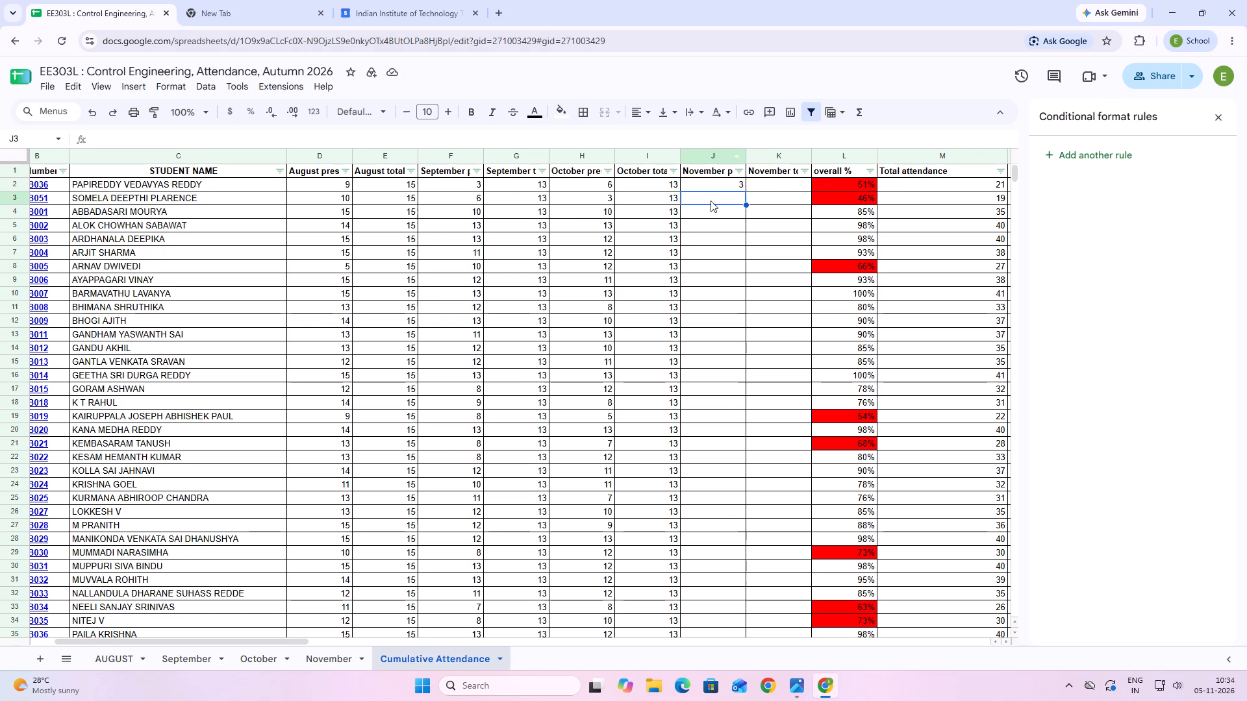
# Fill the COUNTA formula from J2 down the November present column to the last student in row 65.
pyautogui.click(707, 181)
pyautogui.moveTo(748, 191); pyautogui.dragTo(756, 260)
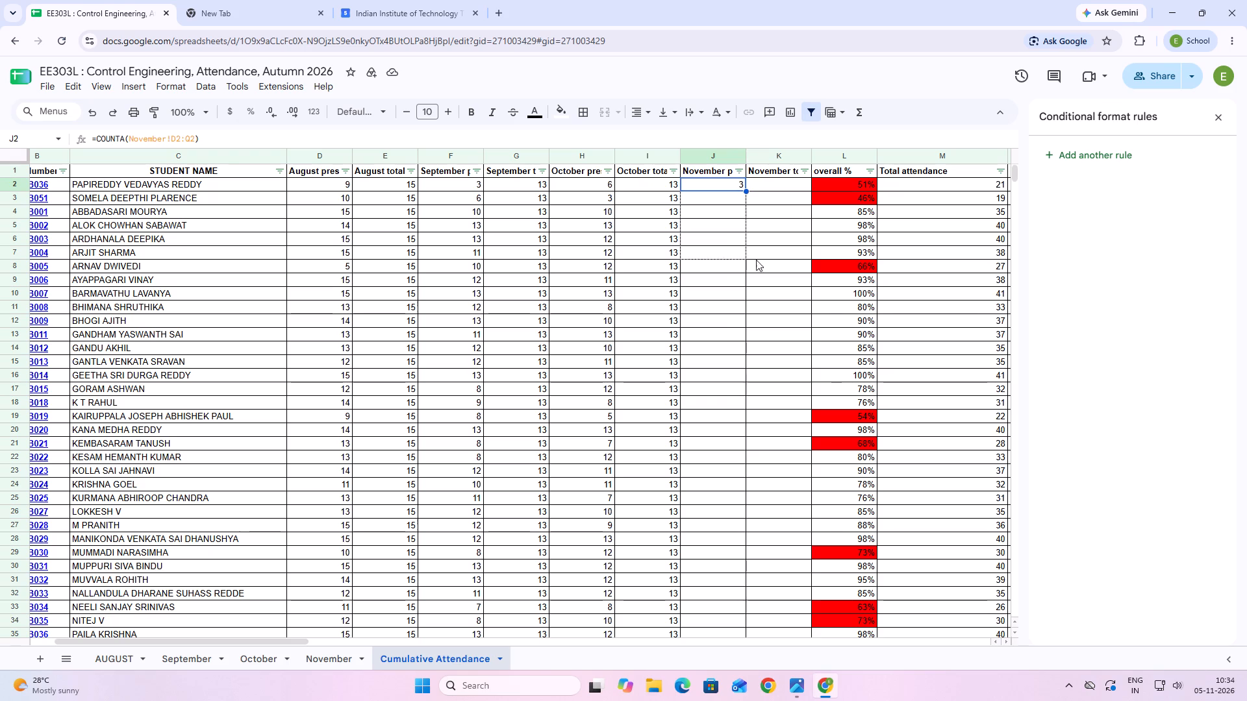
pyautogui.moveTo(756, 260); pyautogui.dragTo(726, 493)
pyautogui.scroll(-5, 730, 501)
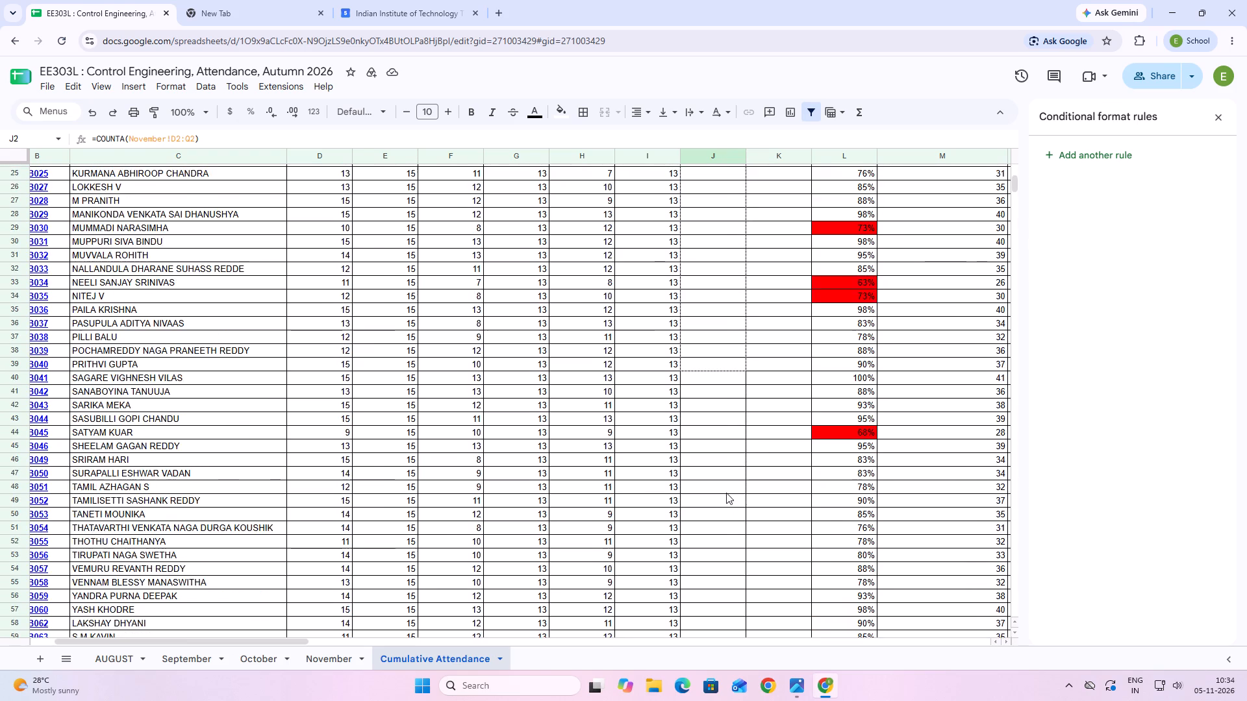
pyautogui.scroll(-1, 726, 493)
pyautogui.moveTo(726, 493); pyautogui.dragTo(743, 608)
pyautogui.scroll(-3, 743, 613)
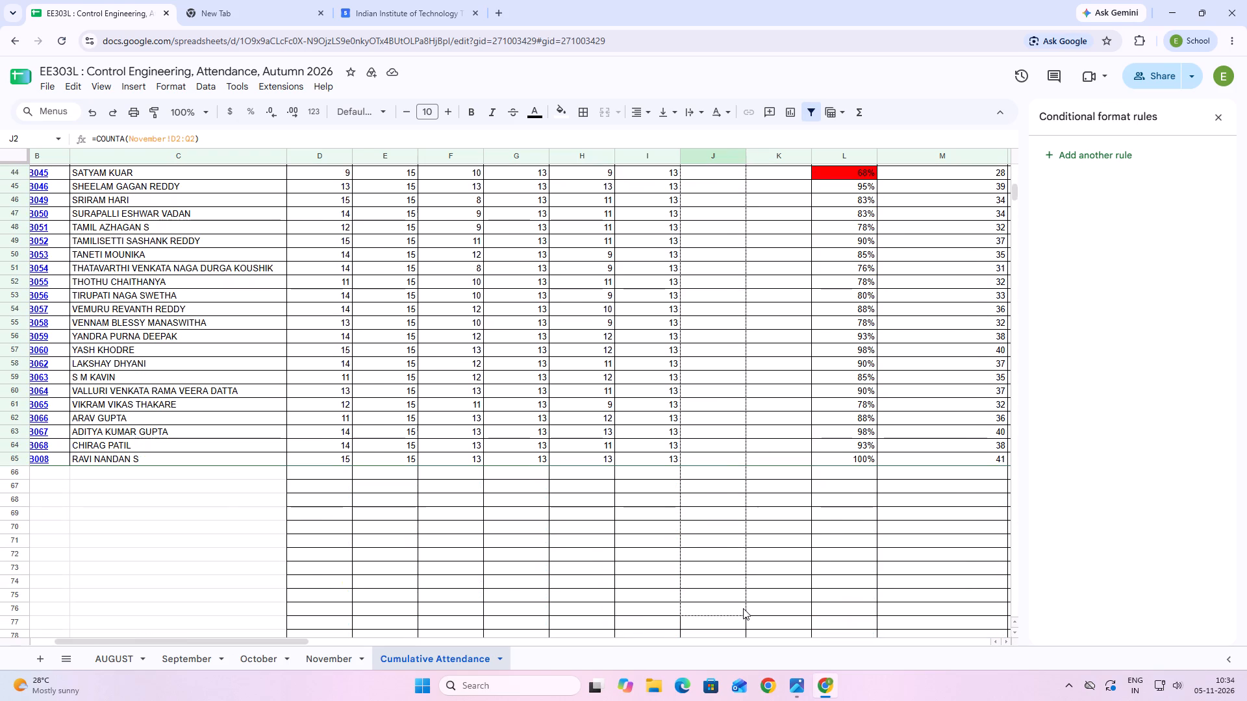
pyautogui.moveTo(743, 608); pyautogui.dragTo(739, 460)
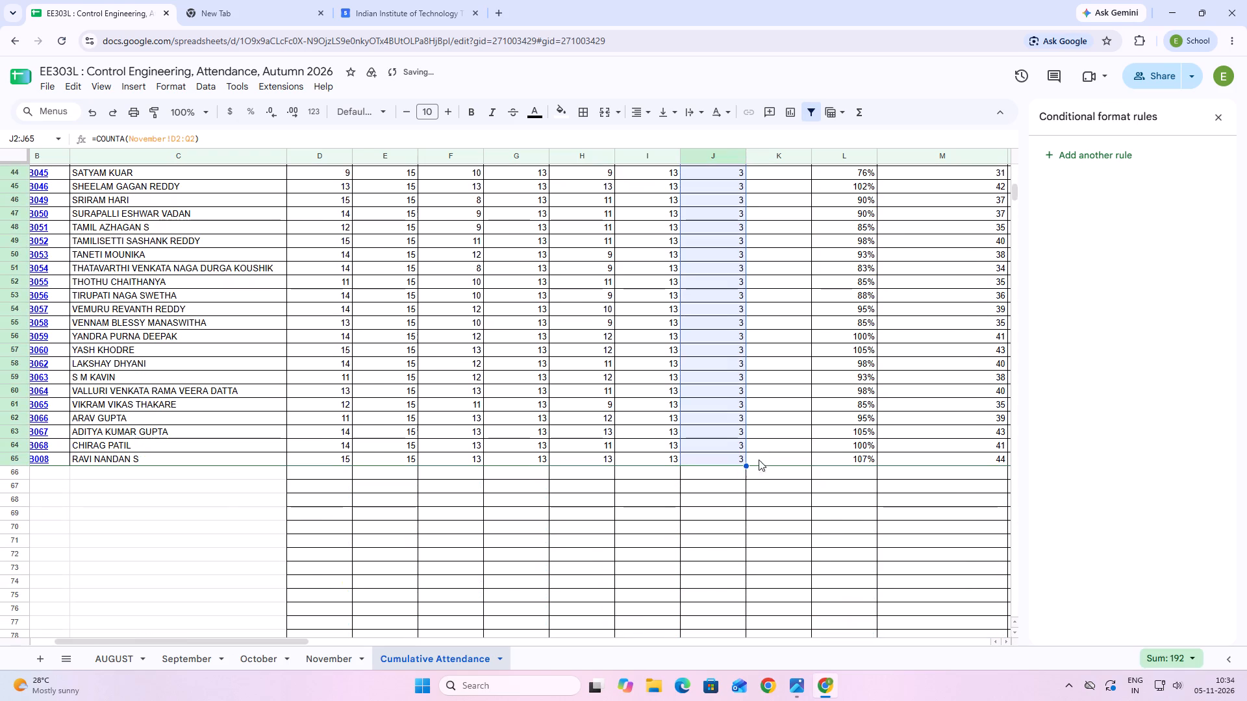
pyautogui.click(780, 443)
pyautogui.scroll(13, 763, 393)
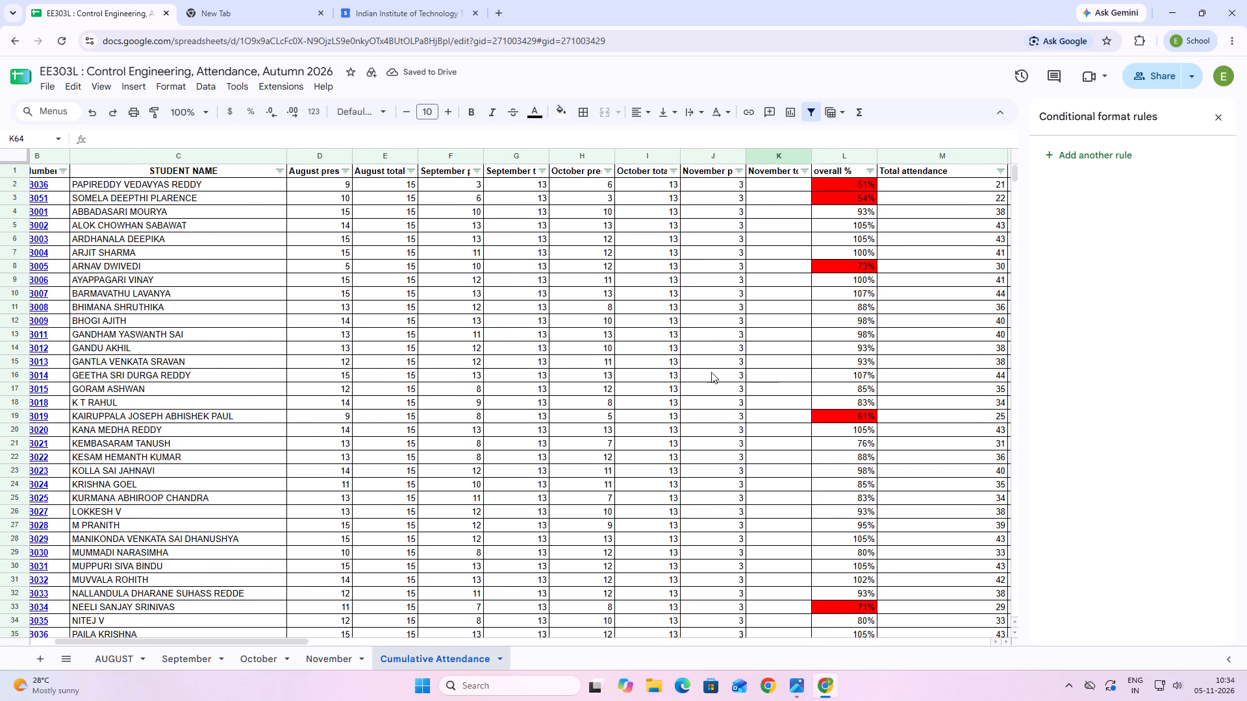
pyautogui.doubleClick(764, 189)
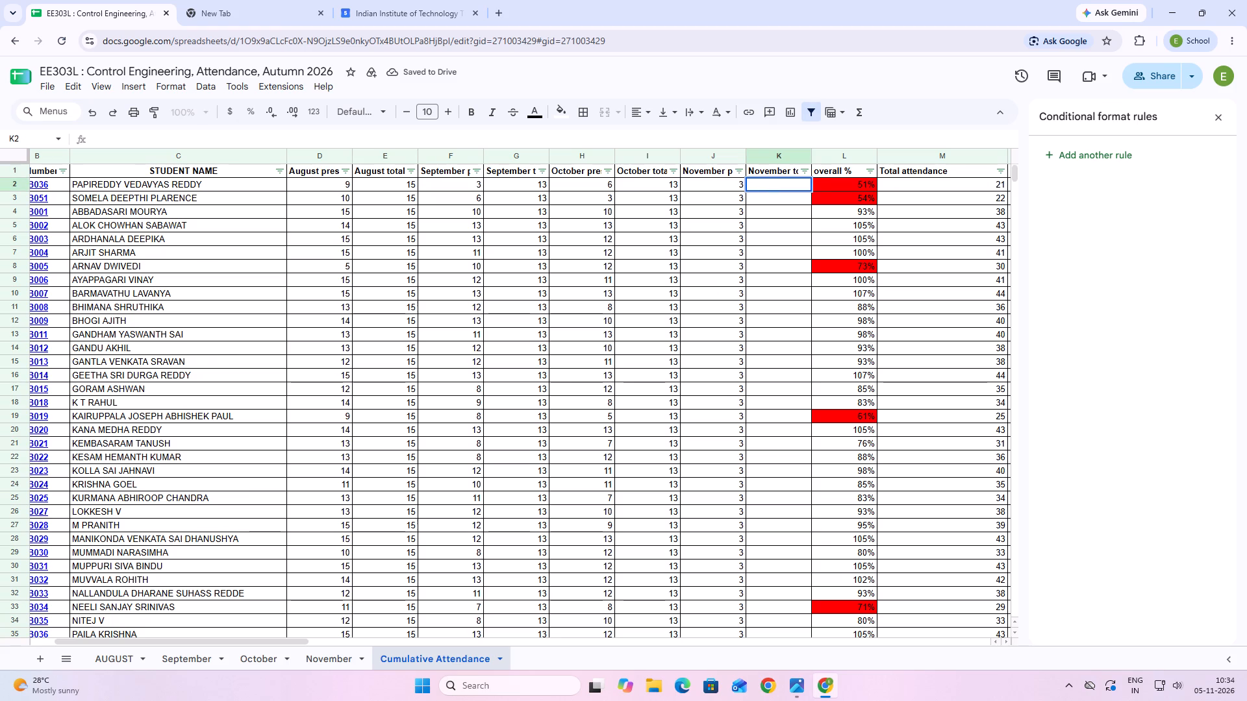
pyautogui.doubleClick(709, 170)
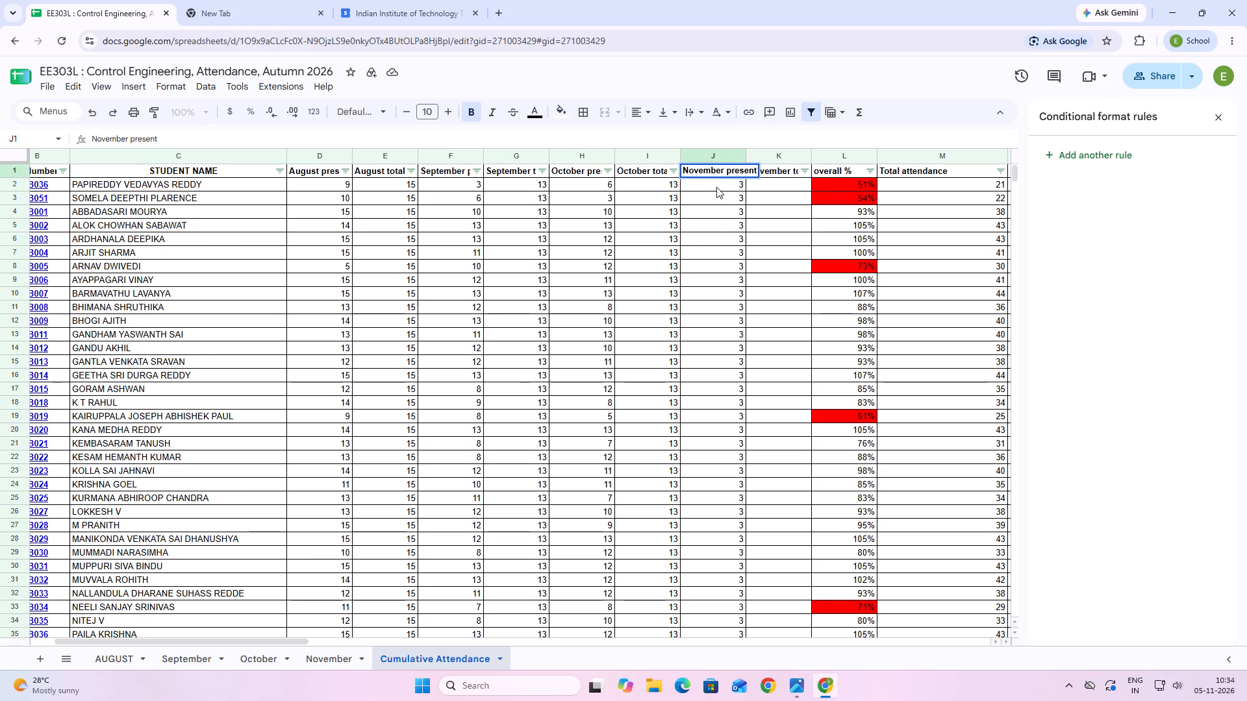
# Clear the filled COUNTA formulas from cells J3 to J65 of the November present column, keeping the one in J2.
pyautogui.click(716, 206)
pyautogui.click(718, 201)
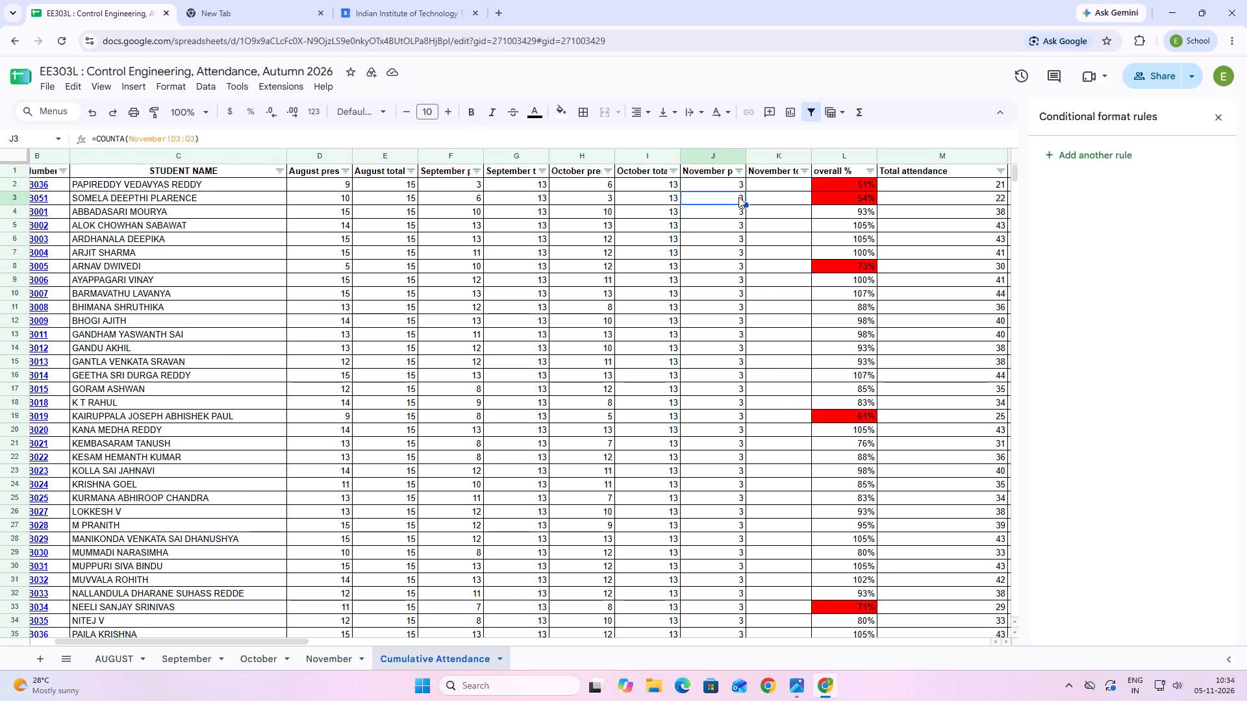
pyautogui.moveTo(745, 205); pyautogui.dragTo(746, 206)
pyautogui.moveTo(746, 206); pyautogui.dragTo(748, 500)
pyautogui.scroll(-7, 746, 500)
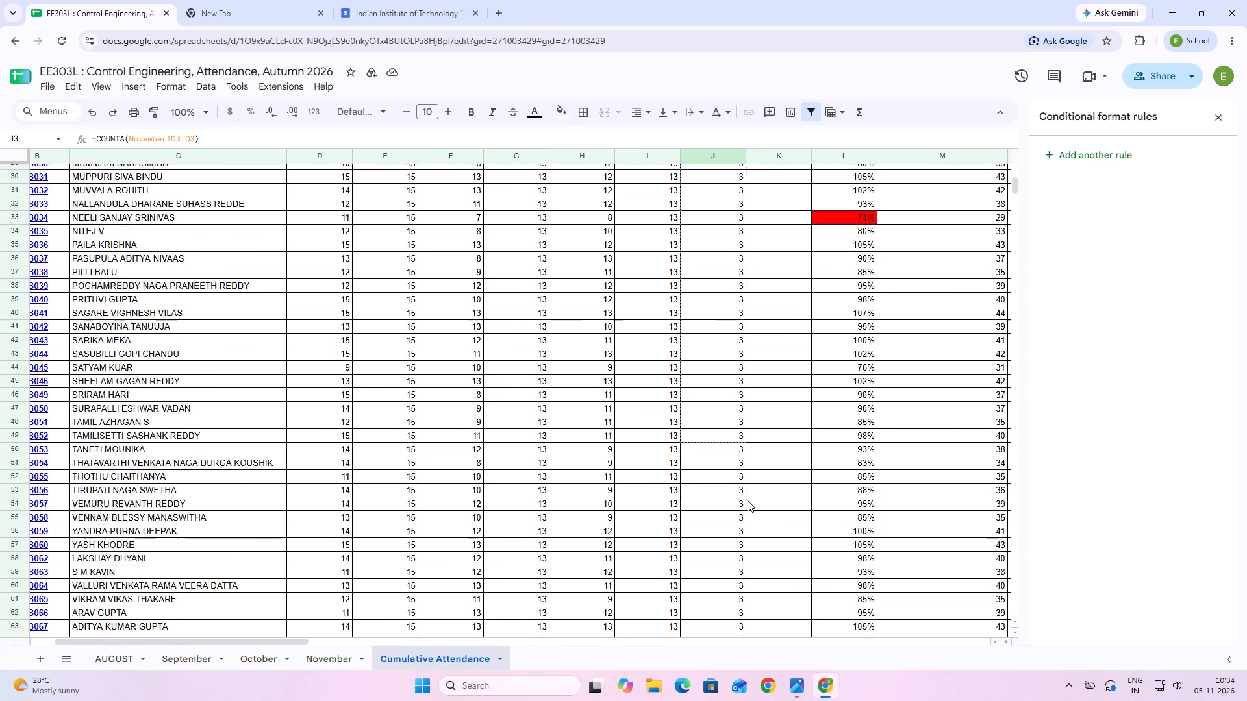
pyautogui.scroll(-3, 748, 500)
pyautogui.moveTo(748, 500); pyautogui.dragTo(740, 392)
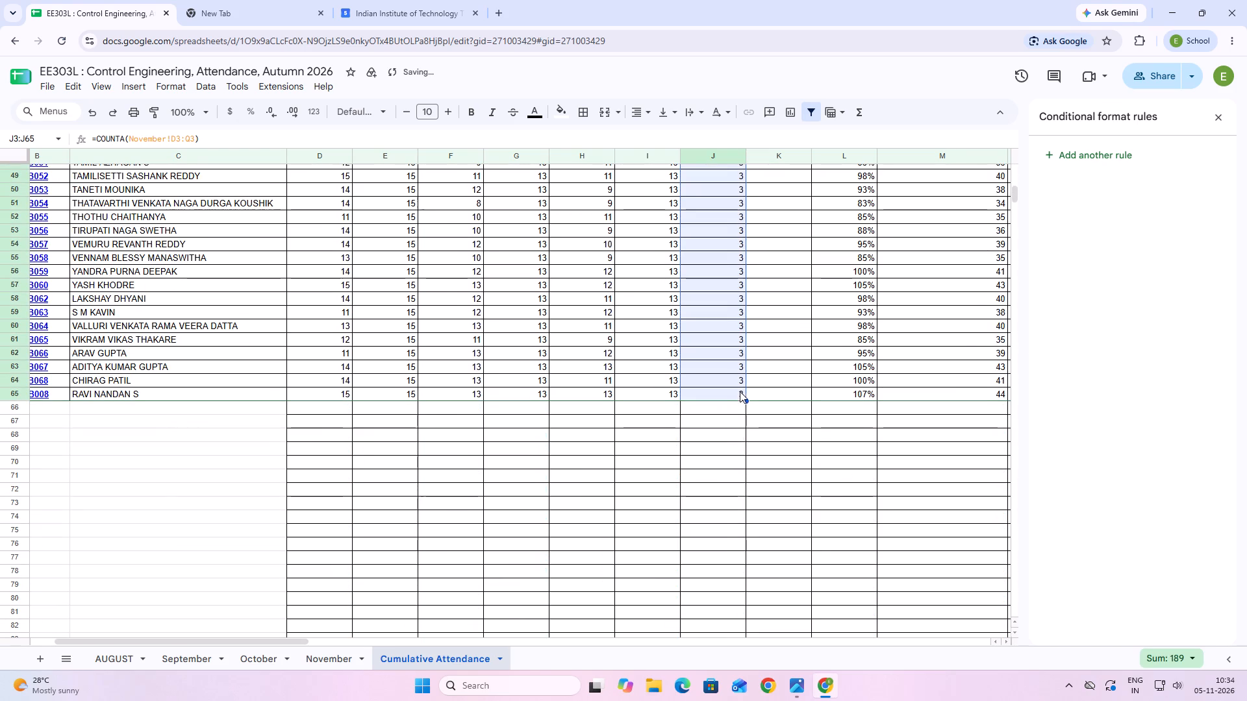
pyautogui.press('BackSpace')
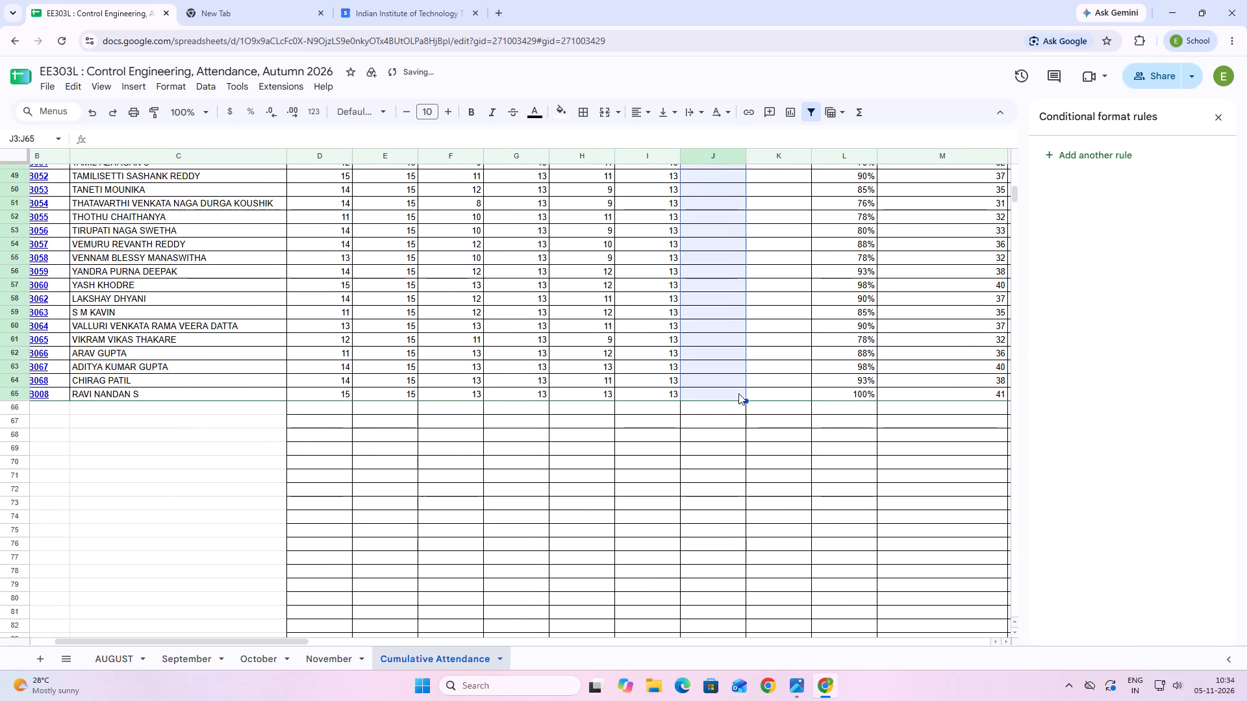
# Select cell K2, the first student's entry in the November total column.
pyautogui.scroll(11, 736, 367)
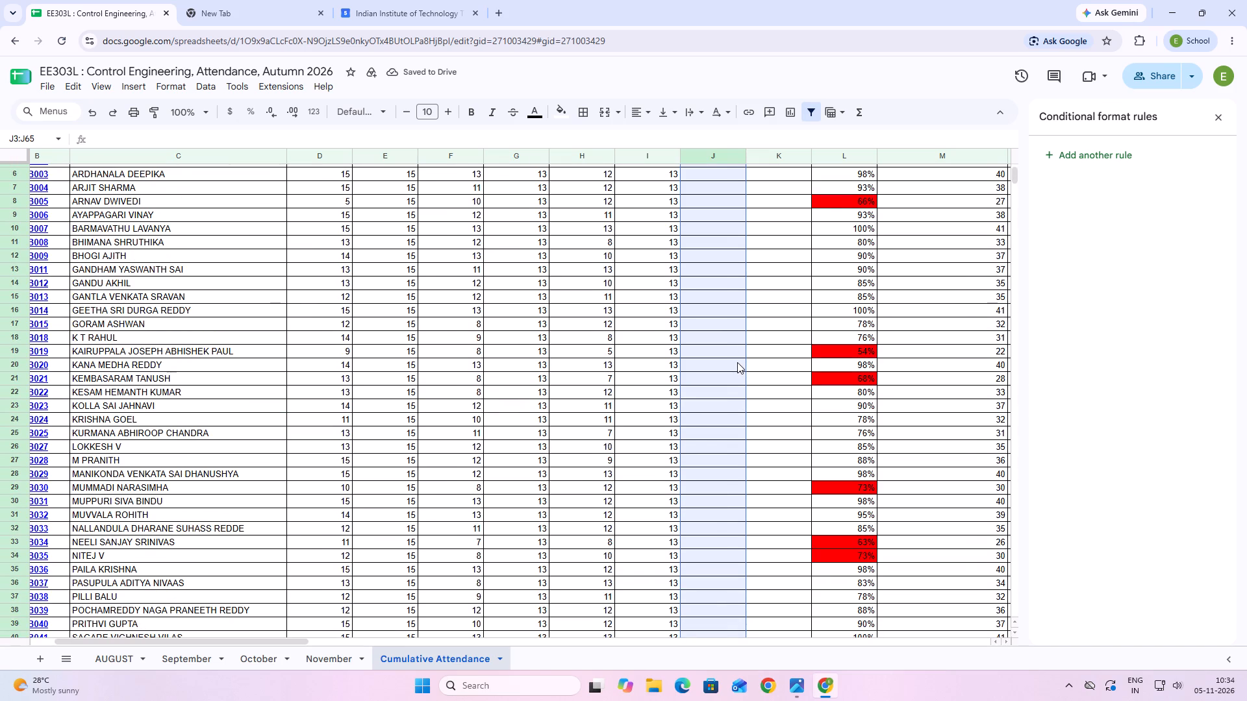
pyautogui.scroll(4, 737, 362)
pyautogui.click(776, 184)
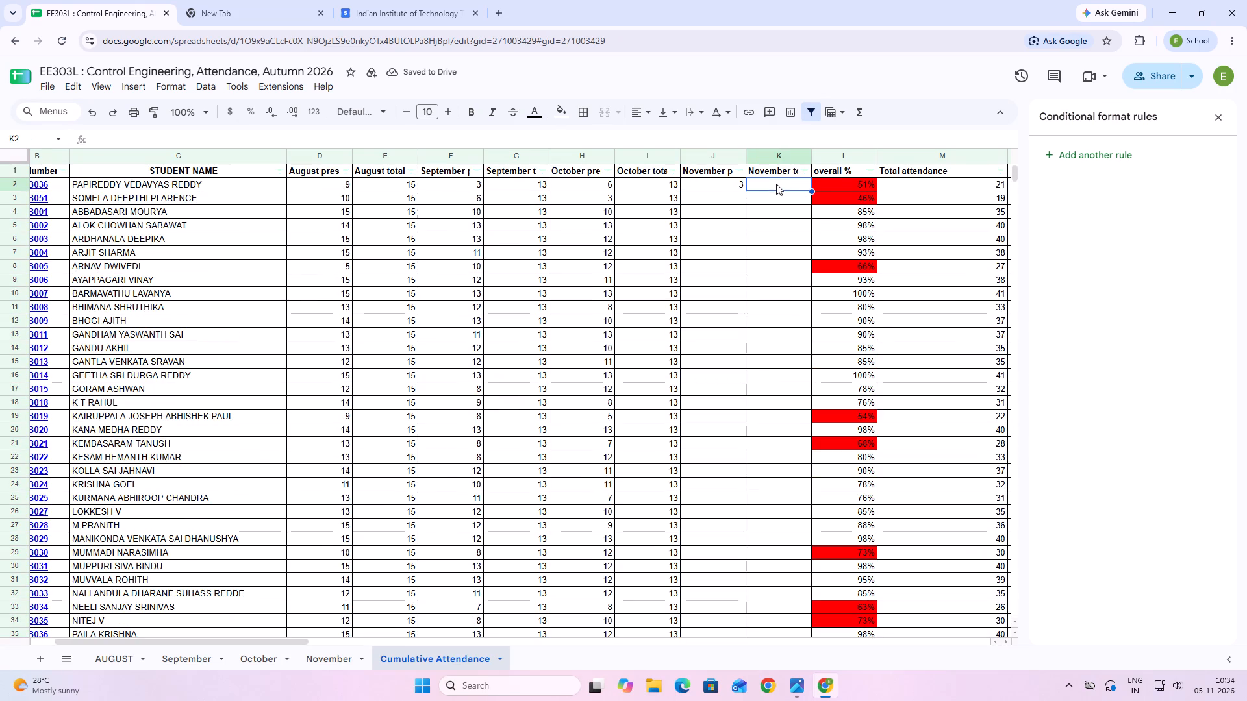
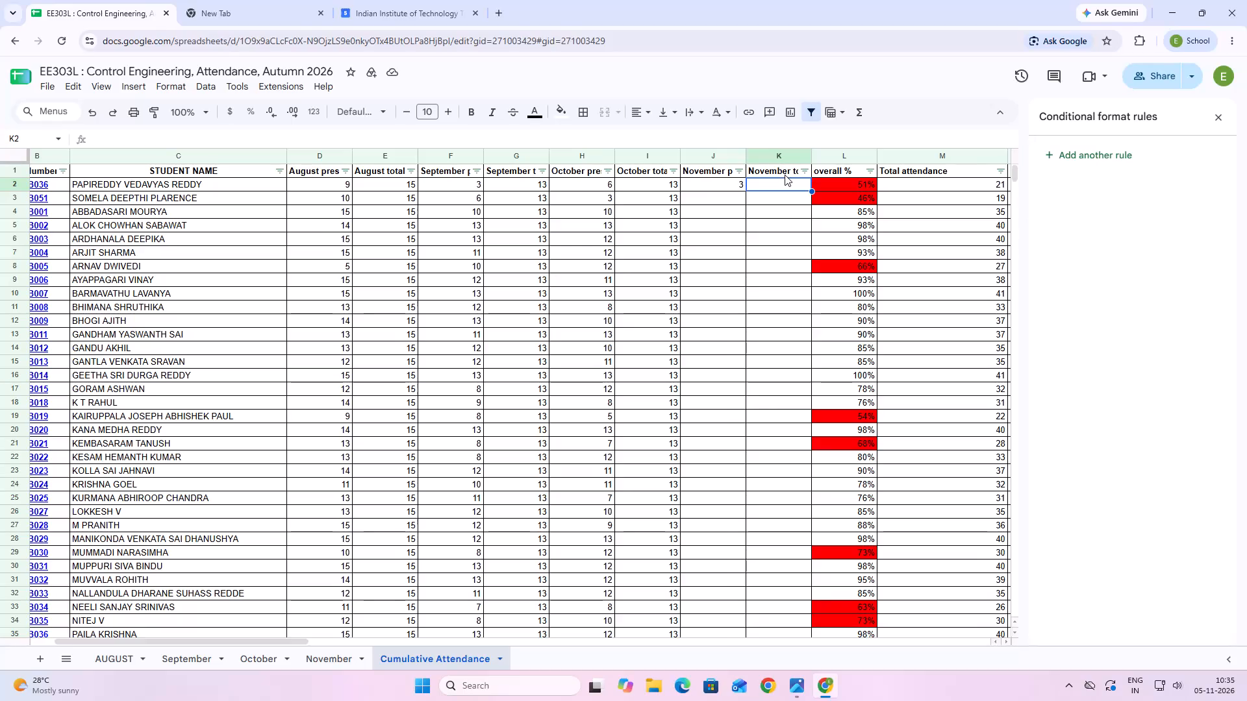
# Select the first student's empty November total cell, K2, for entering its formula.
pyautogui.doubleClick(784, 173)
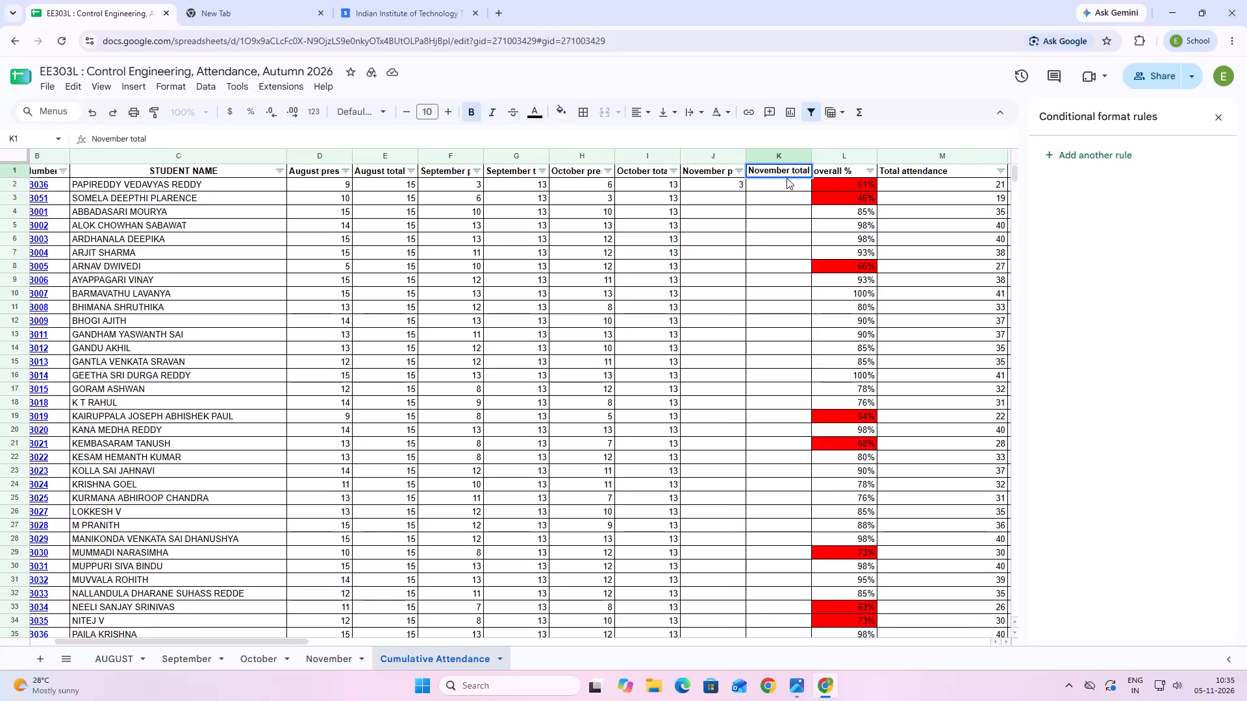
pyautogui.click(796, 183)
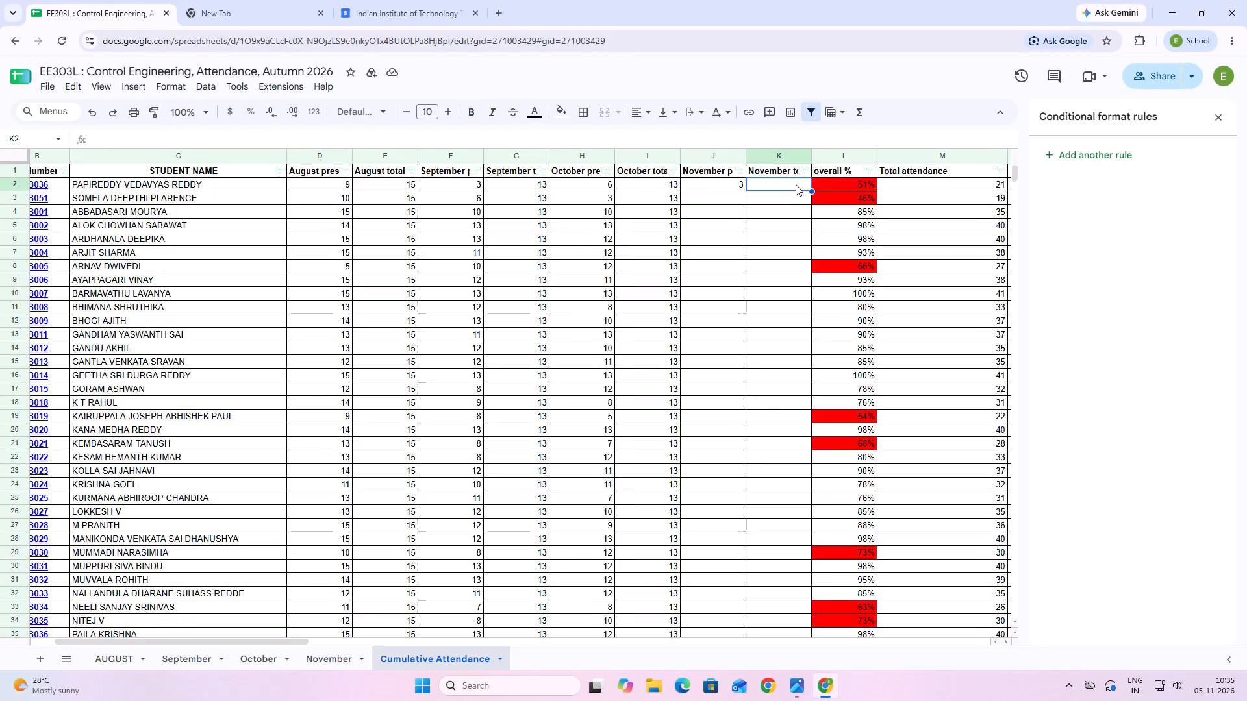
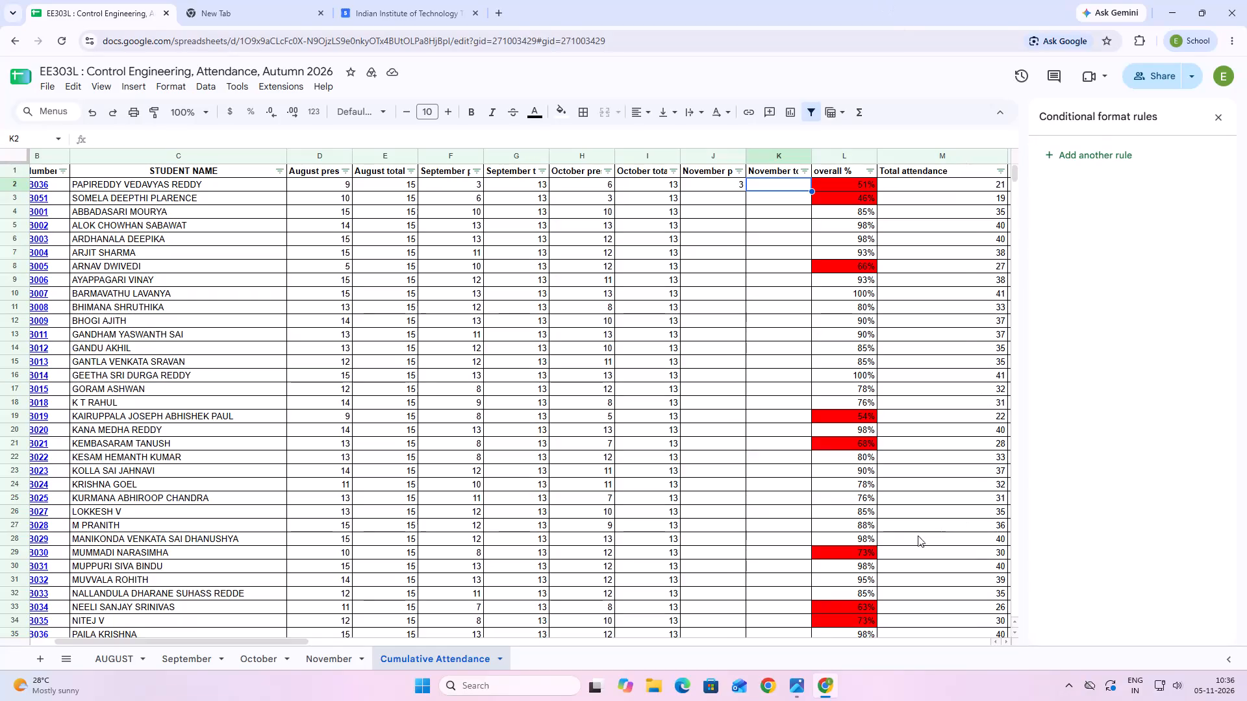
pyautogui.click(761, 693)
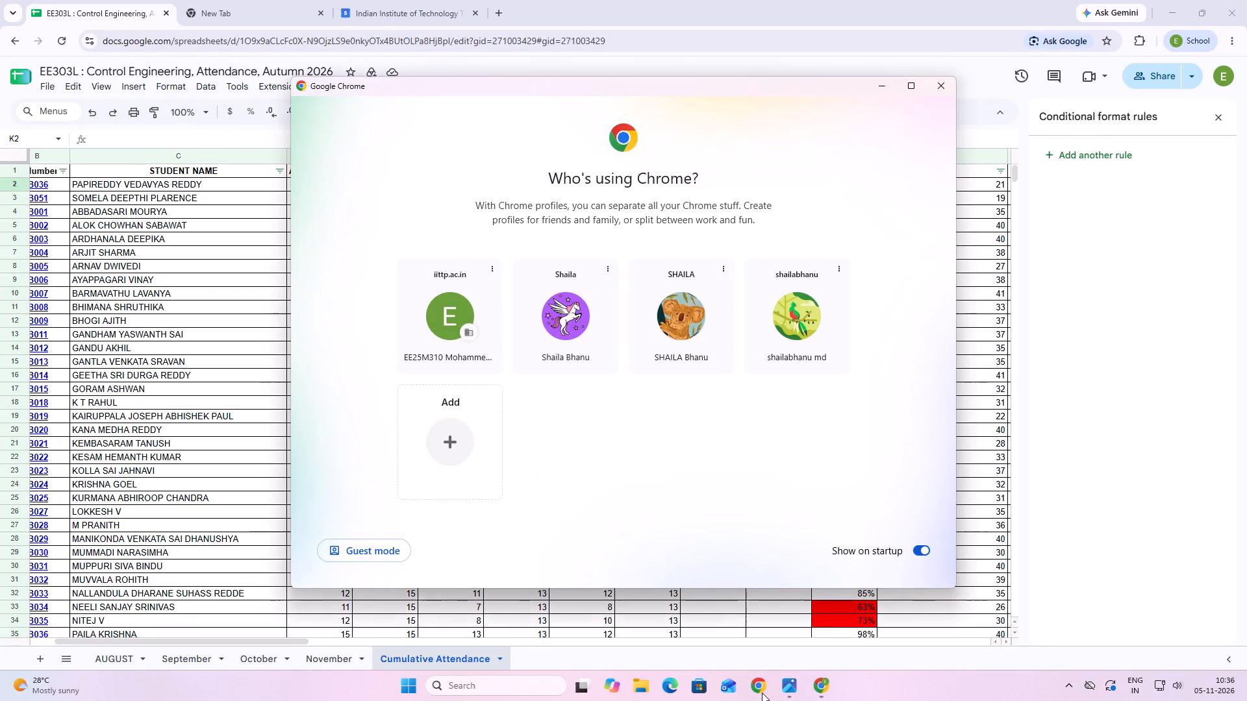
pyautogui.click(583, 323)
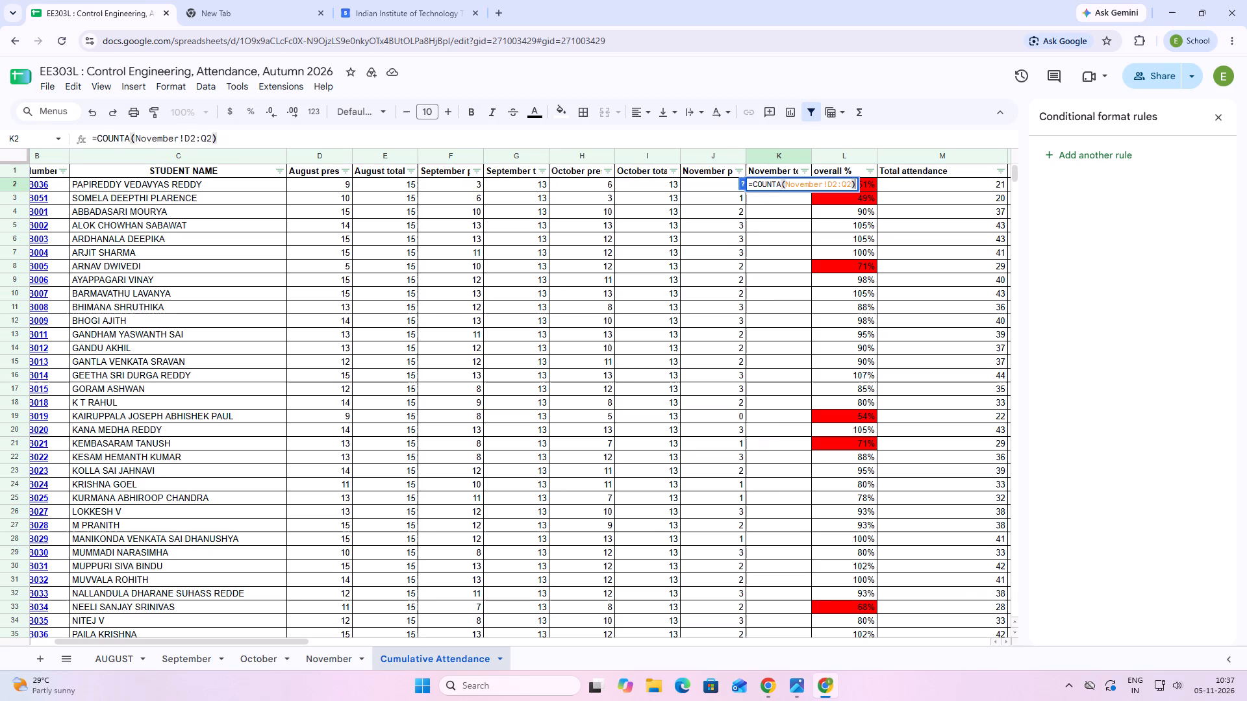
pyautogui.press('Return')
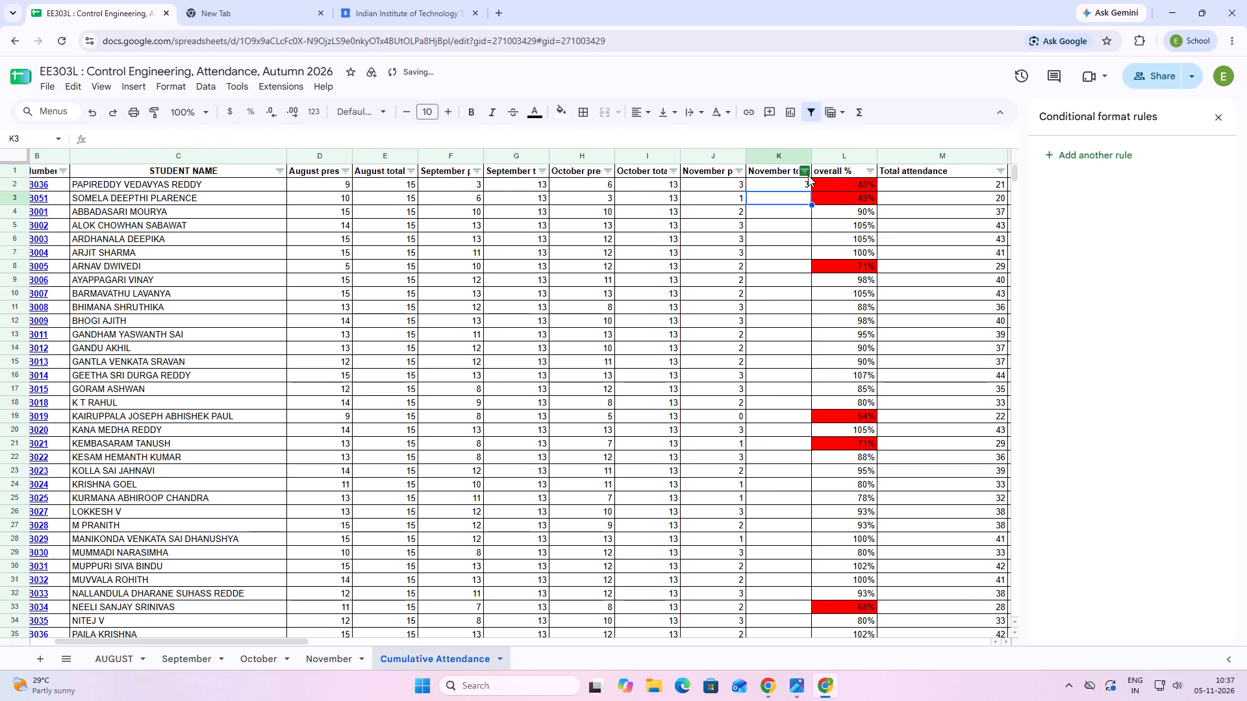
# Inspect the first student's overall % formula in L2 without changing it.
pyautogui.doubleClick(827, 184)
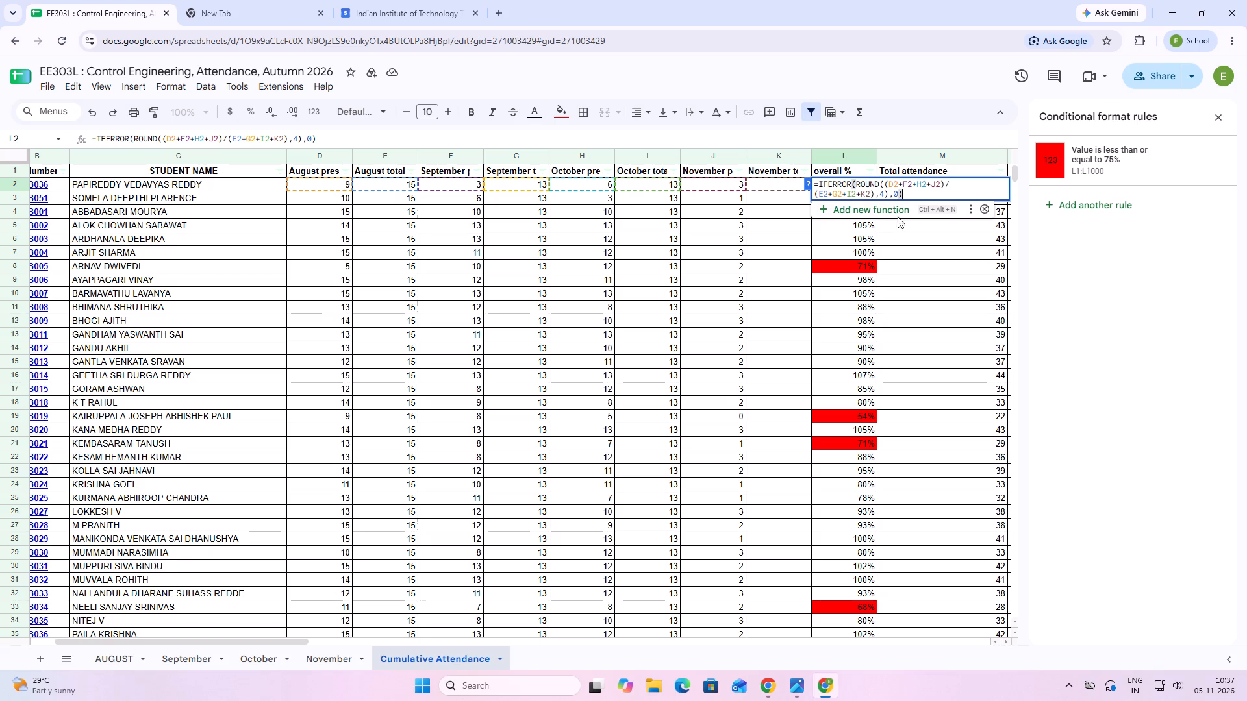
pyautogui.click(1052, 245)
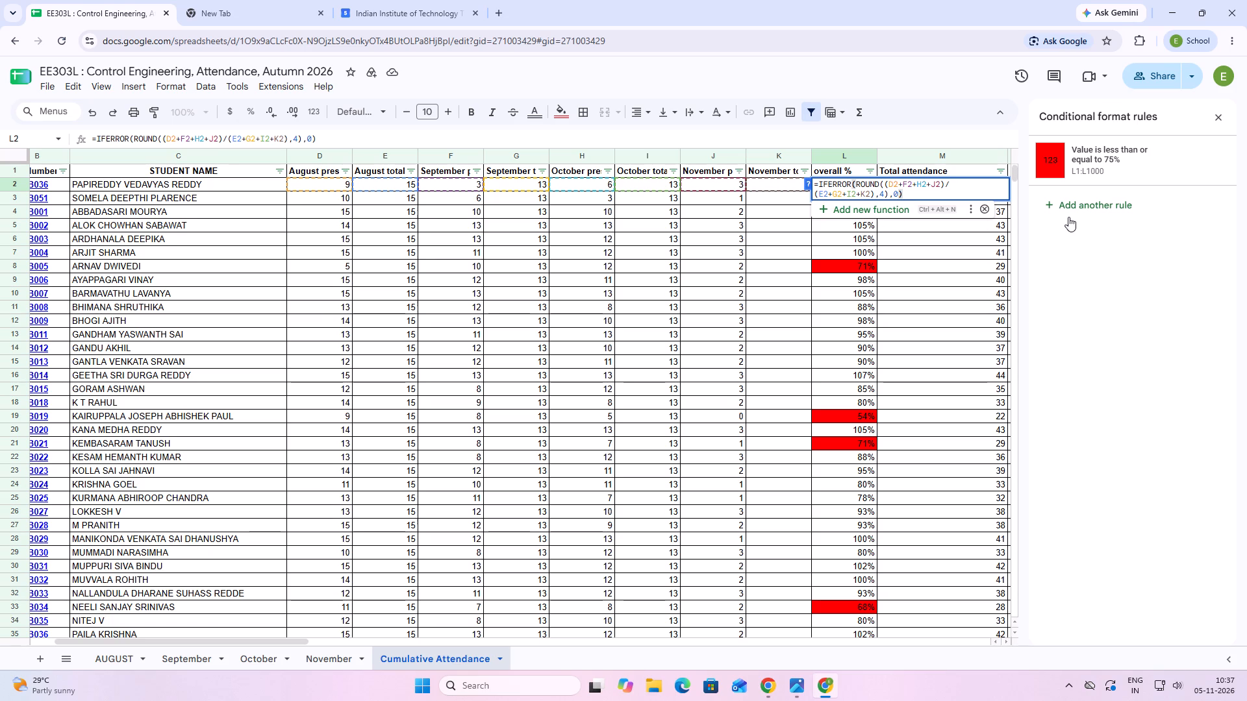
pyautogui.click(1070, 218)
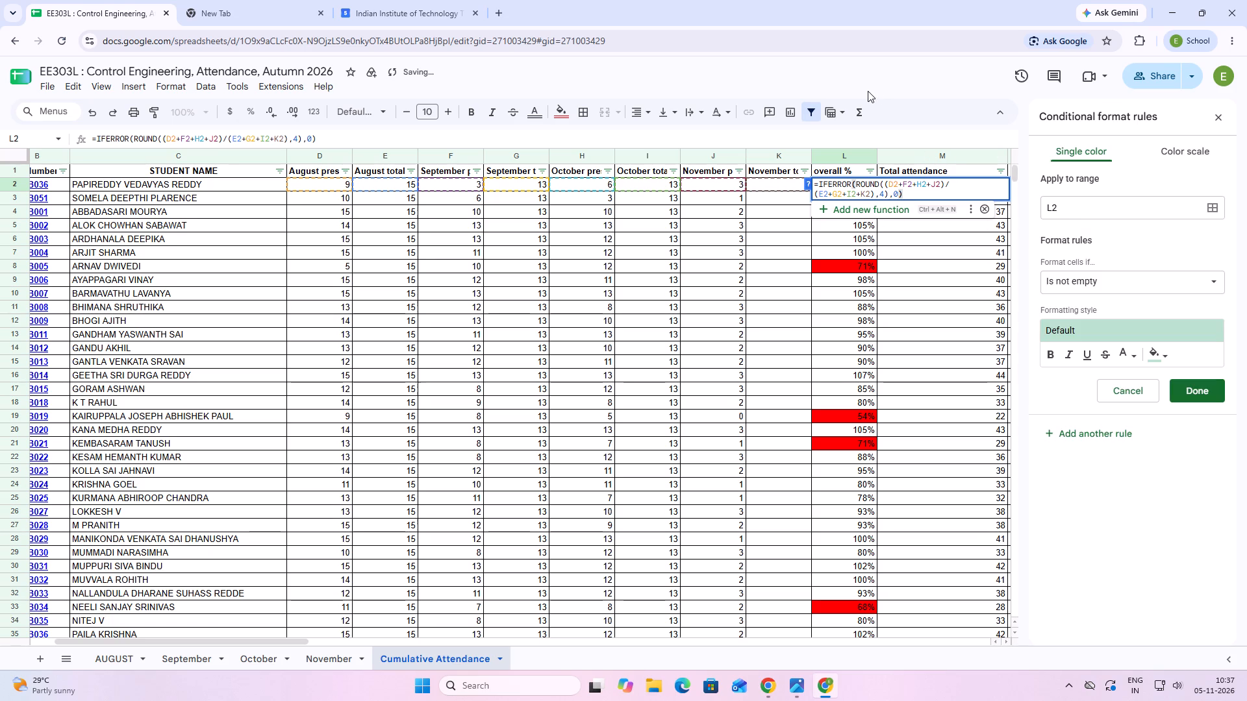
pyautogui.click(859, 80)
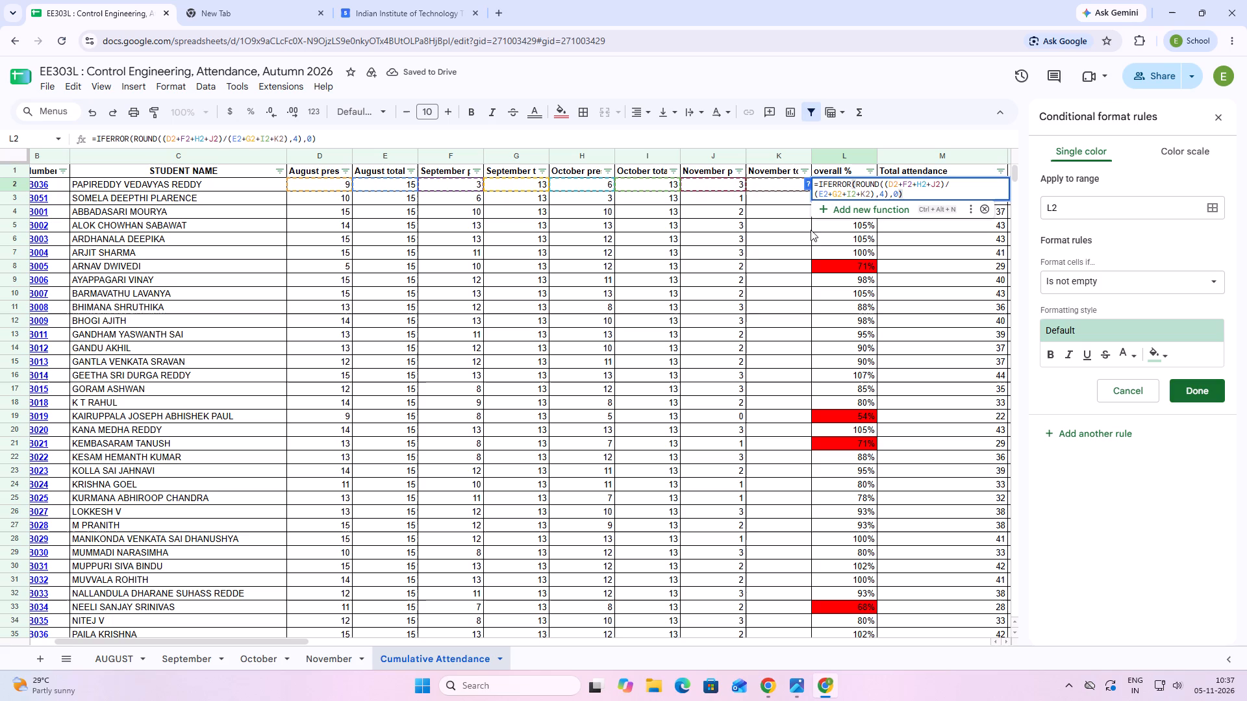
pyautogui.click(825, 230)
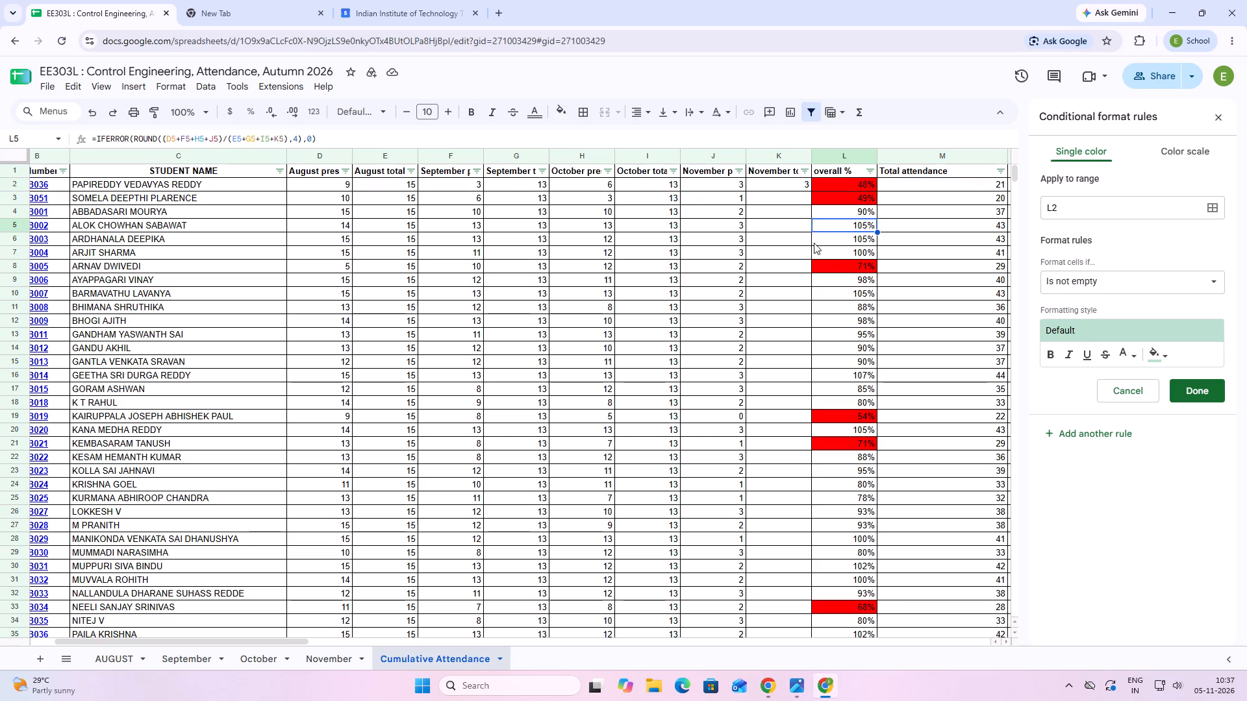
# Fill the November total formula from K2 down column K for all remaining students.
pyautogui.click(772, 195)
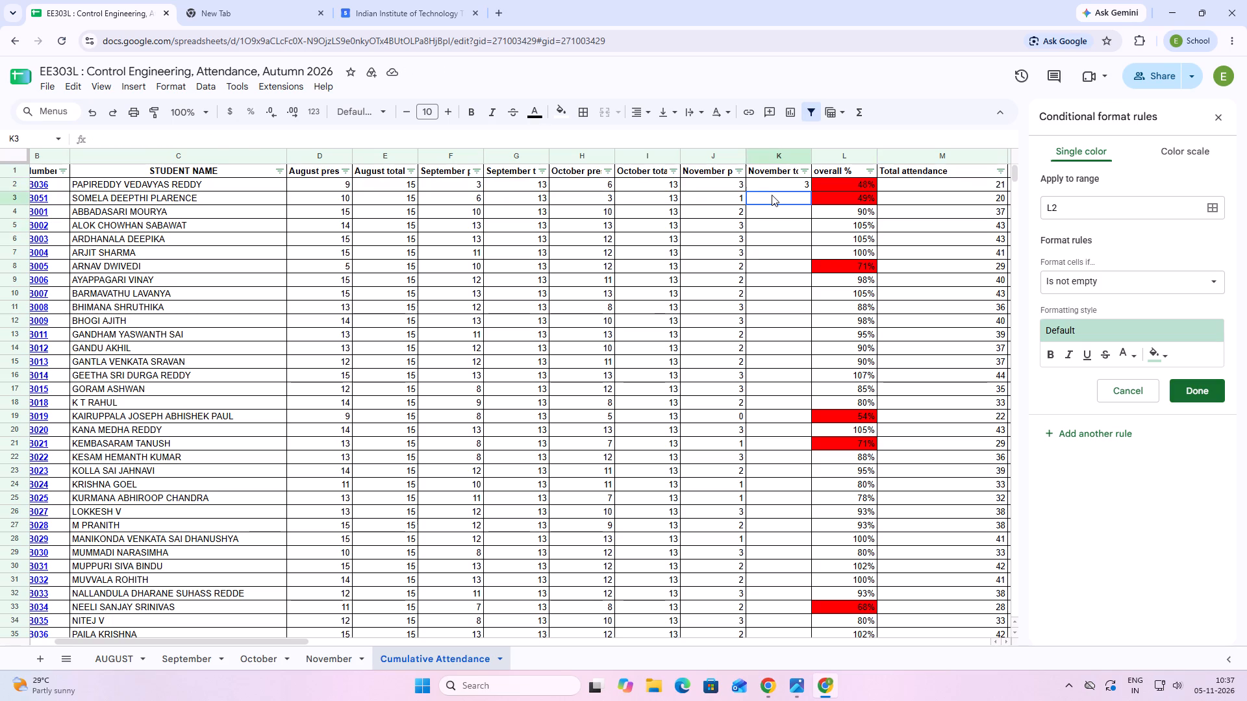
pyautogui.click(772, 190)
pyautogui.click(772, 190)
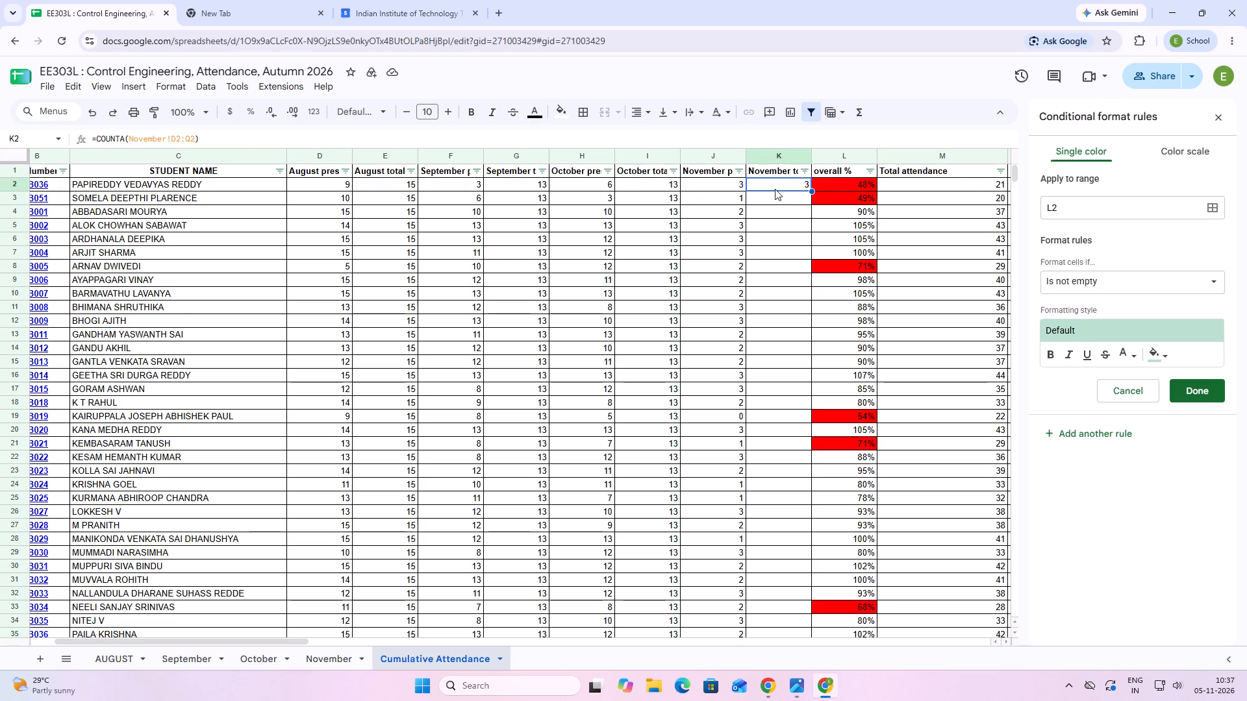
pyautogui.moveTo(810, 191); pyautogui.dragTo(799, 332)
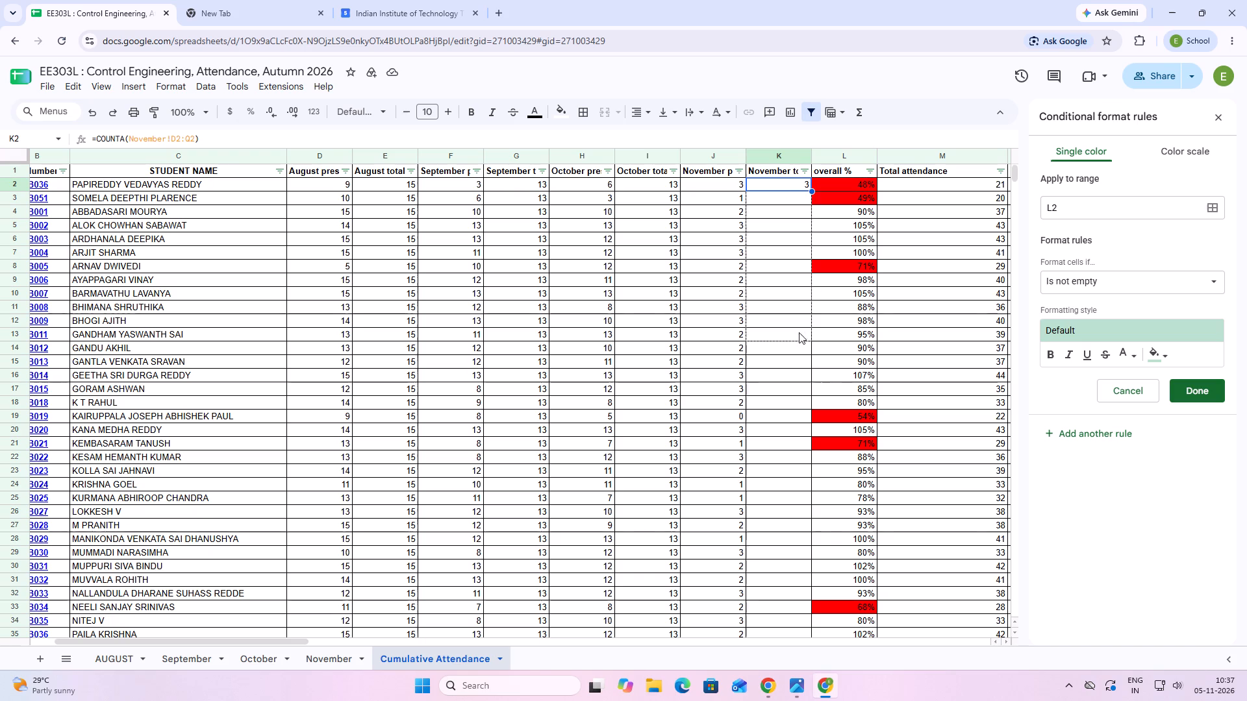
pyautogui.moveTo(799, 332); pyautogui.dragTo(794, 329)
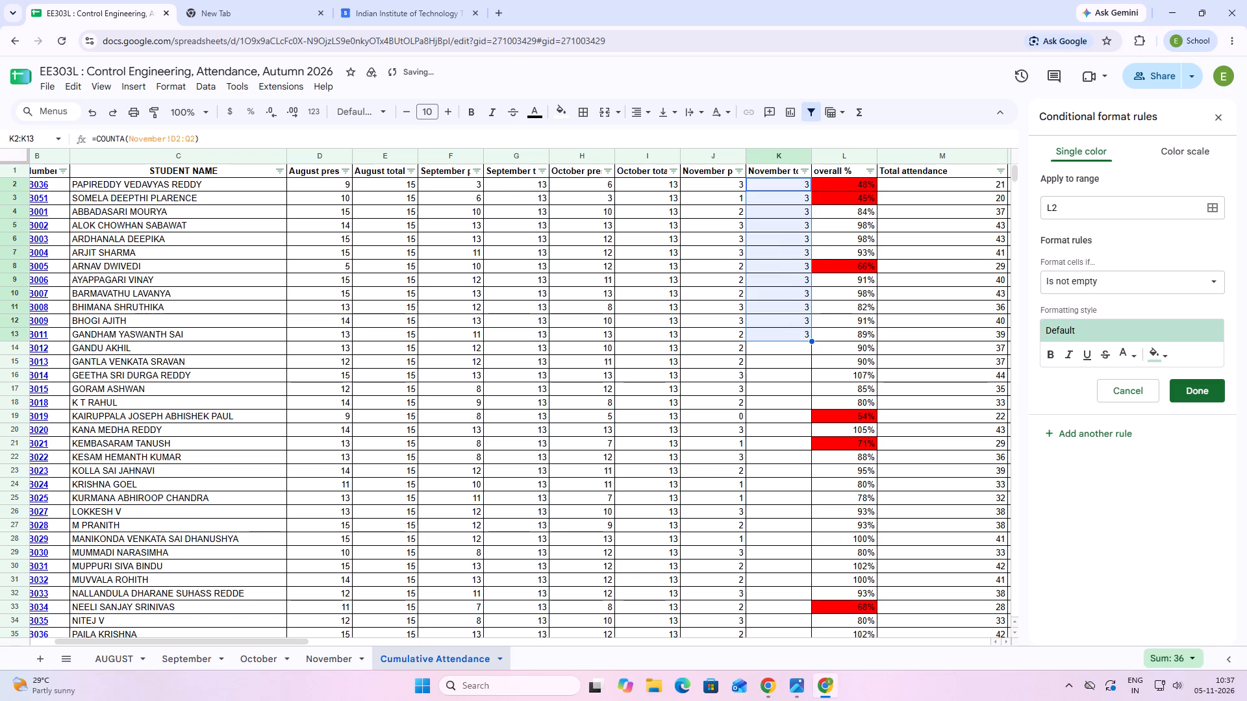
pyautogui.moveTo(811, 340); pyautogui.dragTo(814, 380)
pyautogui.moveTo(814, 380); pyautogui.dragTo(817, 456)
pyautogui.scroll(-9, 811, 405)
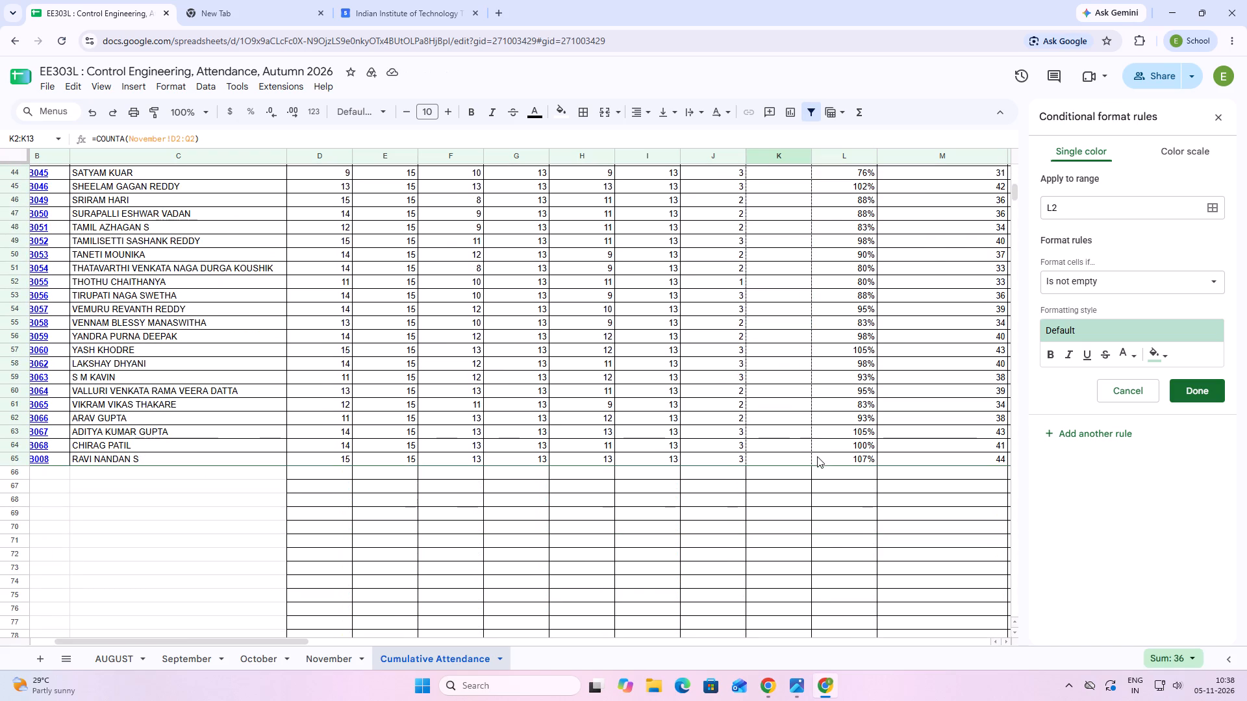
pyautogui.moveTo(817, 456); pyautogui.dragTo(809, 468)
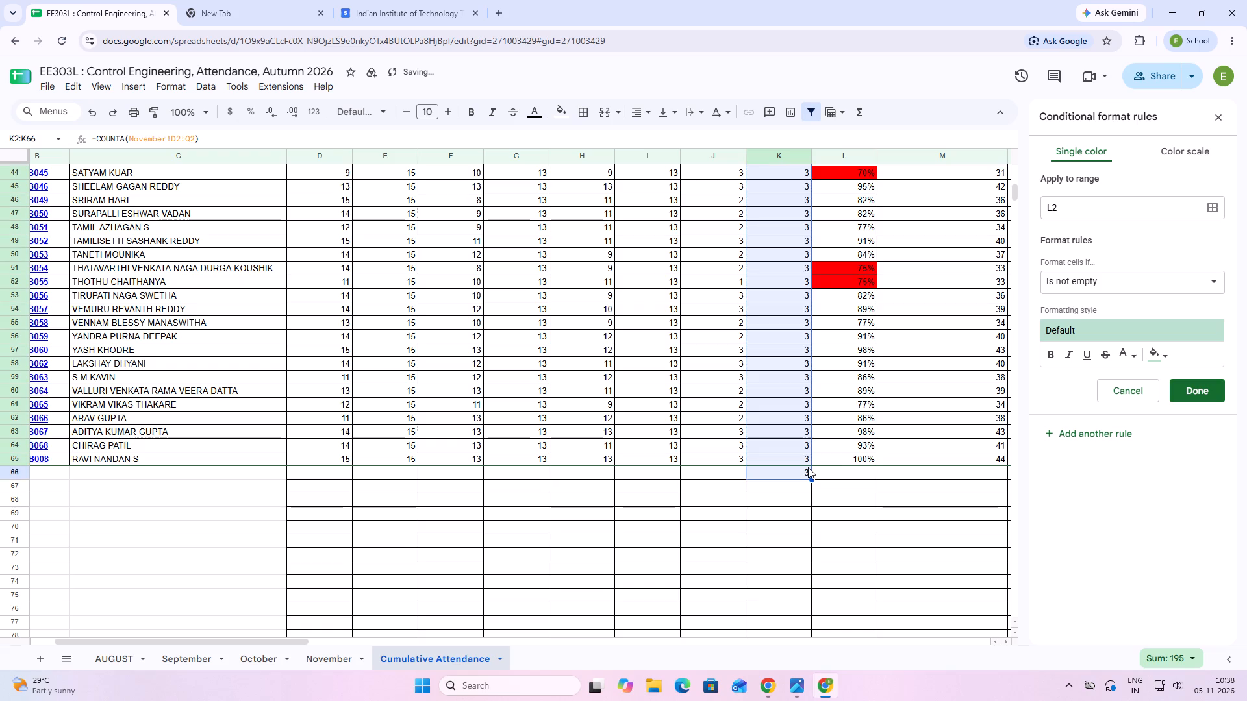
# Clear the surplus formula in K66, below the last student.
pyautogui.click(805, 472)
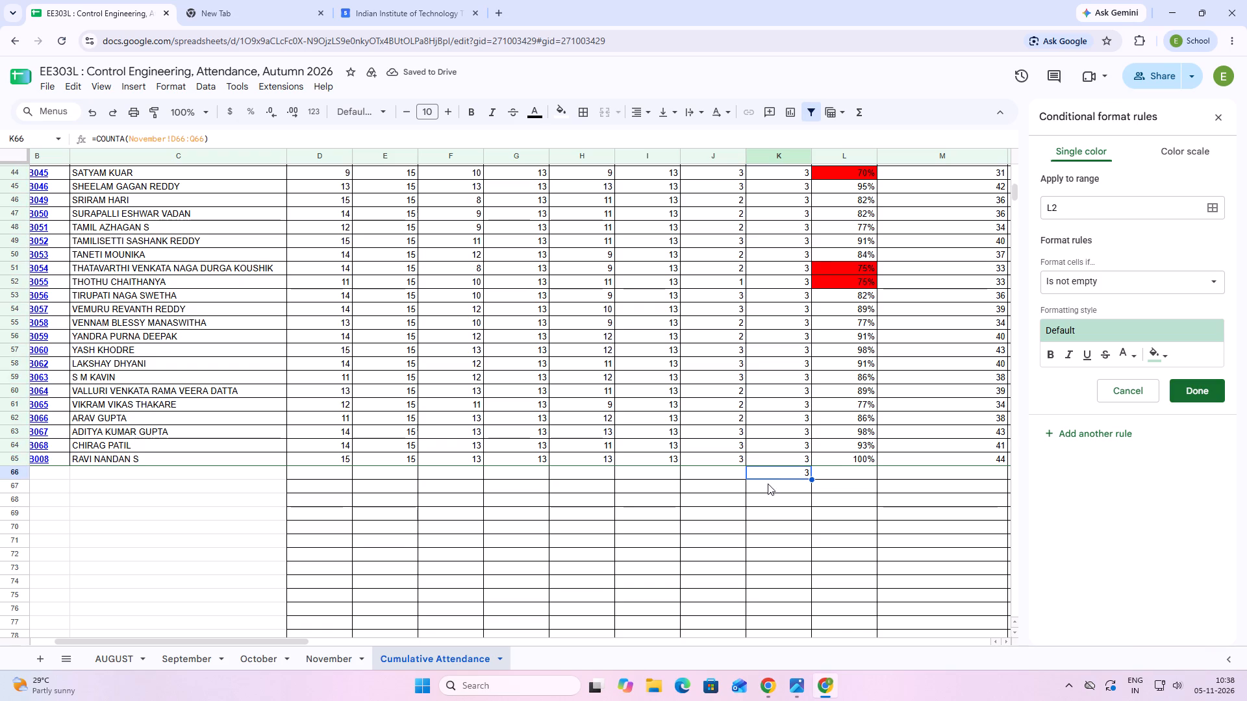
pyautogui.press('BackSpace')
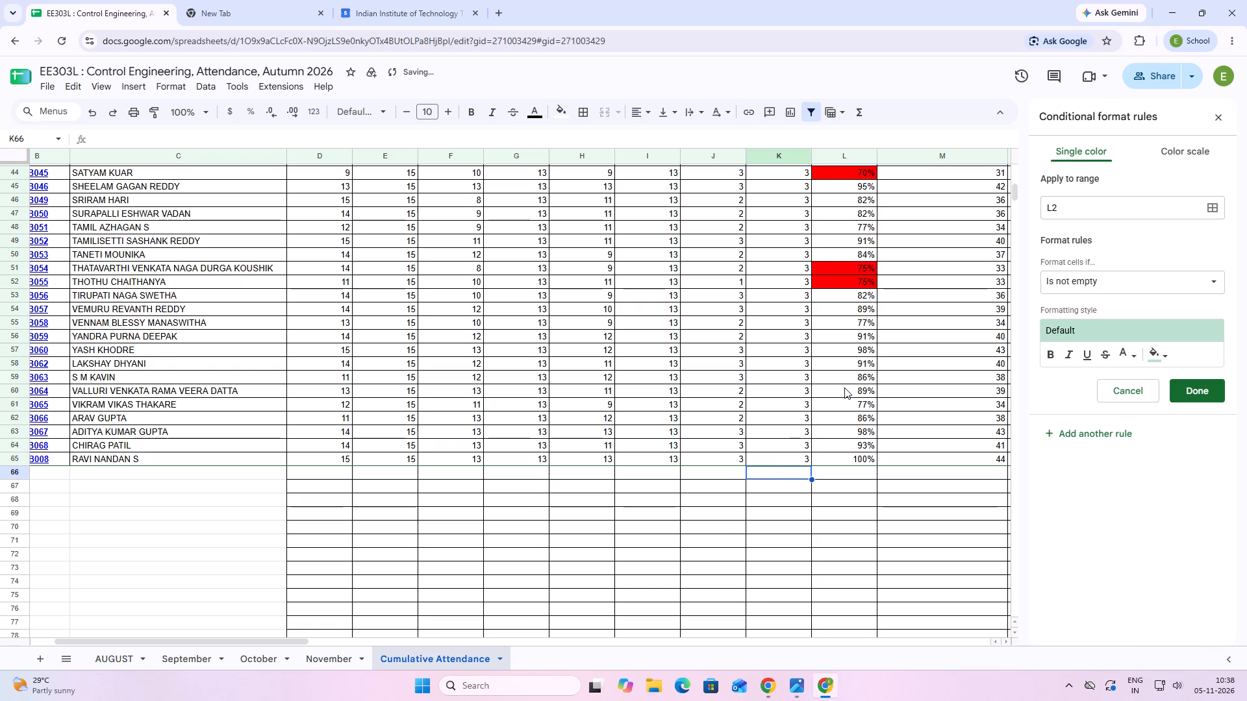
# Review the overall % and total attendance columns and check the total attendance formulas in M16, M2 and M3.
pyautogui.scroll(15, 844, 387)
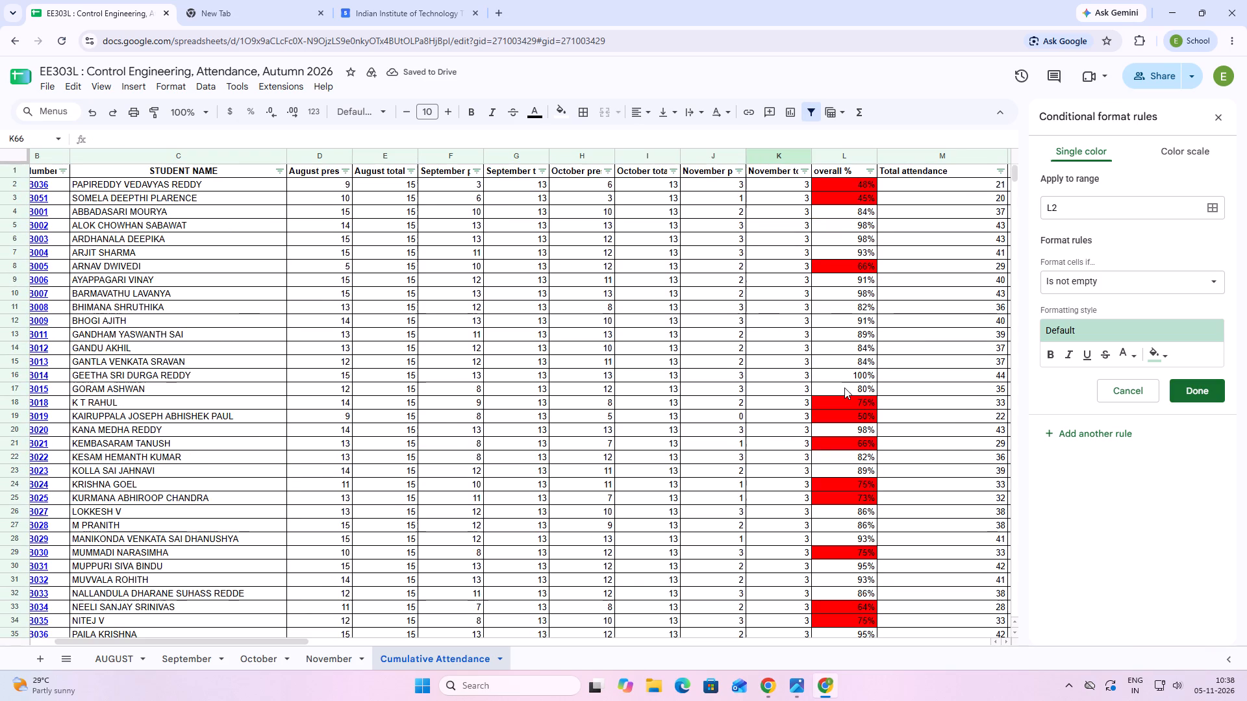
pyautogui.scroll(2, 844, 387)
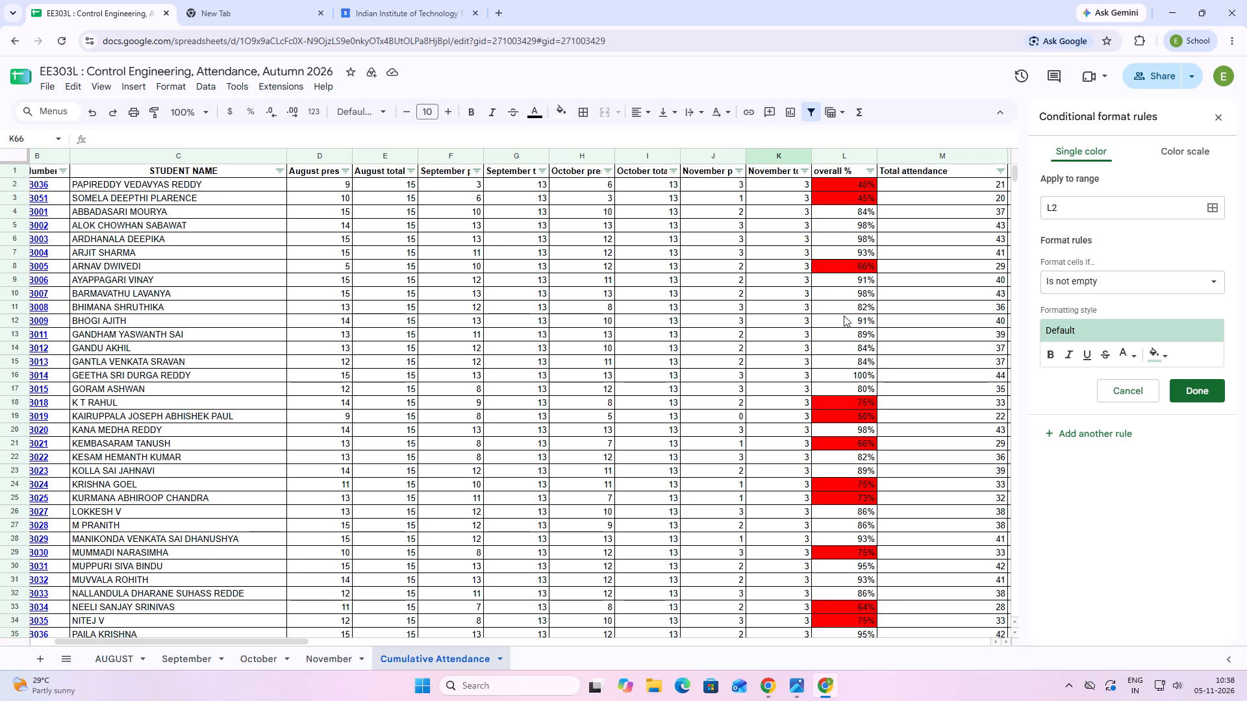
pyautogui.scroll(5, 884, 280)
pyautogui.click(842, 376)
pyautogui.click(930, 376)
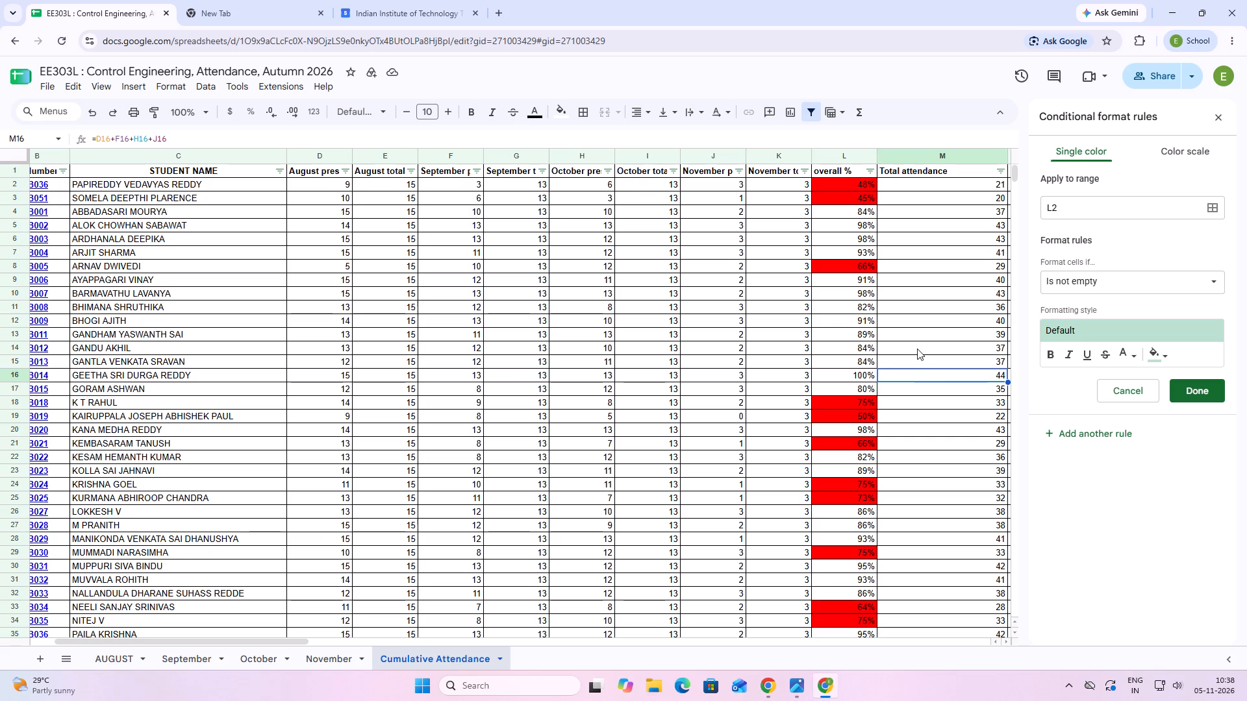
pyautogui.click(893, 154)
pyautogui.doubleClick(890, 184)
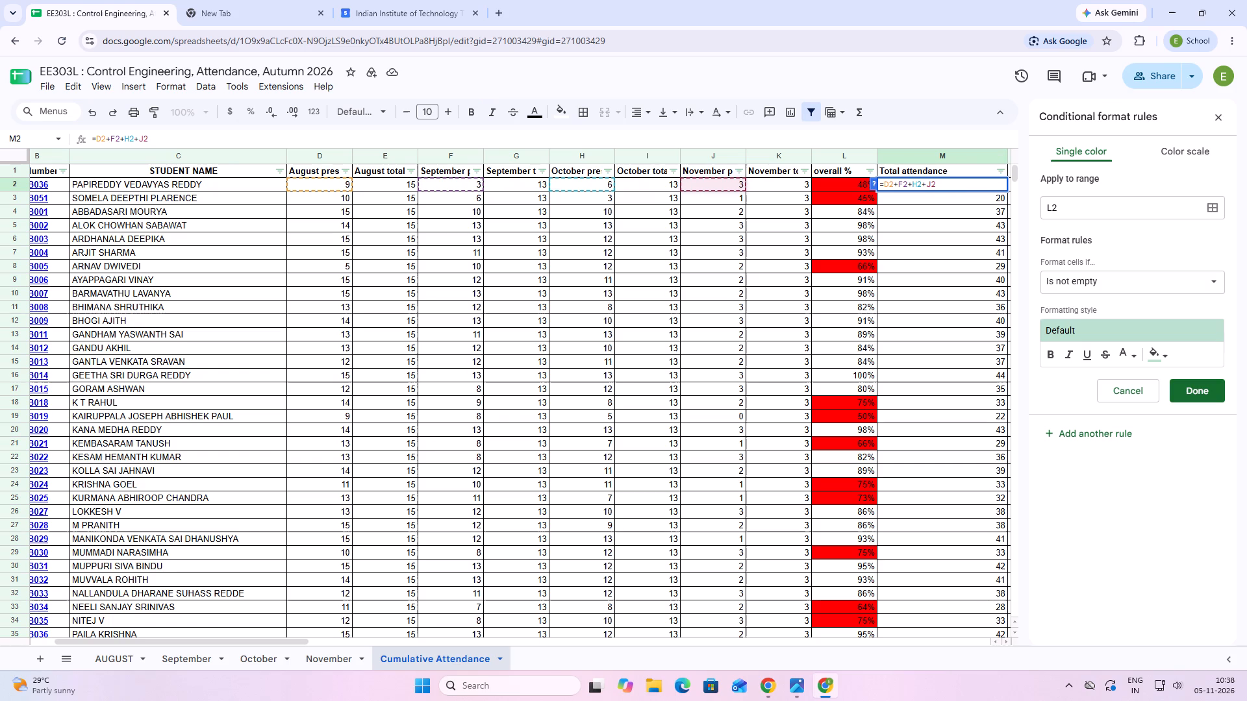
pyautogui.doubleClick(929, 196)
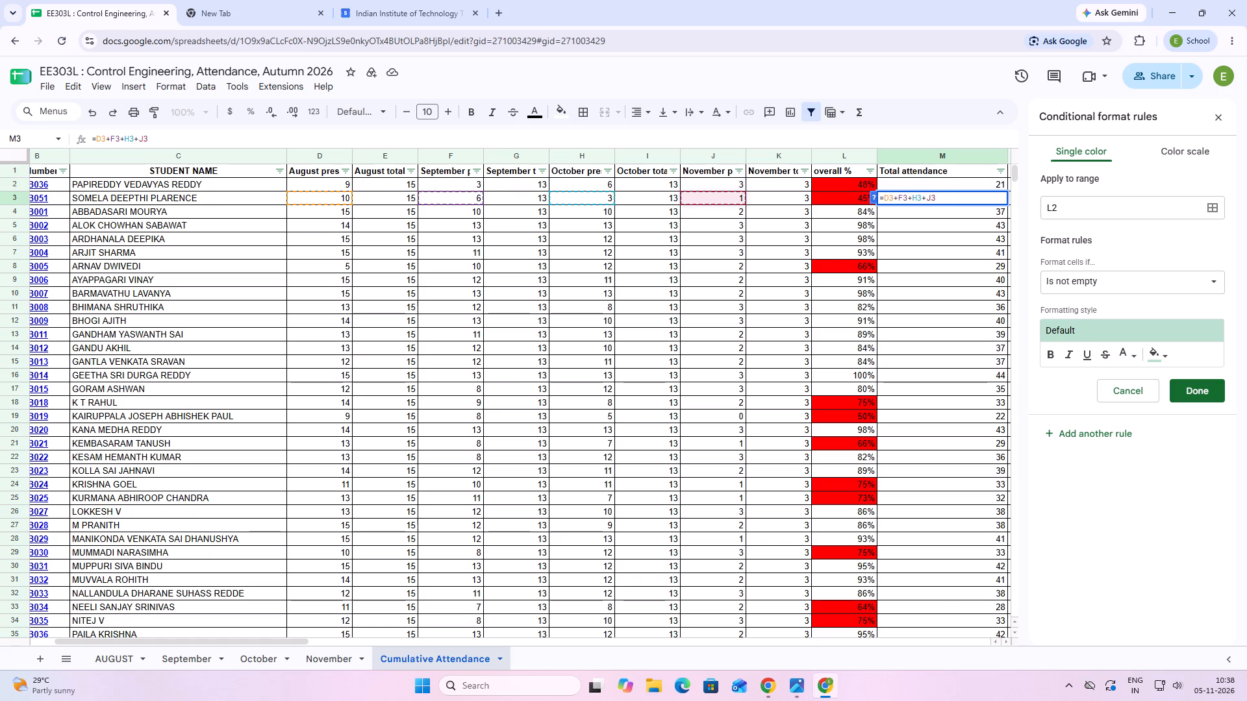
pyautogui.click(944, 230)
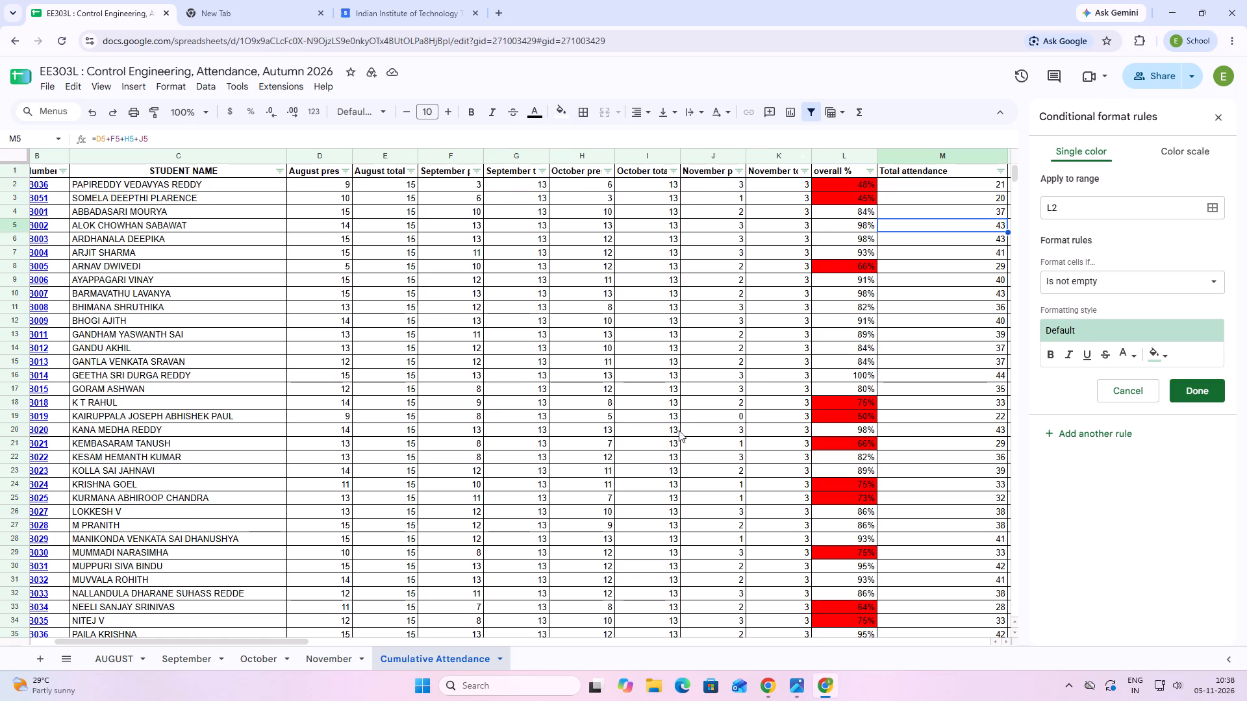
# Switch to the October attendance sheet.
pyautogui.scroll(-1, 627, 475)
pyautogui.click(272, 663)
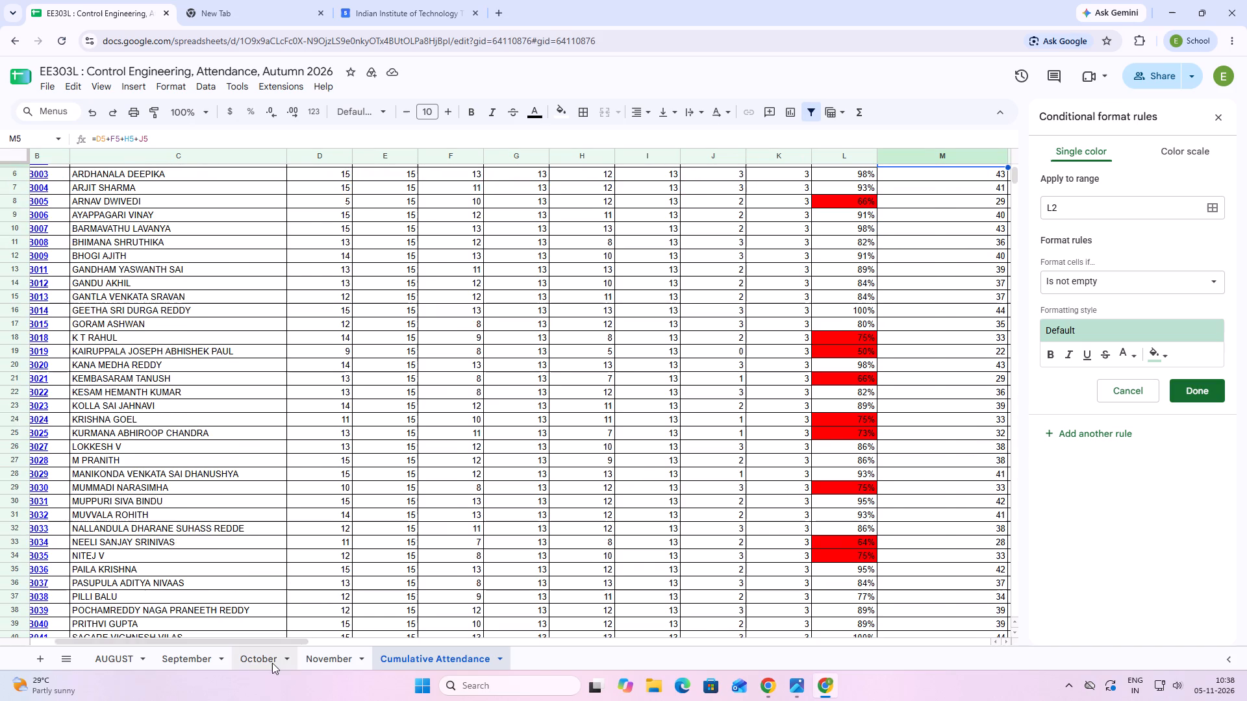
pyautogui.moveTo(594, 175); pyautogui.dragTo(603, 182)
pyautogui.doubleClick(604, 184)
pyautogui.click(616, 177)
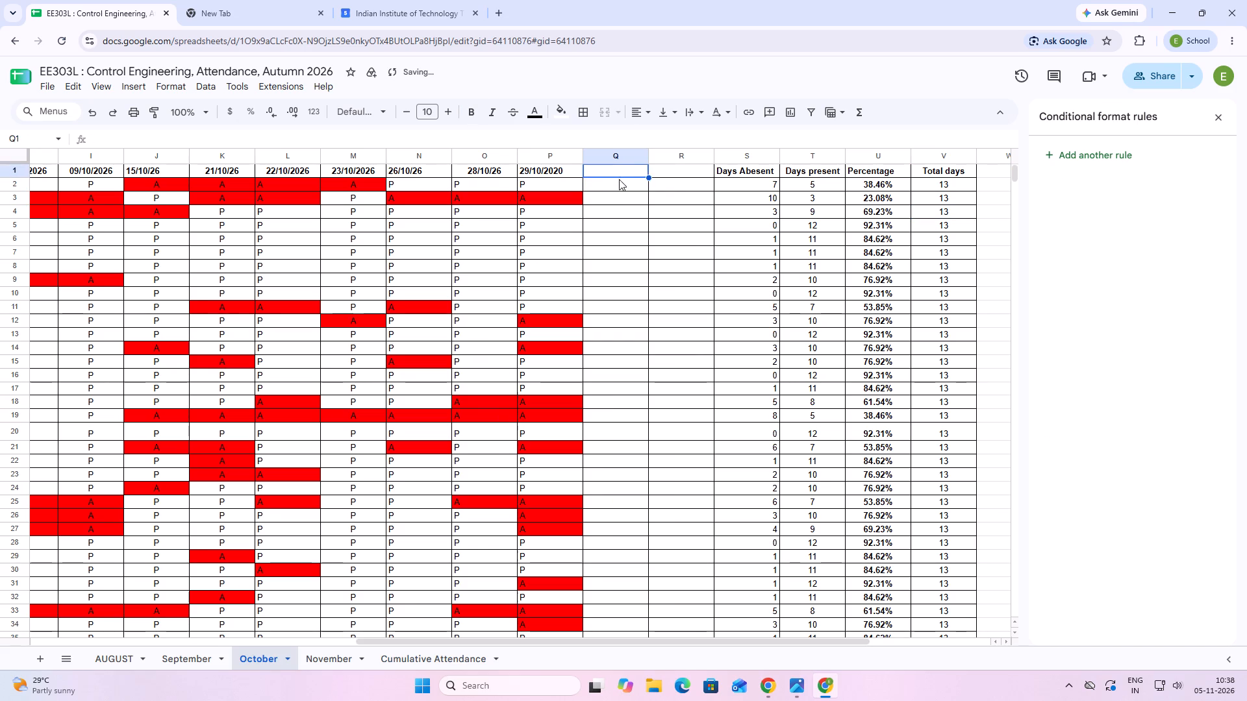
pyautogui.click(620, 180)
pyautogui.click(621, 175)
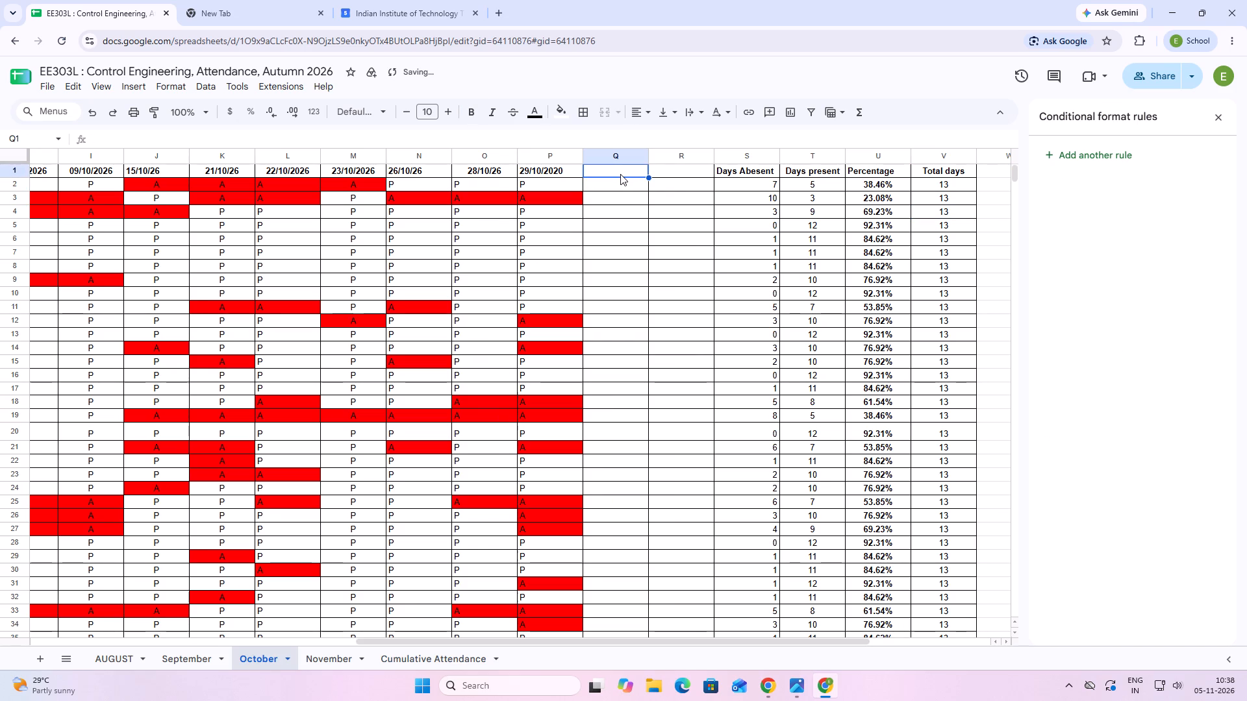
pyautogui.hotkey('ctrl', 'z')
# Enter P in Q2 under 30/10/2026 and fill it down to Q65 for all students.
pyautogui.click(618, 184)
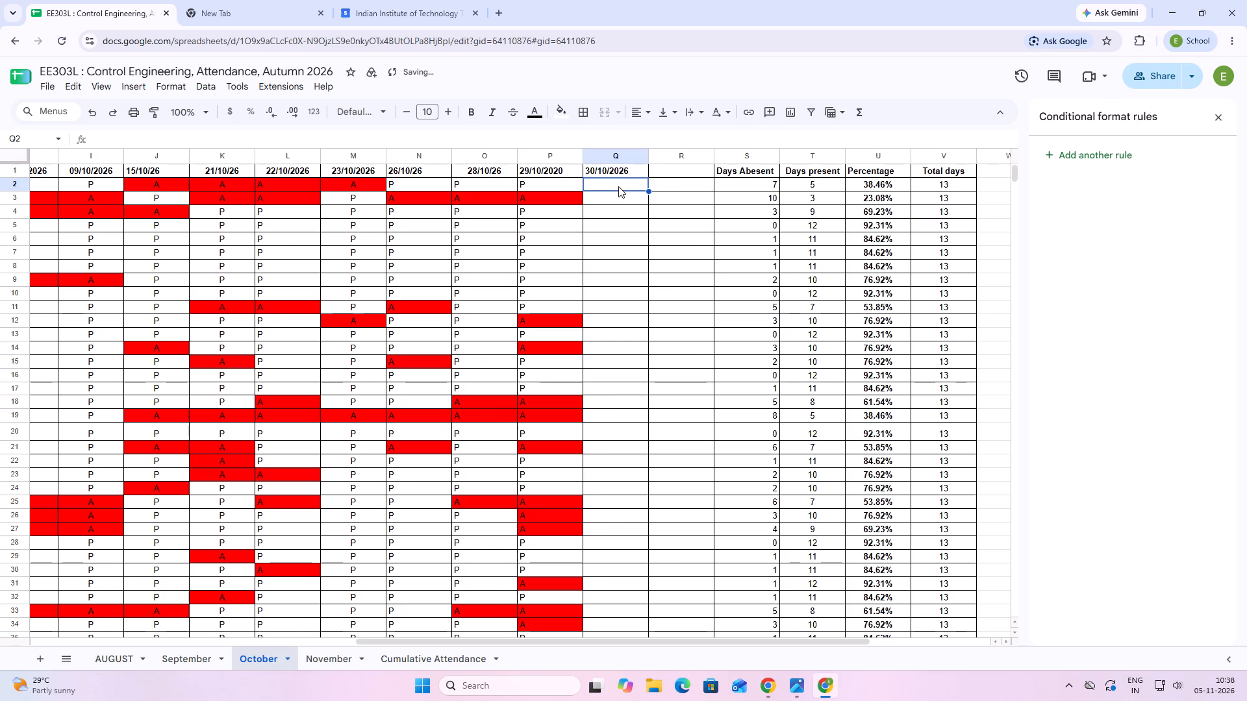
pyautogui.press('p')
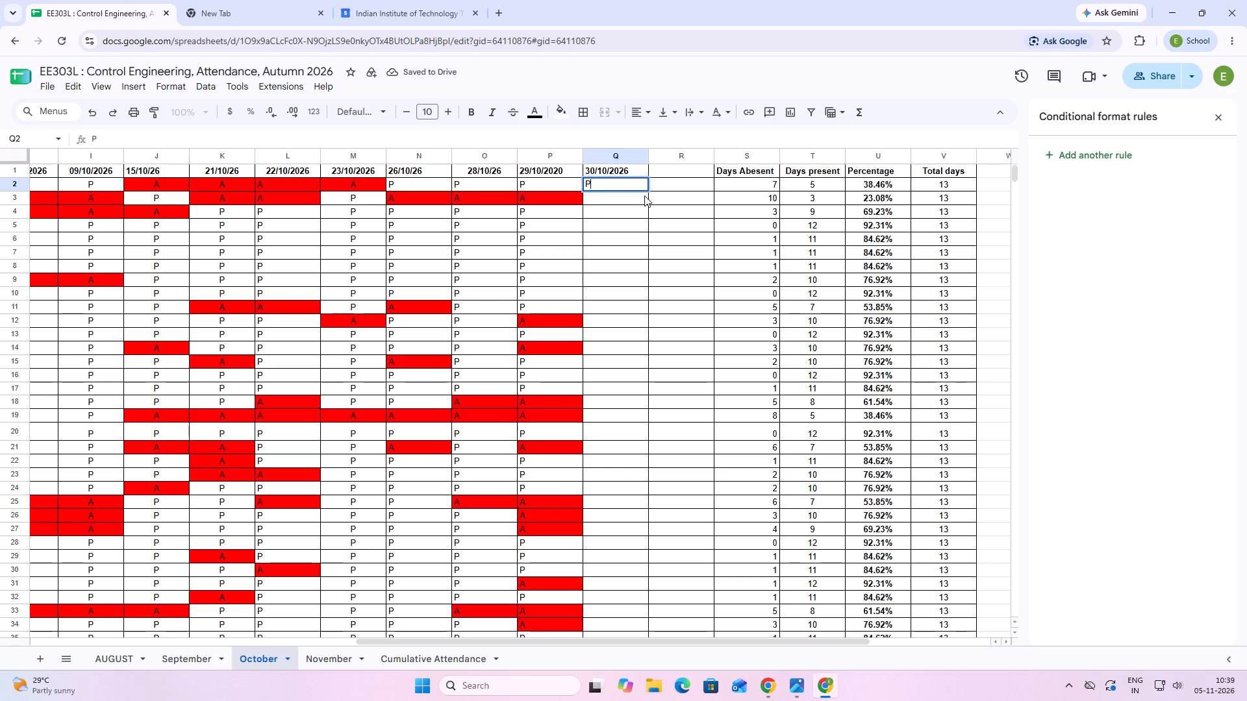
pyautogui.click(636, 201)
pyautogui.click(633, 181)
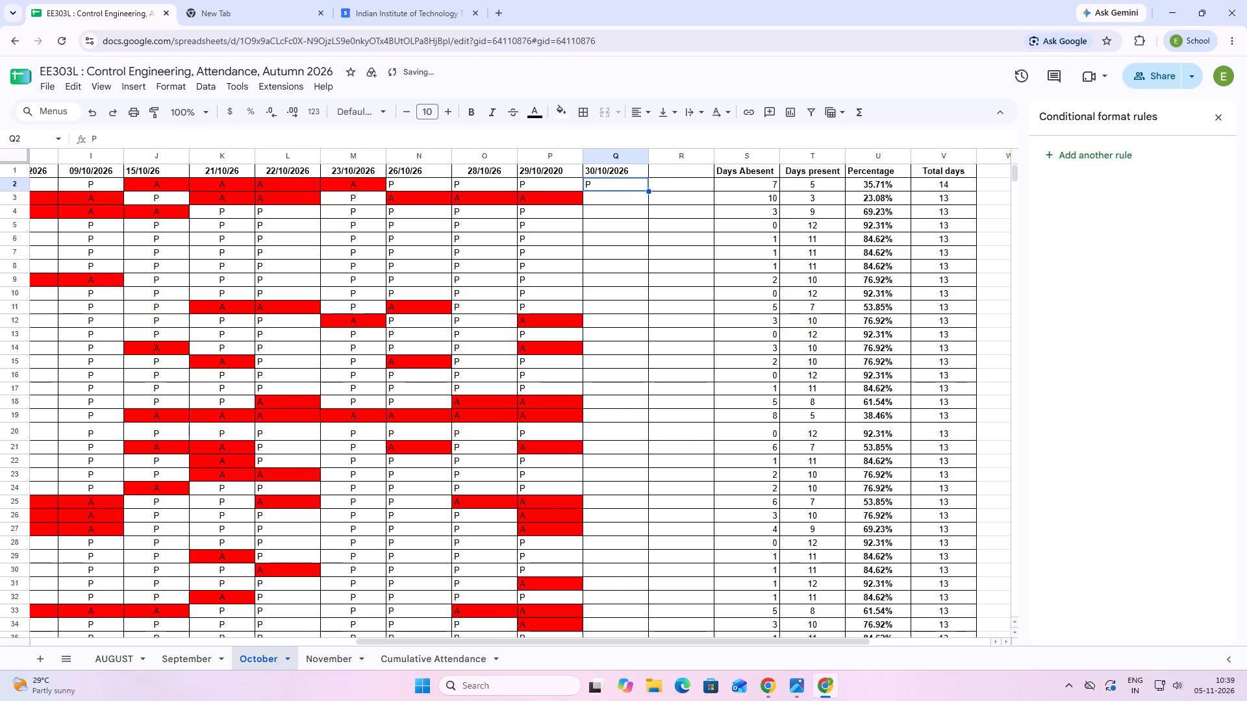
pyautogui.moveTo(649, 191); pyautogui.dragTo(633, 229)
pyautogui.scroll(-10, 643, 226)
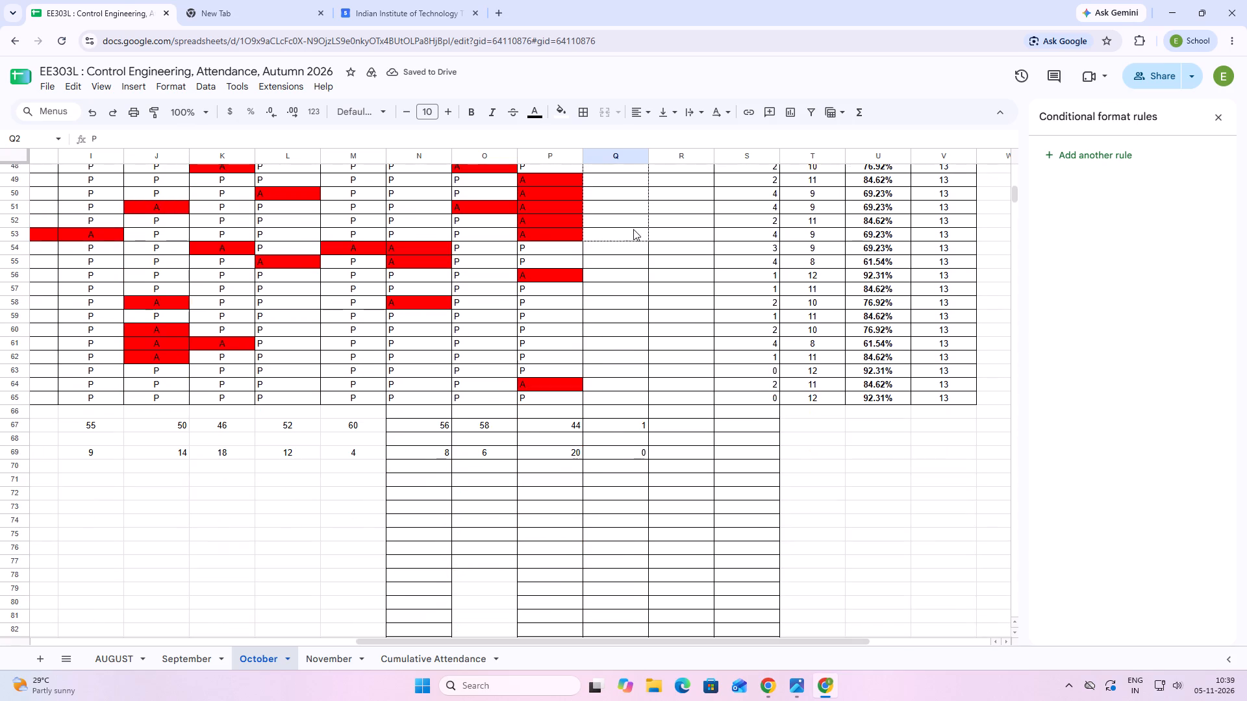
pyautogui.moveTo(633, 229); pyautogui.dragTo(639, 400)
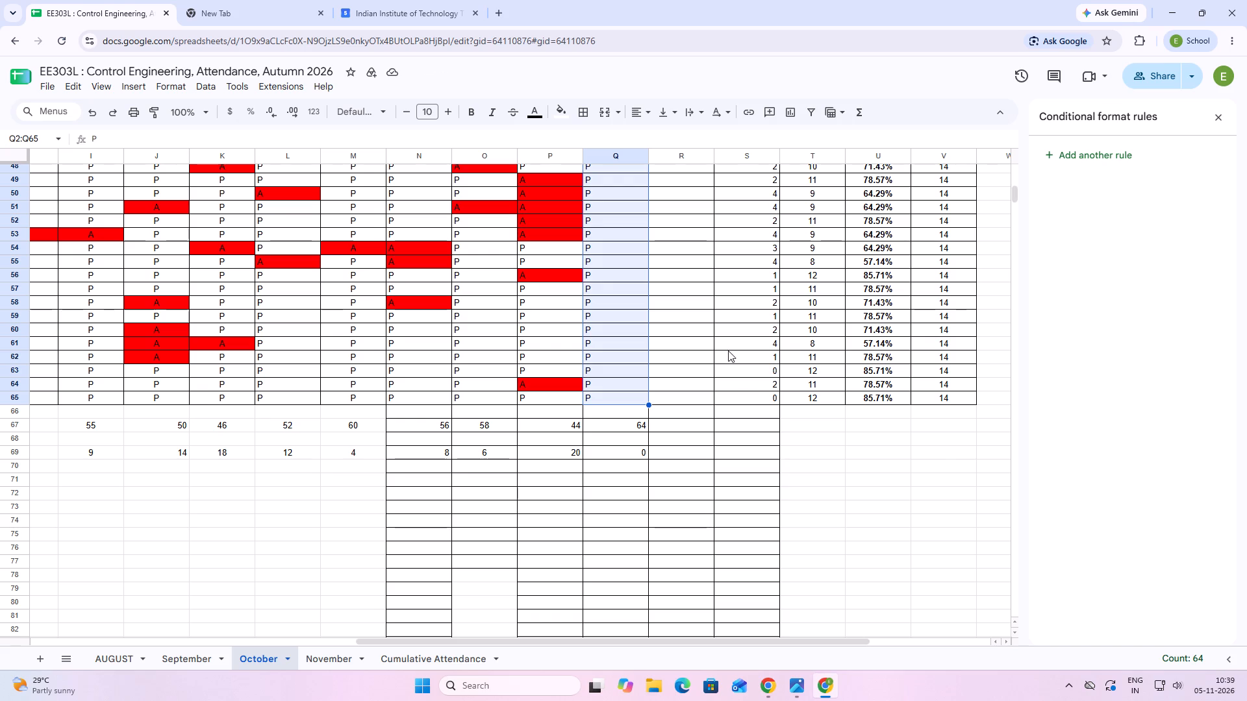
# Mark the second student absent on 30/10/2026 by entering A in Q3.
pyautogui.scroll(11, 672, 374)
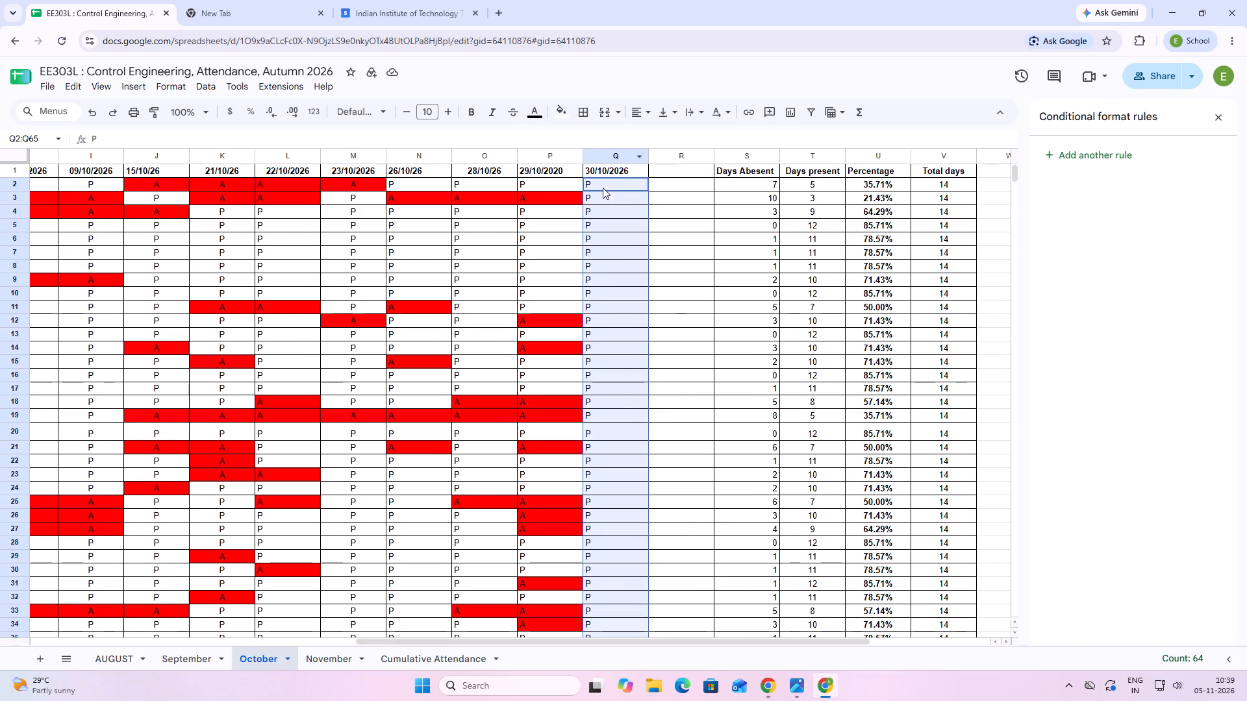
pyautogui.click(605, 200)
pyautogui.press('a')
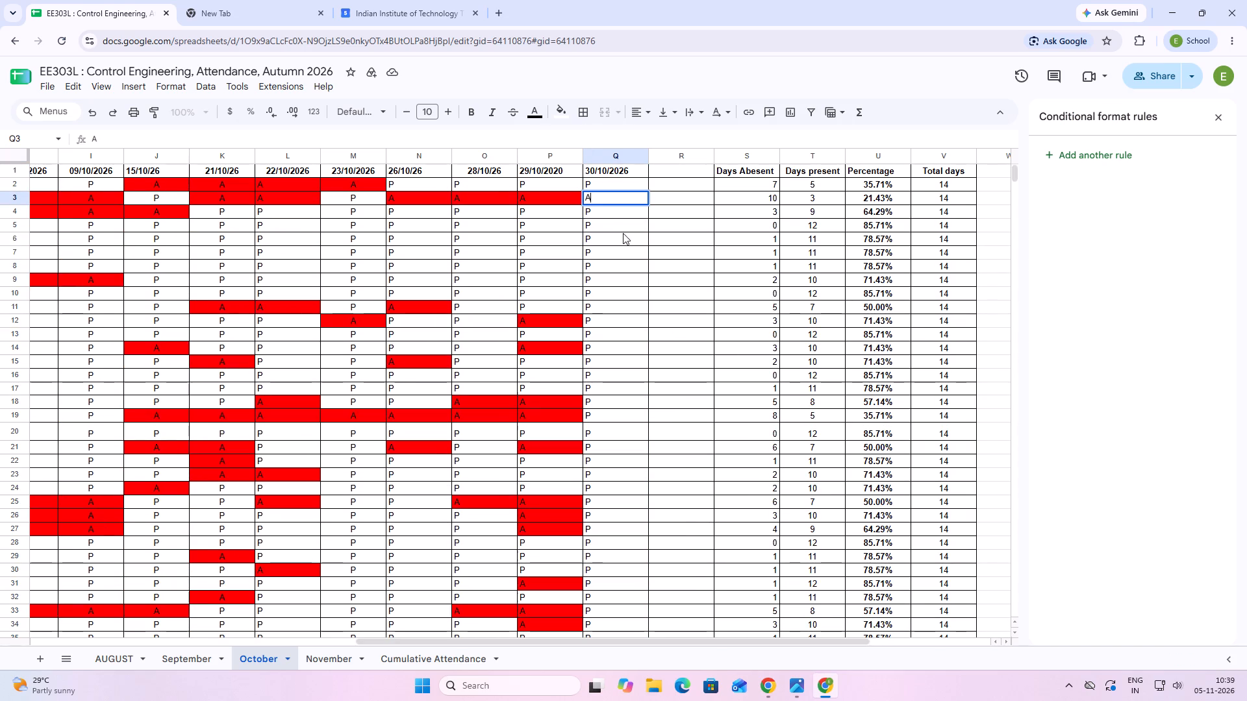
pyautogui.click(624, 225)
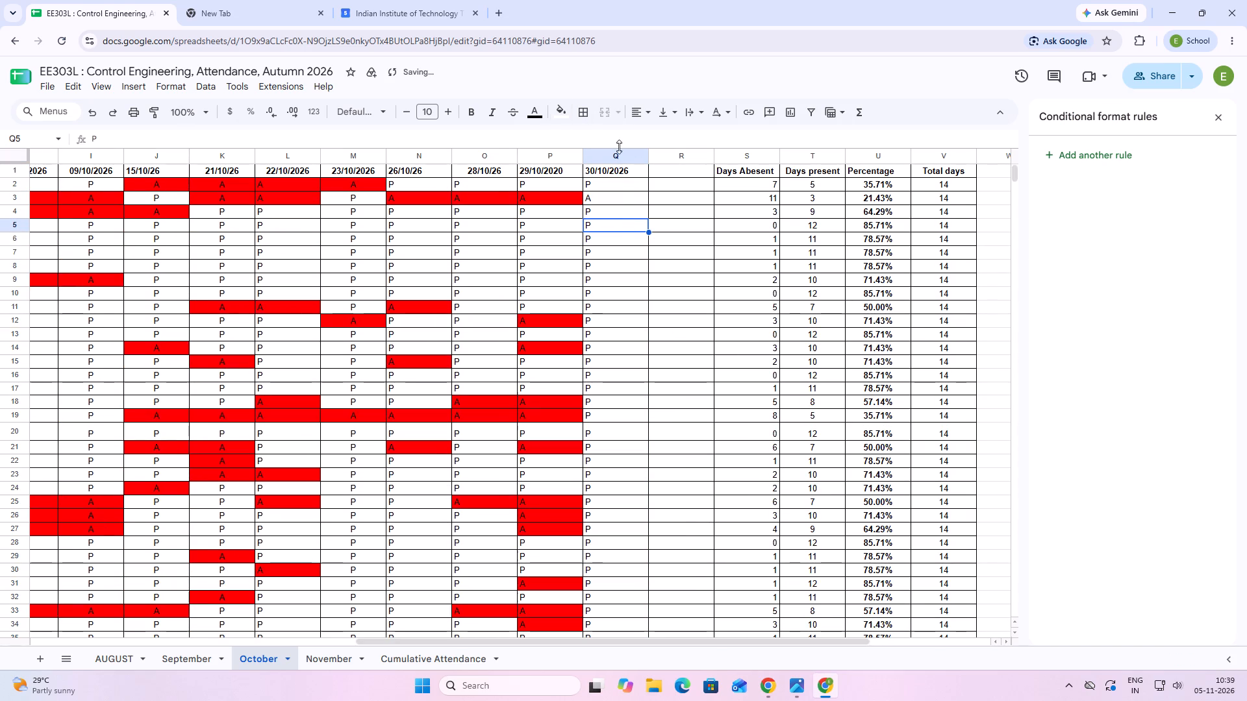
# Add a conditional formatting rule to the 30/10/2026 column Q that fills cells red when the value is equal to A.
pyautogui.click(620, 154)
pyautogui.click(566, 110)
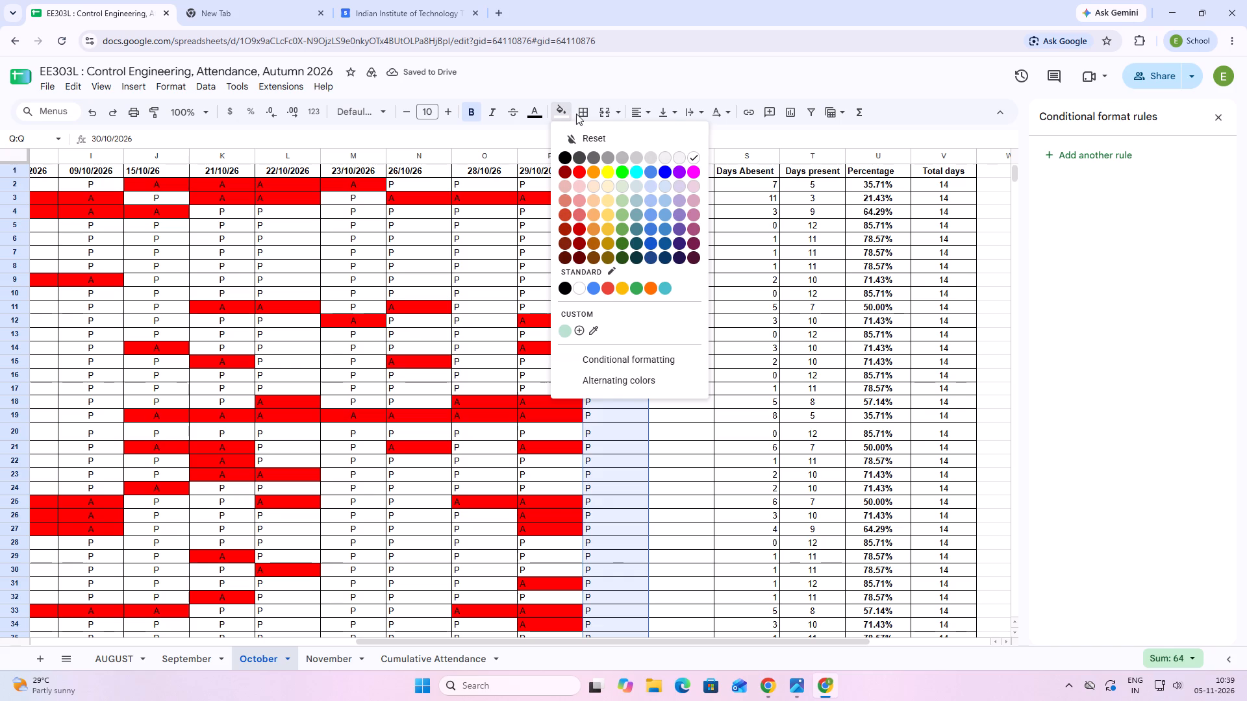
pyautogui.click(618, 361)
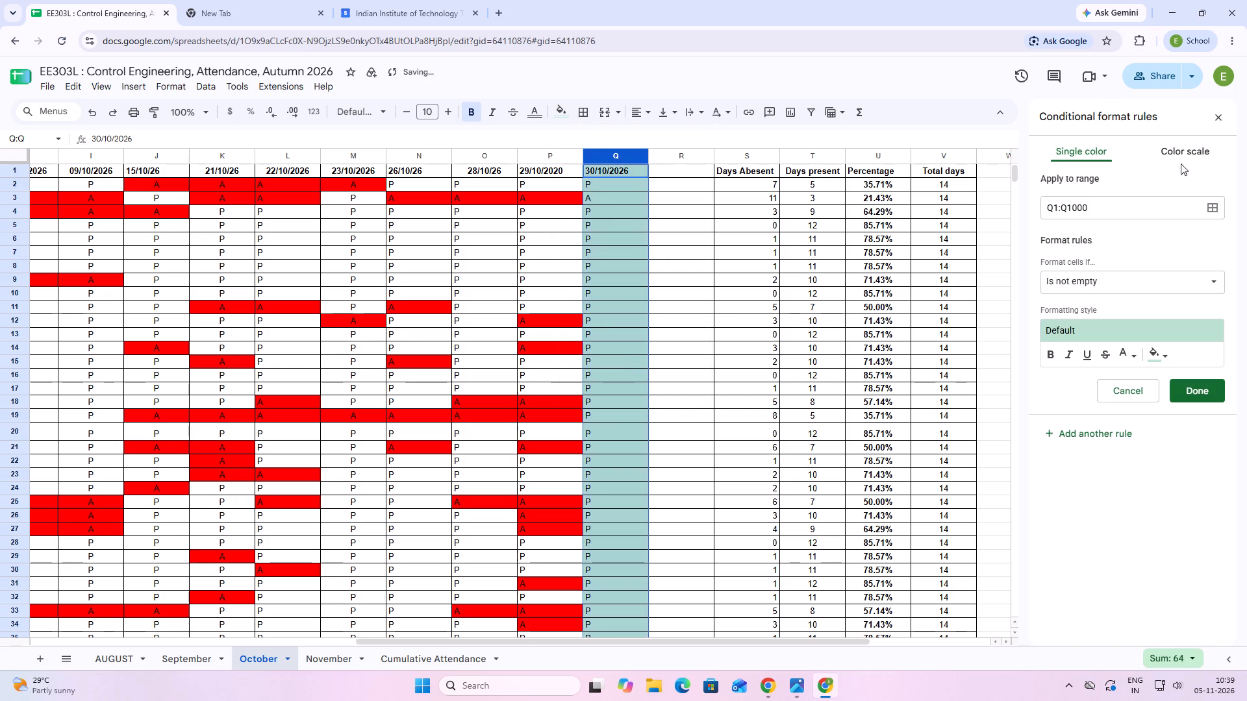
pyautogui.click(1158, 285)
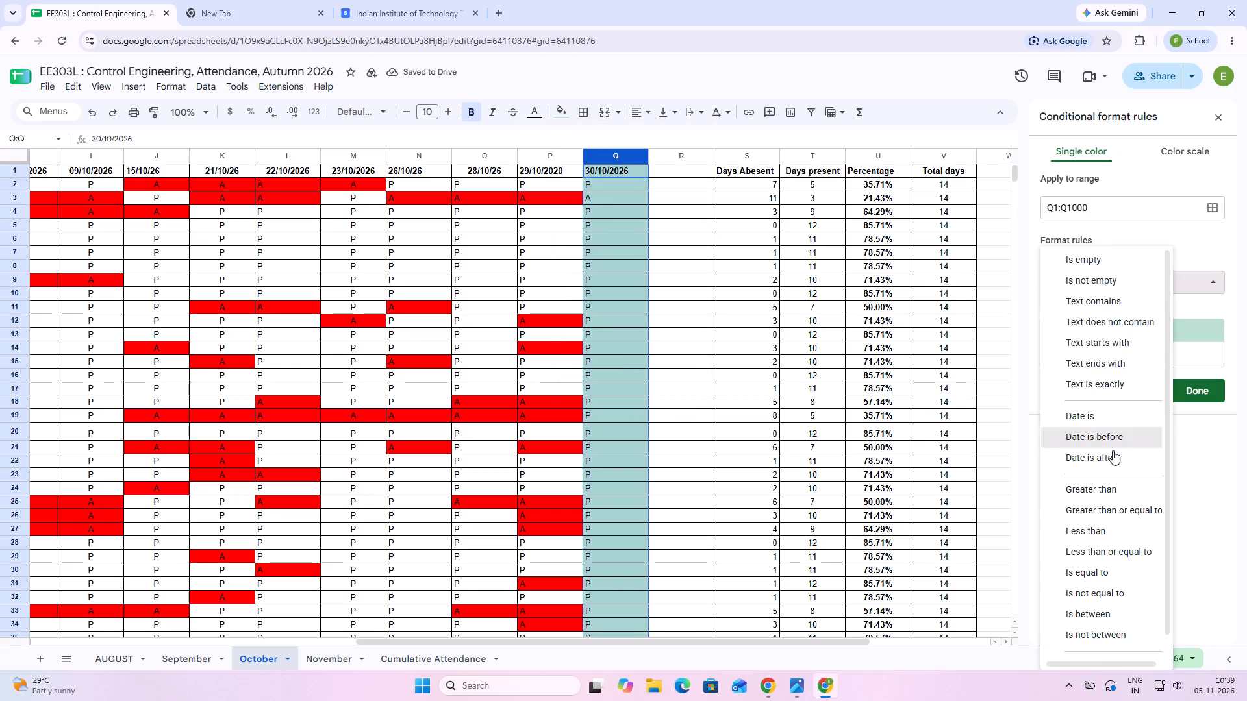
pyautogui.click(1107, 572)
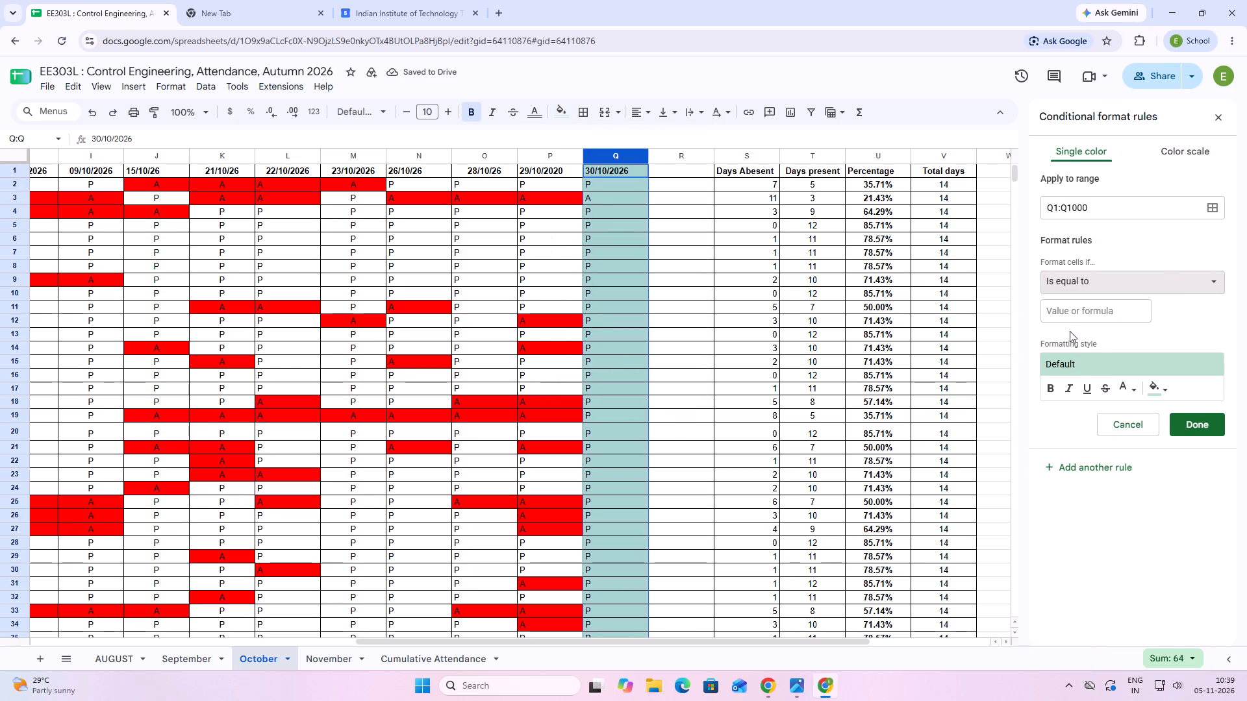
pyautogui.click(1065, 299)
pyautogui.press('a')
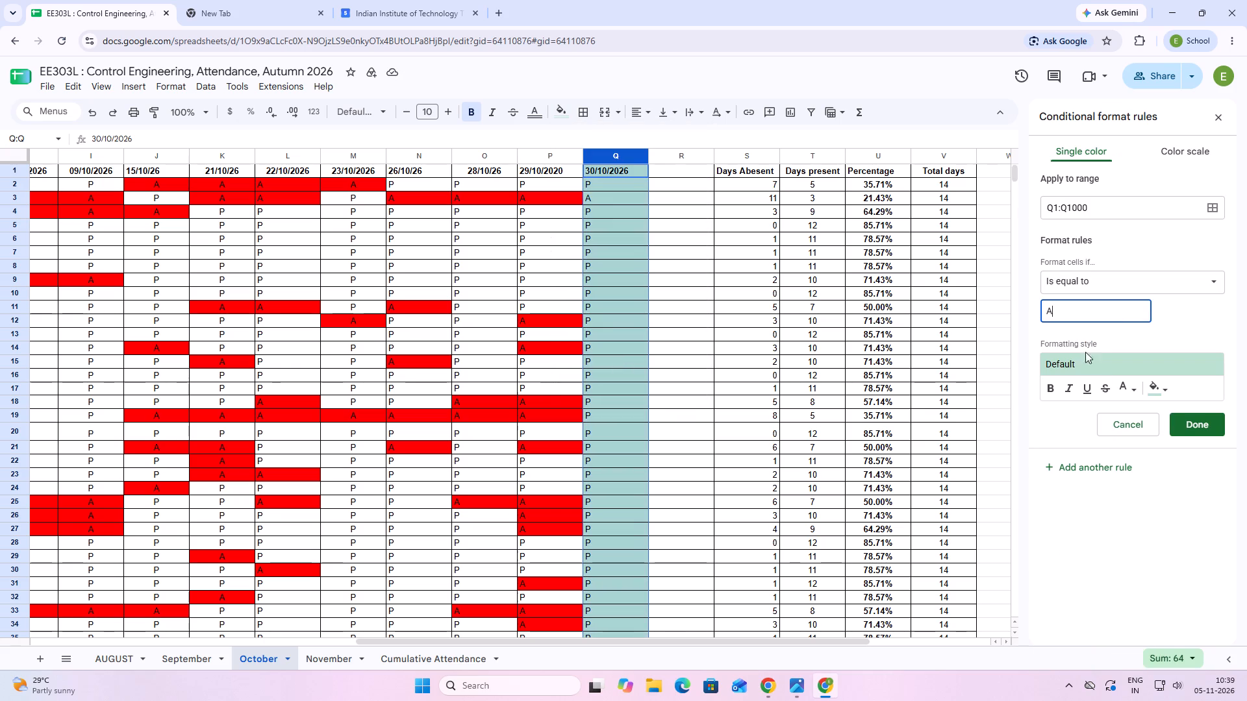
pyautogui.click(1163, 389)
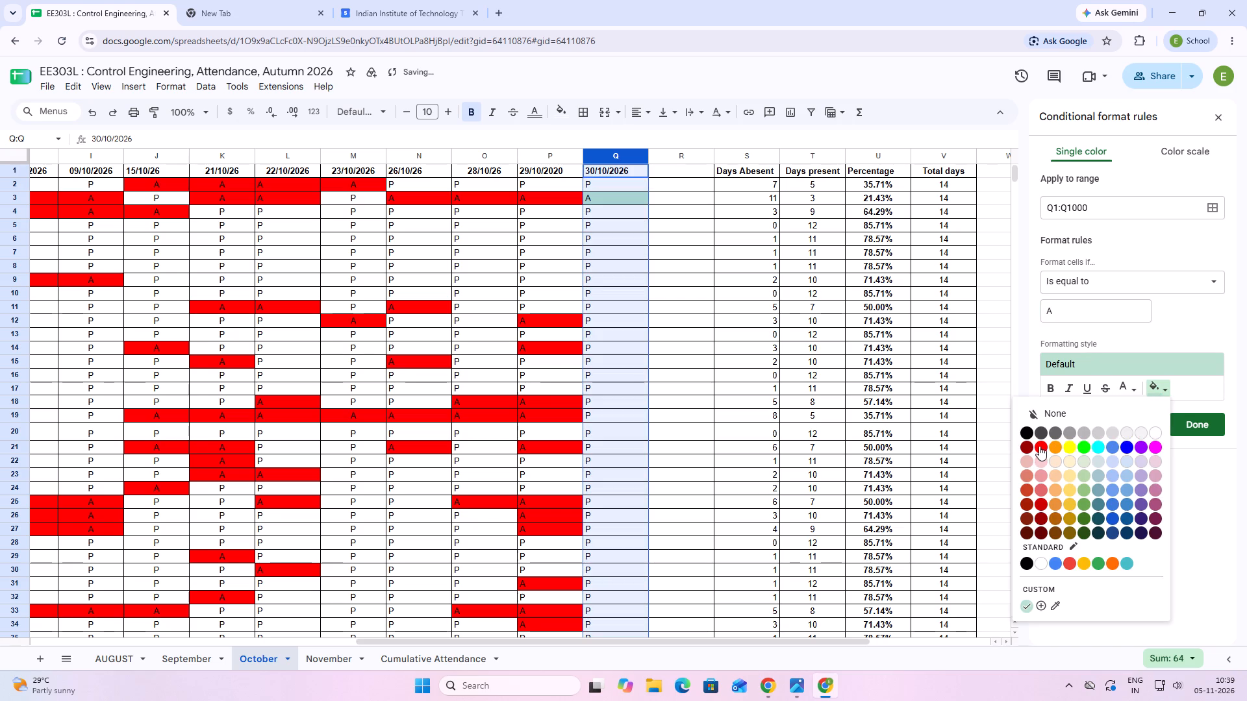
pyautogui.click(1039, 446)
pyautogui.click(1186, 415)
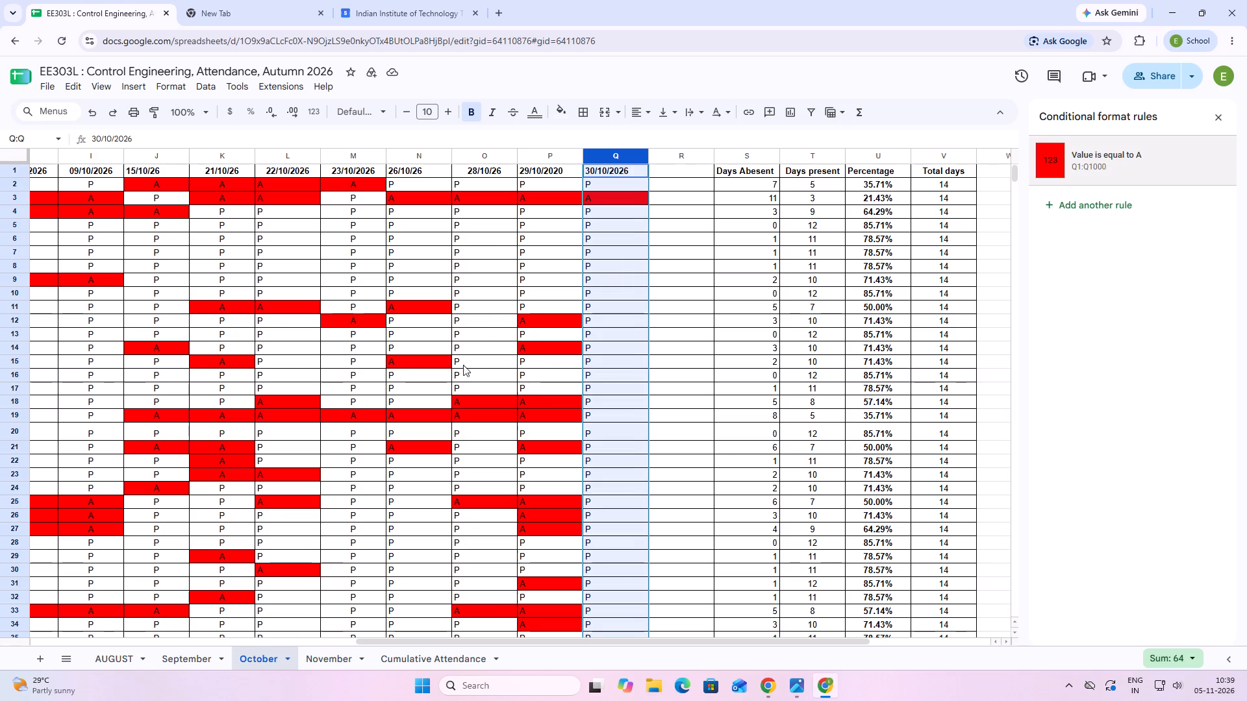
pyautogui.click(262, 642)
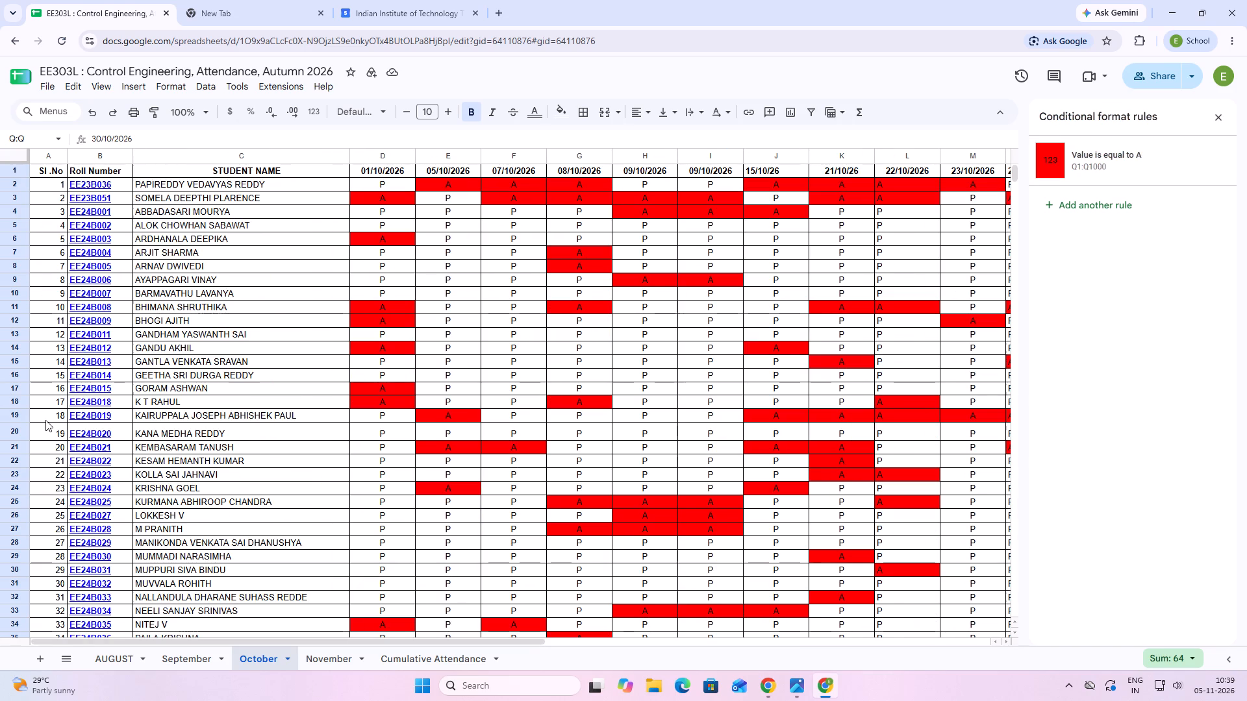
# Mark the student in row 19 absent on 30/10/2026 by entering A in Q19.
pyautogui.click(21, 415)
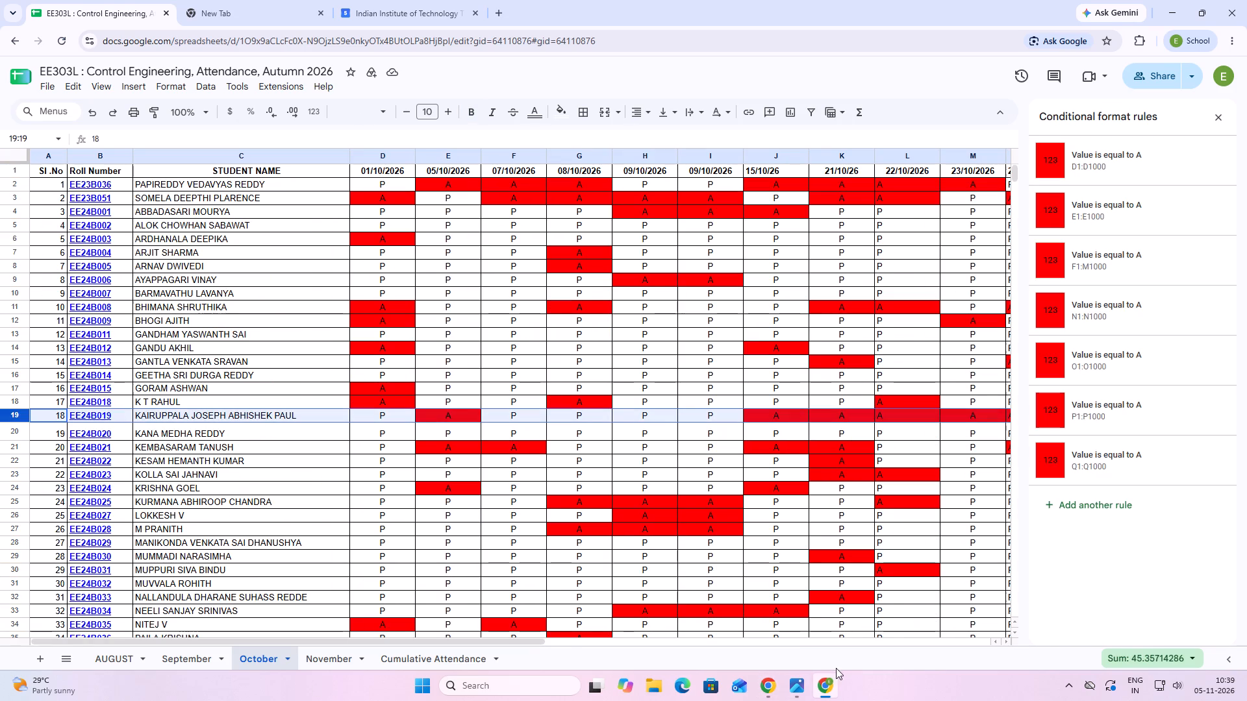
pyautogui.click(832, 645)
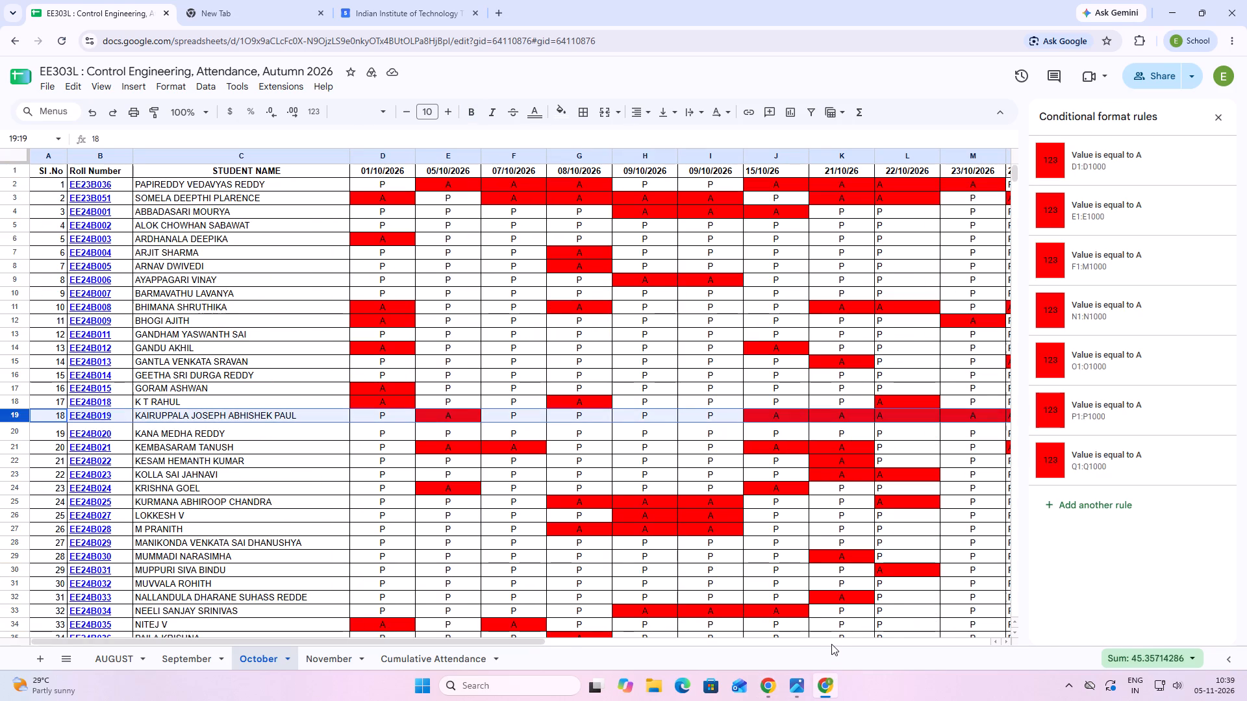
pyautogui.click(829, 643)
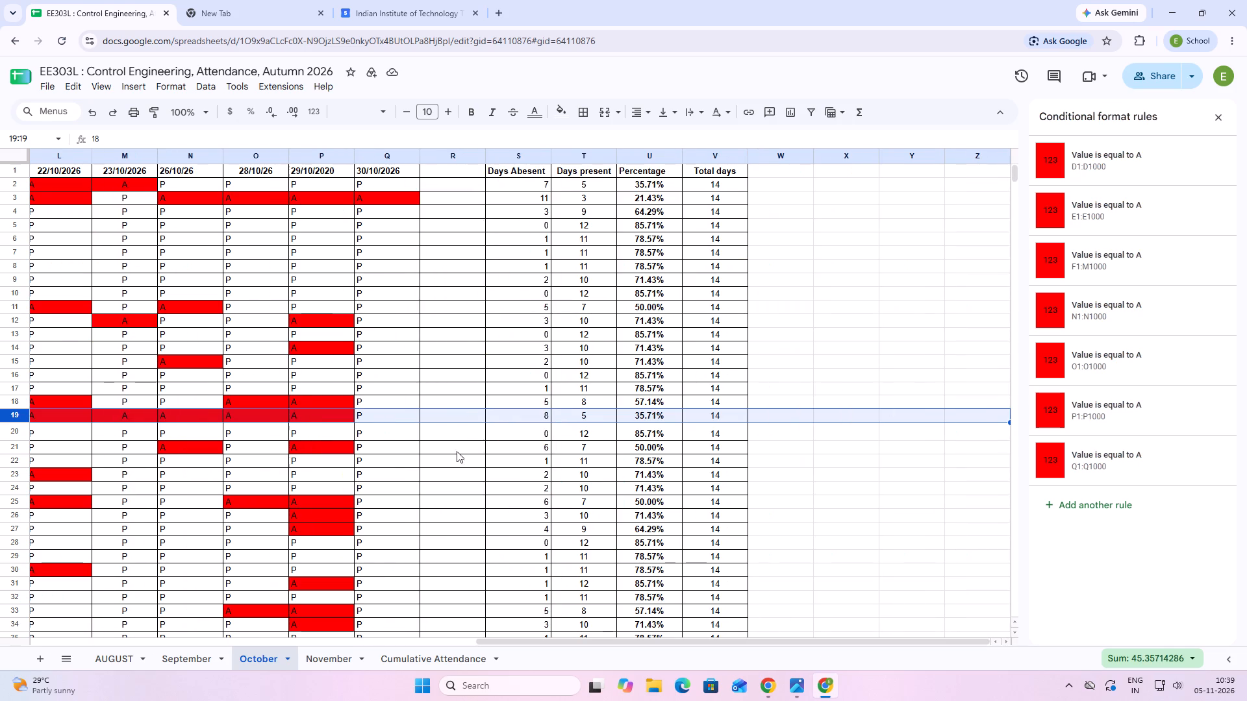
pyautogui.click(394, 416)
pyautogui.press('a')
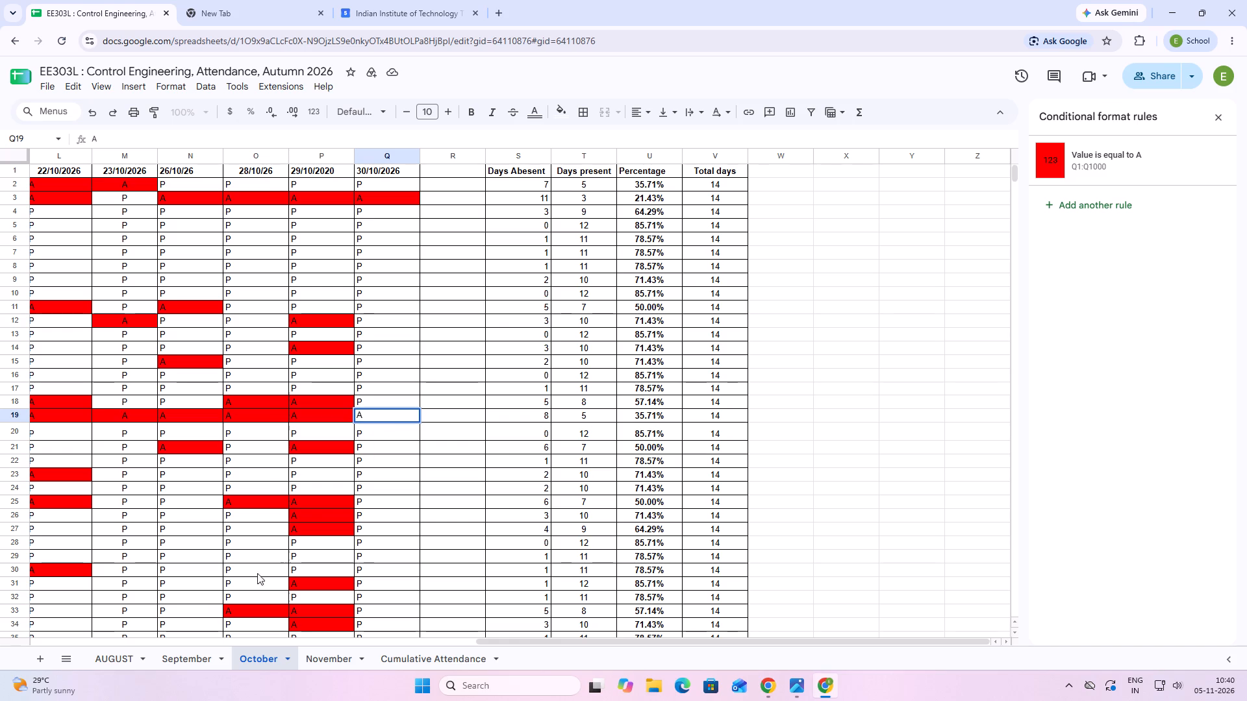
# Mark the student in row 33 absent on 30/10/2026 by entering A in Q33.
pyautogui.click(136, 643)
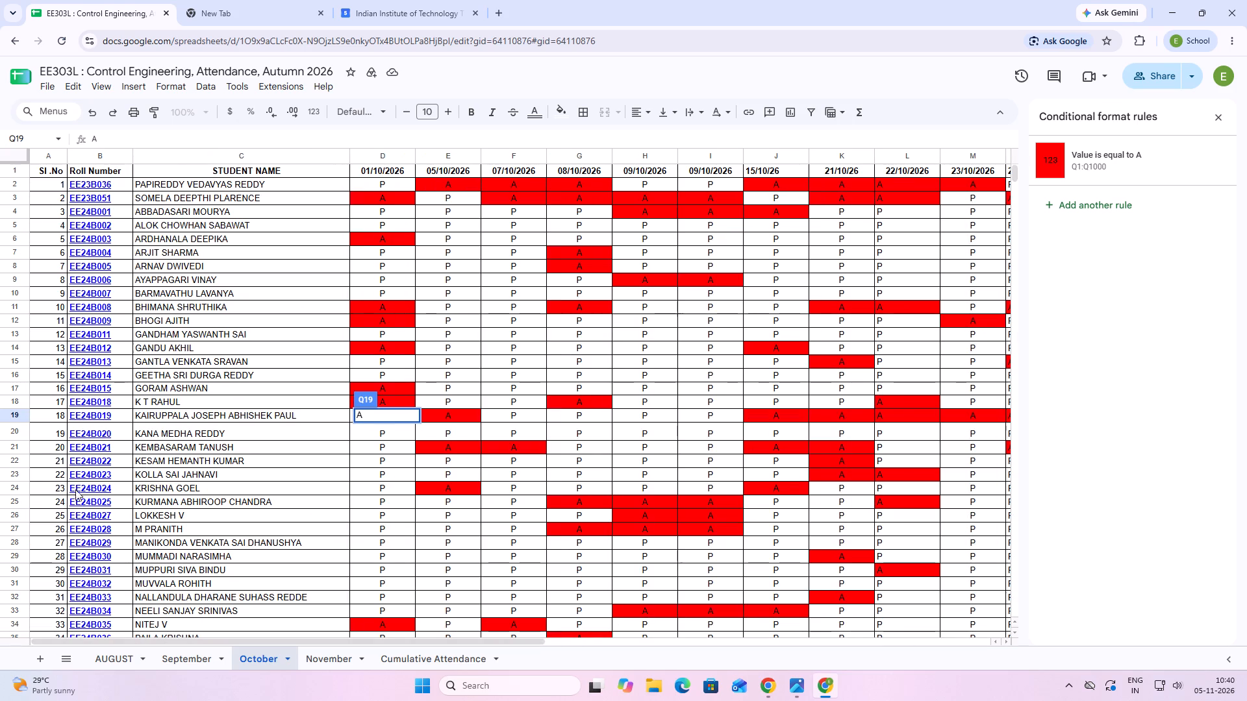
pyautogui.scroll(-1, 82, 545)
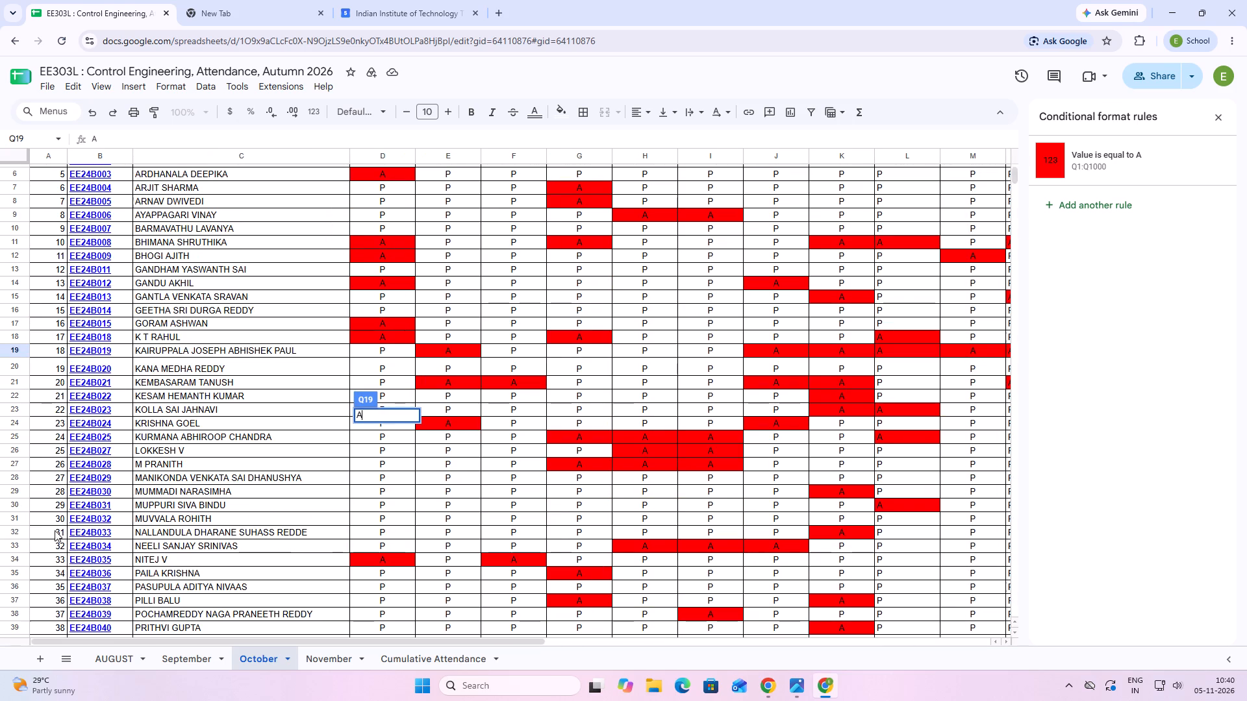
pyautogui.click(18, 549)
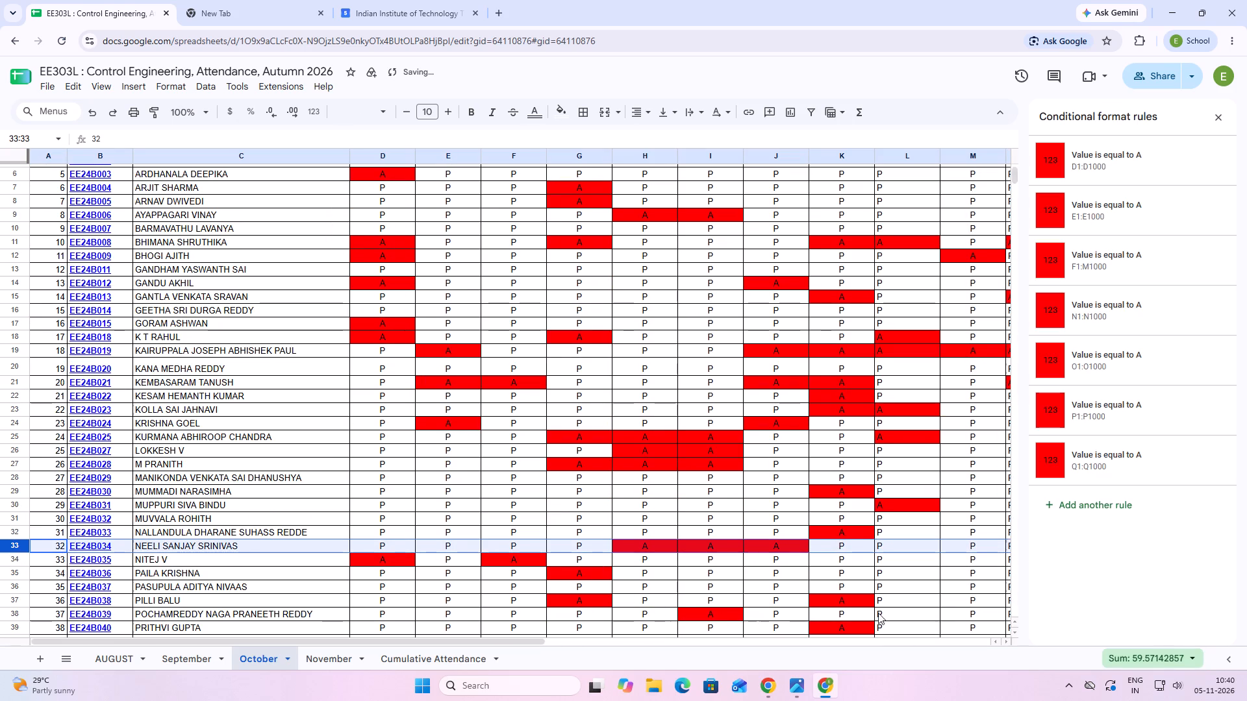
pyautogui.click(935, 640)
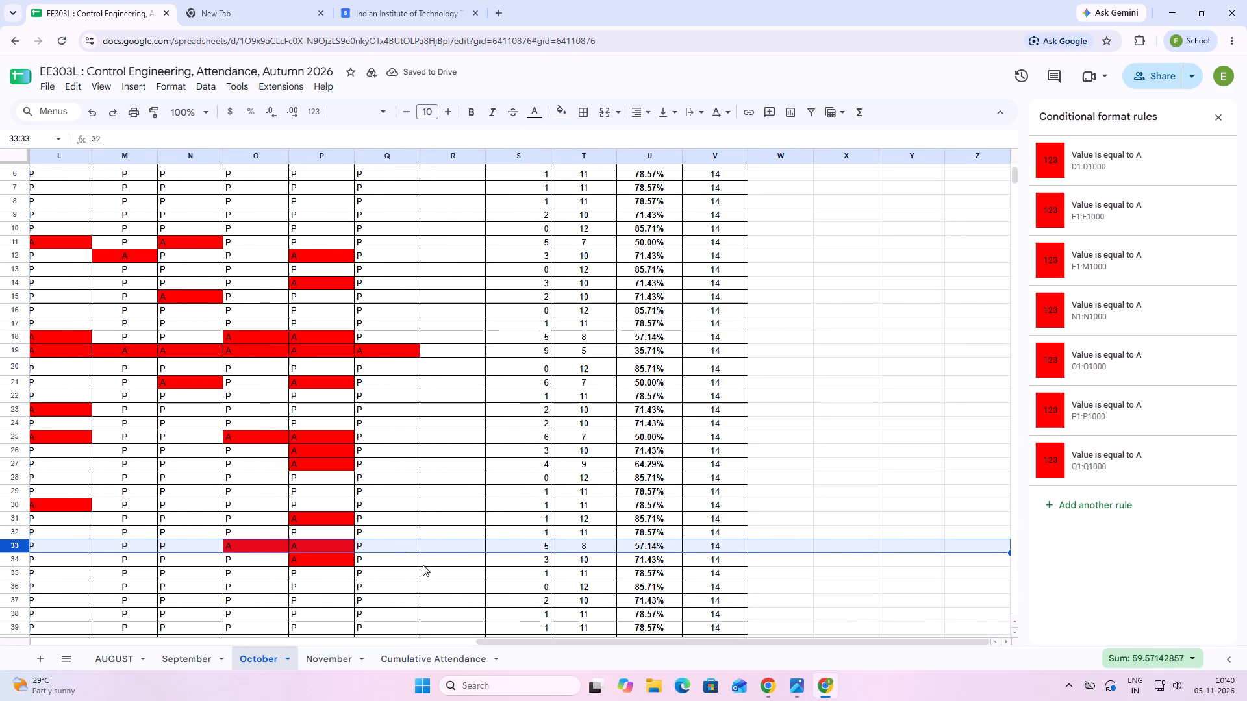
pyautogui.click(411, 550)
pyautogui.click(411, 550)
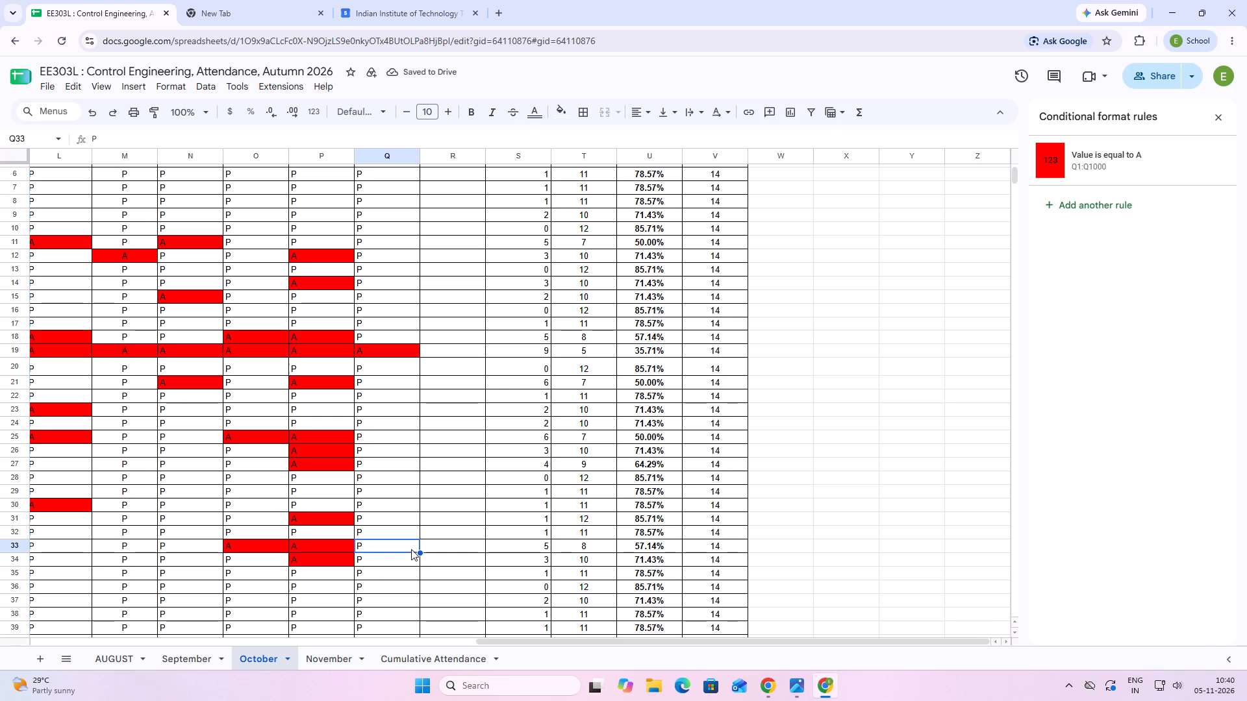
pyautogui.press('a')
pyautogui.click(412, 562)
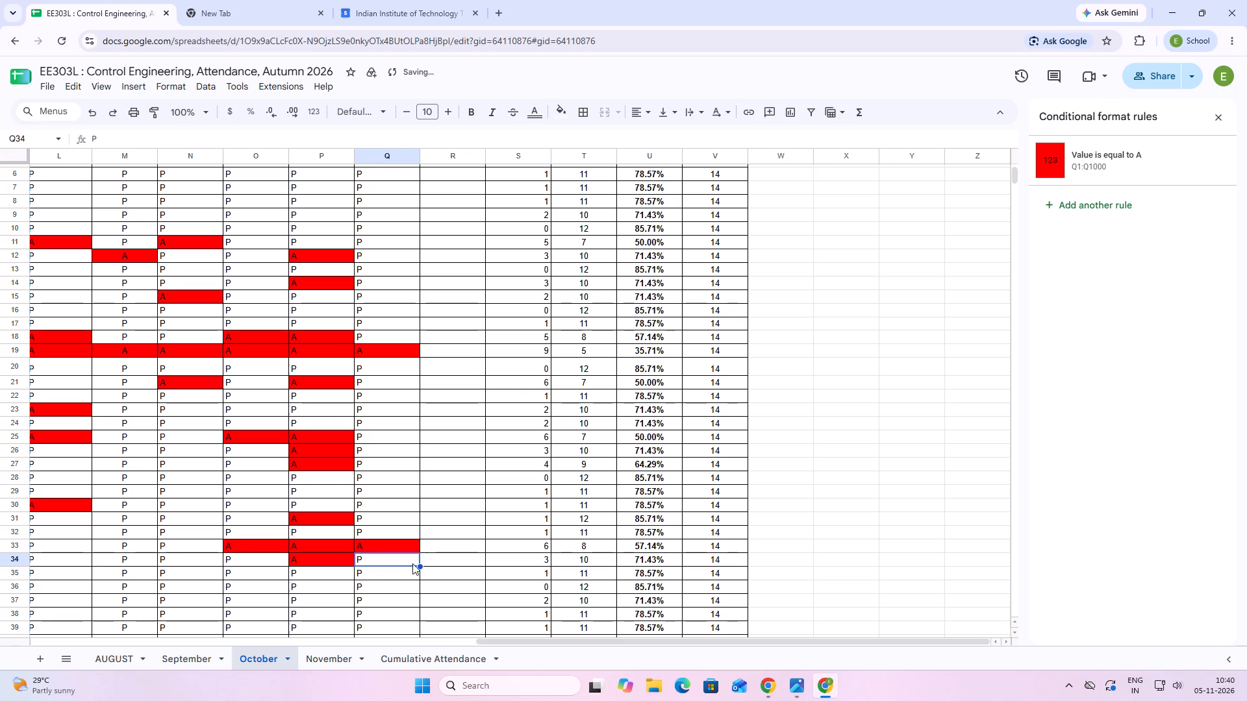
# Mark the student in row 52 absent on 30/10/2026 by replacing the entry in Q52 with A.
pyautogui.scroll(-4, 326, 617)
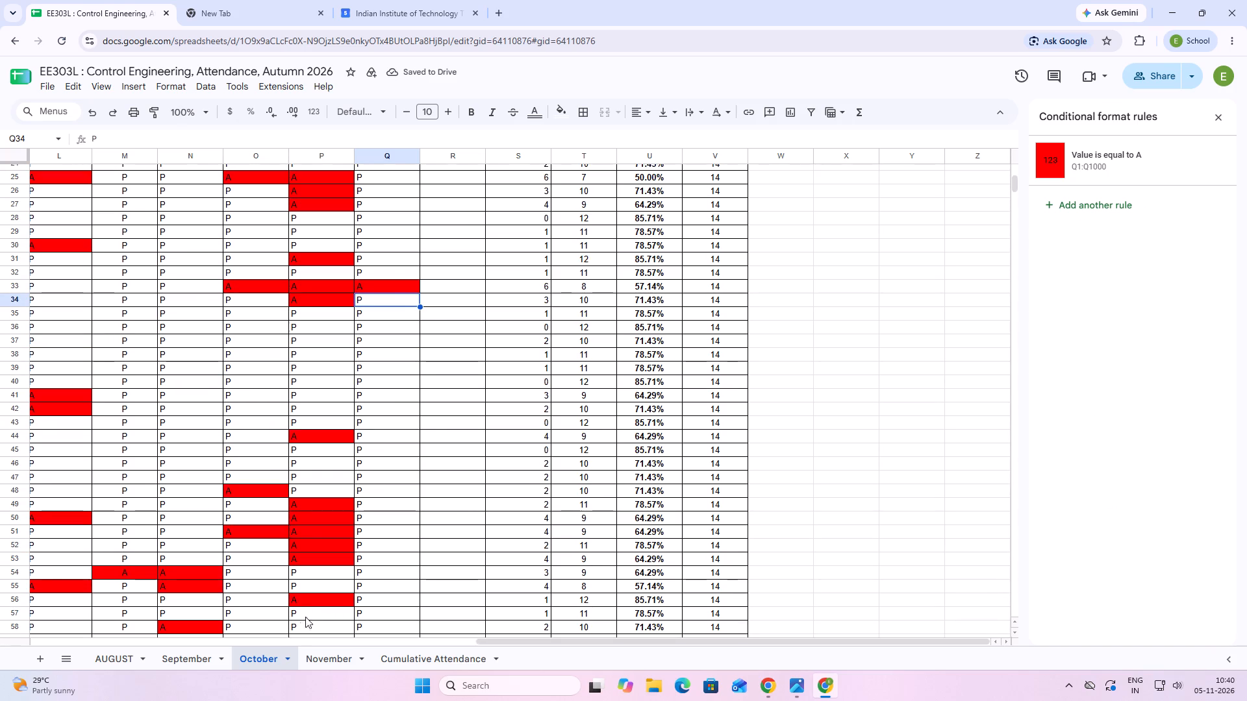
pyautogui.click(278, 640)
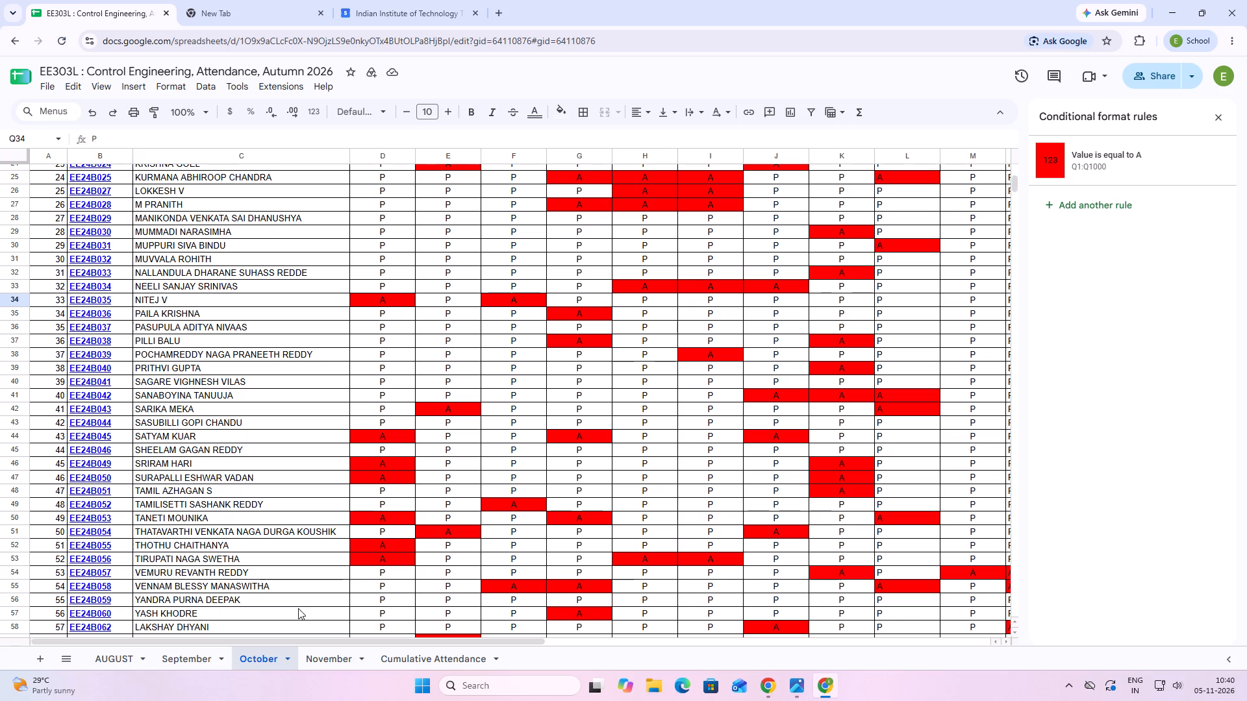
pyautogui.click(207, 542)
pyautogui.click(12, 546)
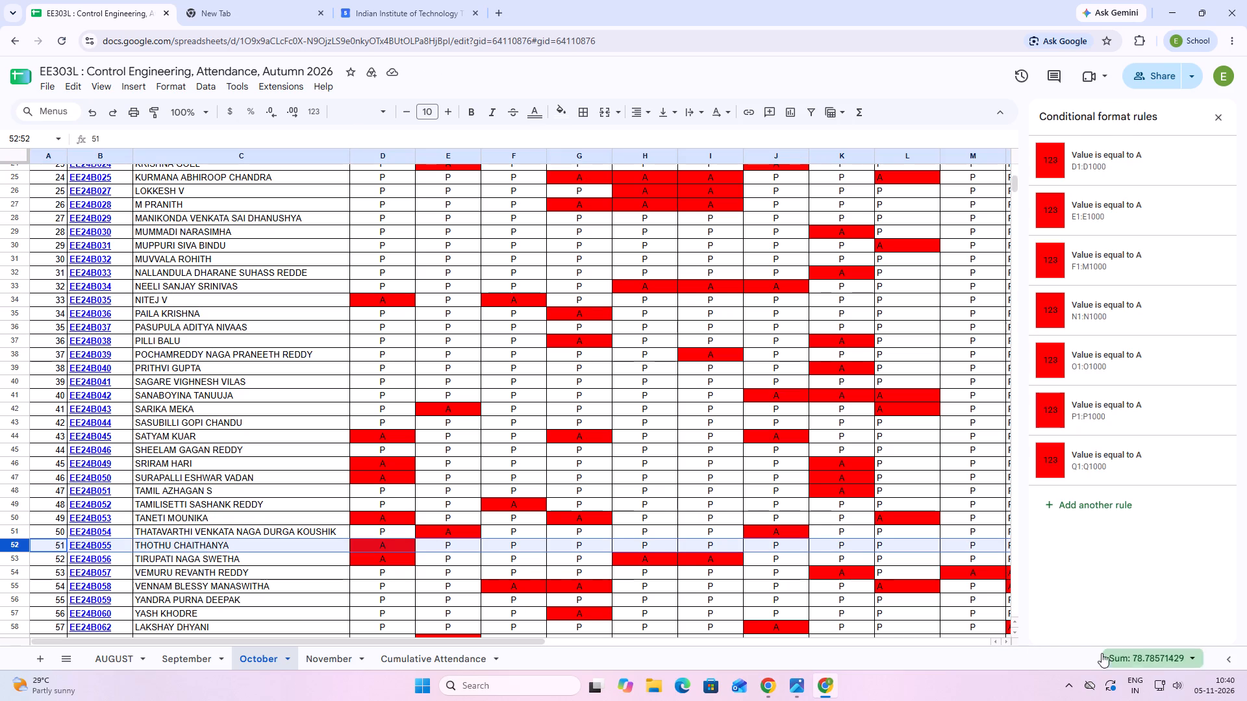
pyautogui.click(670, 643)
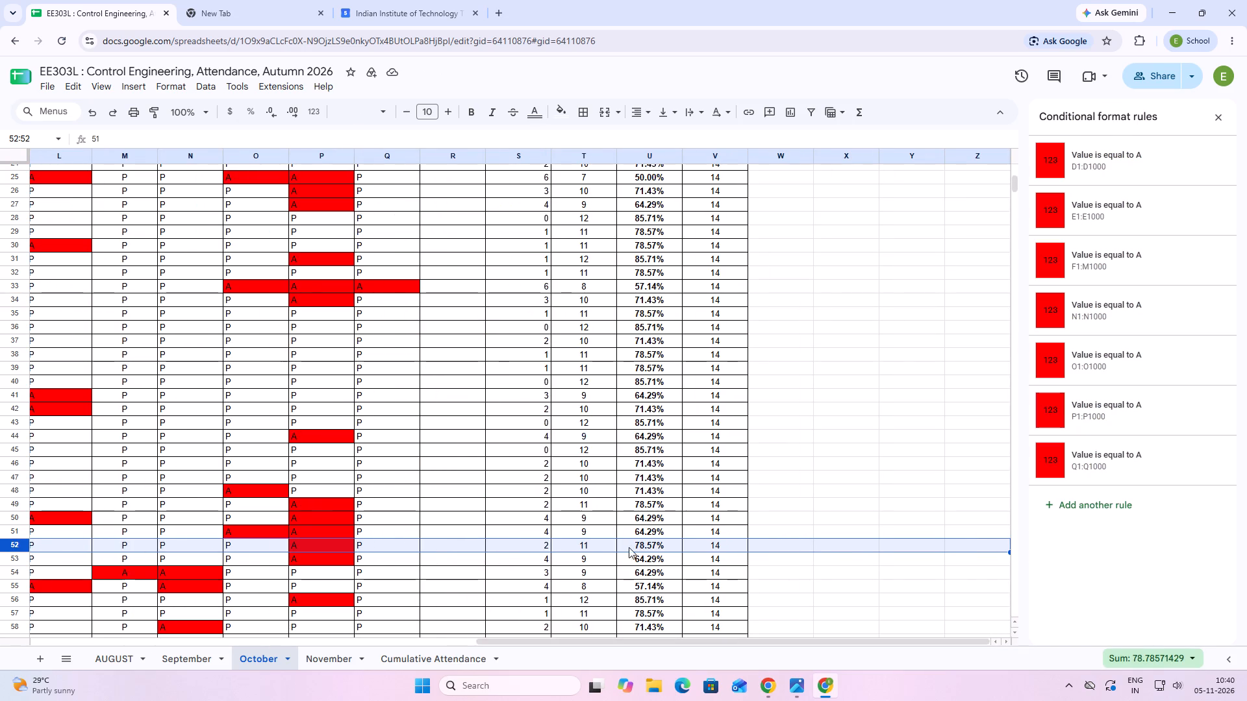
pyautogui.doubleClick(394, 543)
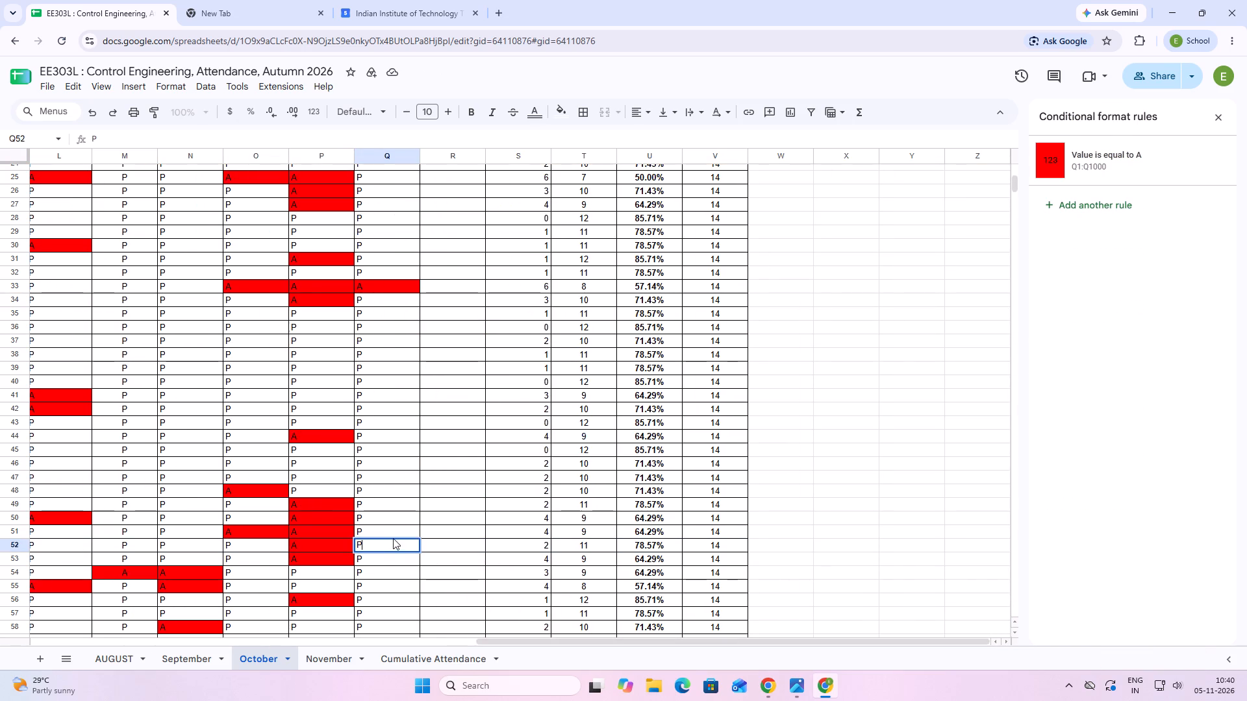
pyautogui.press('a')
pyautogui.press('BackSpace')
pyautogui.press('BackSpace')
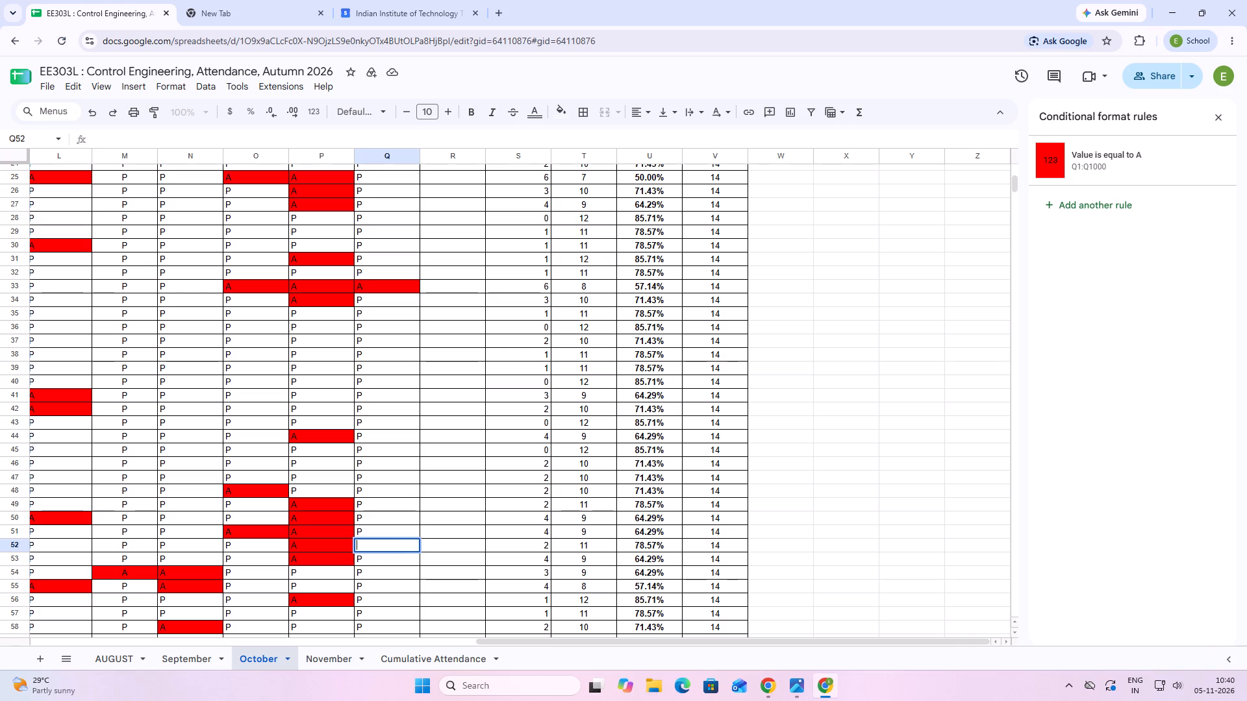
pyautogui.press('a')
pyautogui.press('Return')
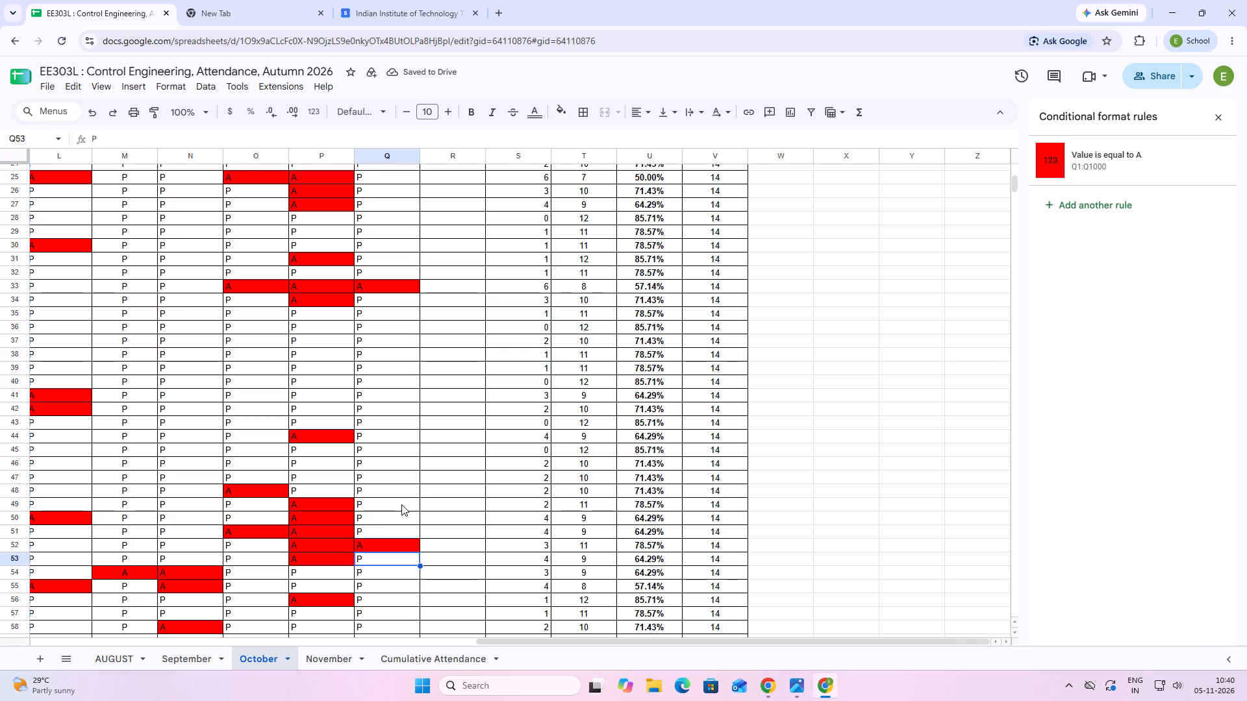
# Mark the student in row 64 absent on 30/10/2026 by entering A in Q64.
pyautogui.scroll(-3, 394, 500)
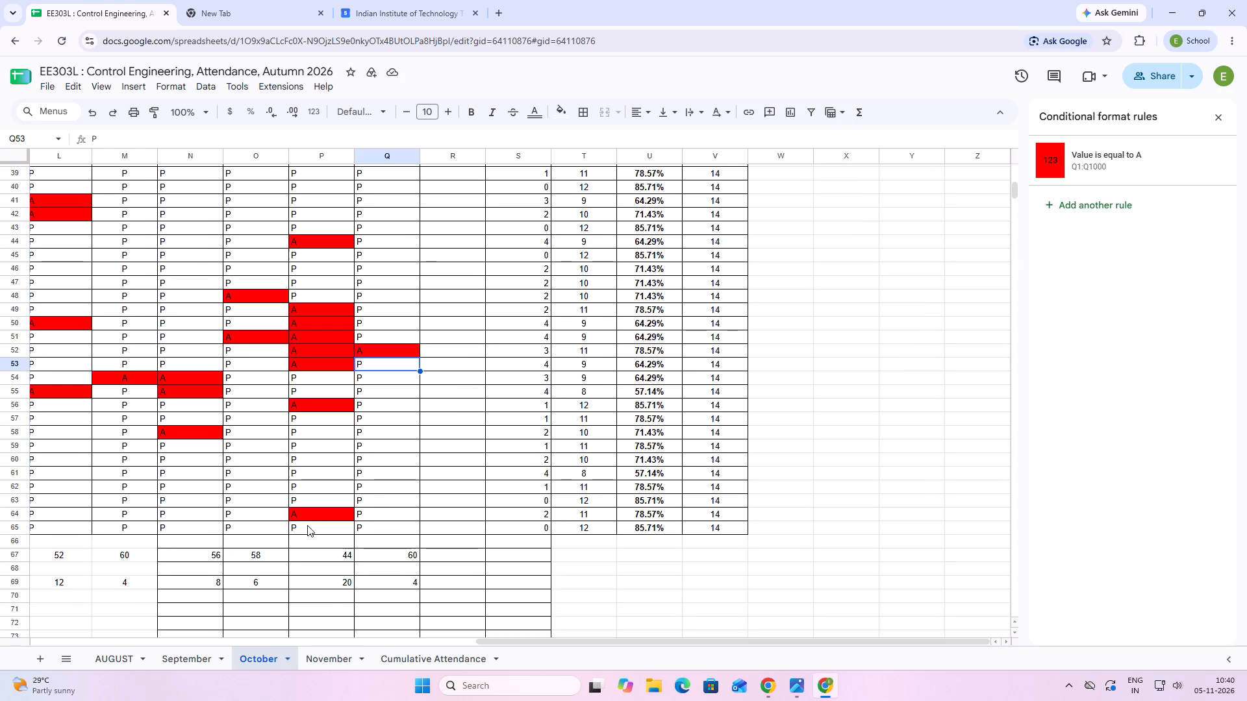
pyautogui.click(384, 513)
pyautogui.click(384, 511)
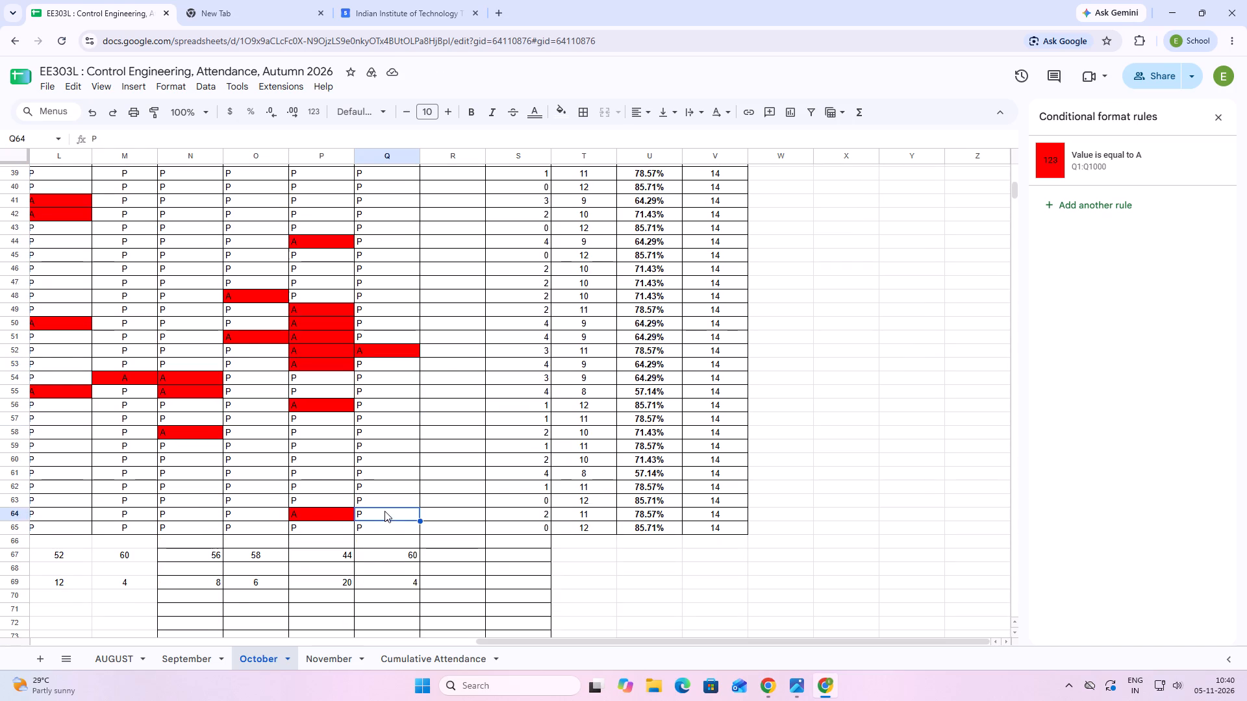
pyautogui.press('a')
pyautogui.click(386, 505)
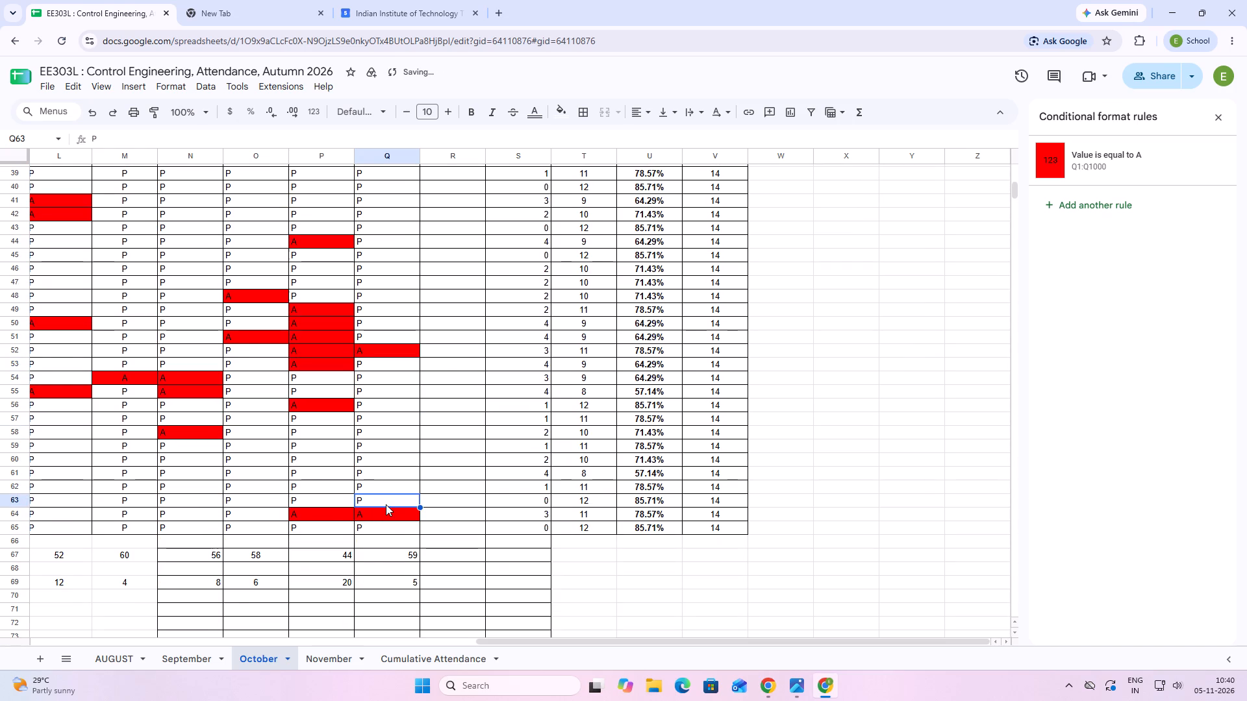
# Check the attendance columns and overall percentages in the Cumulative Attendance sheet.
pyautogui.click(292, 637)
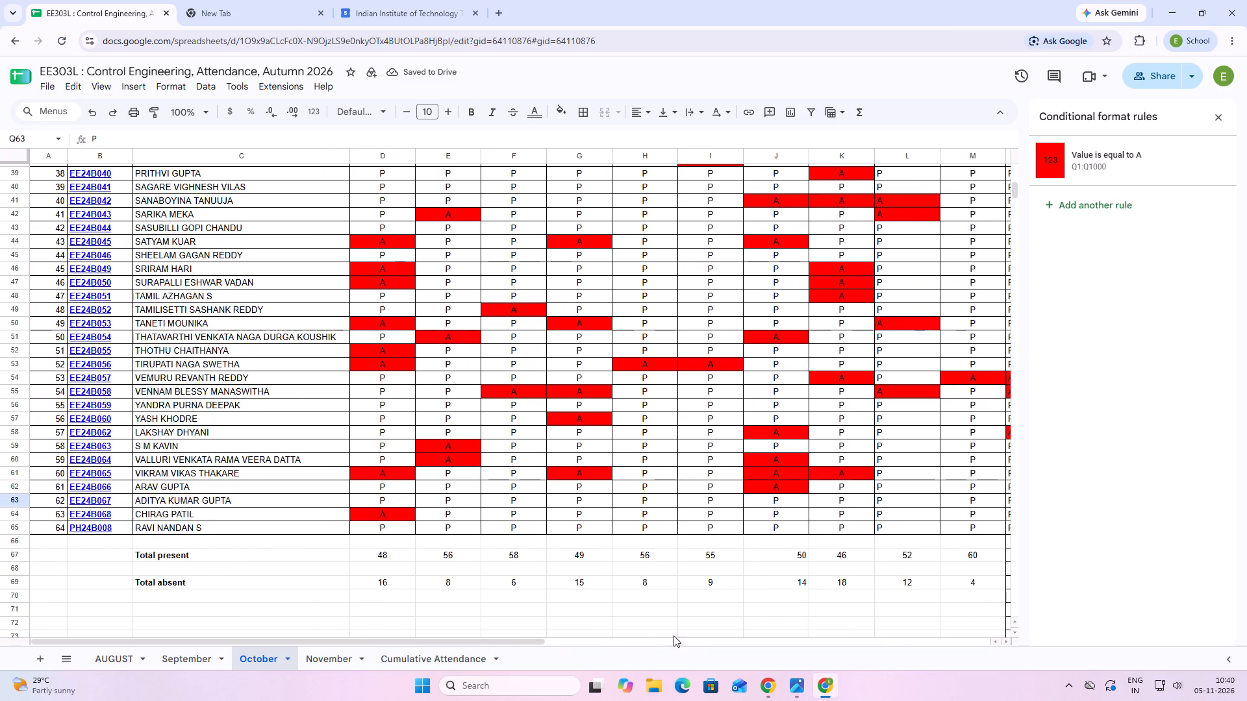
pyautogui.click(689, 641)
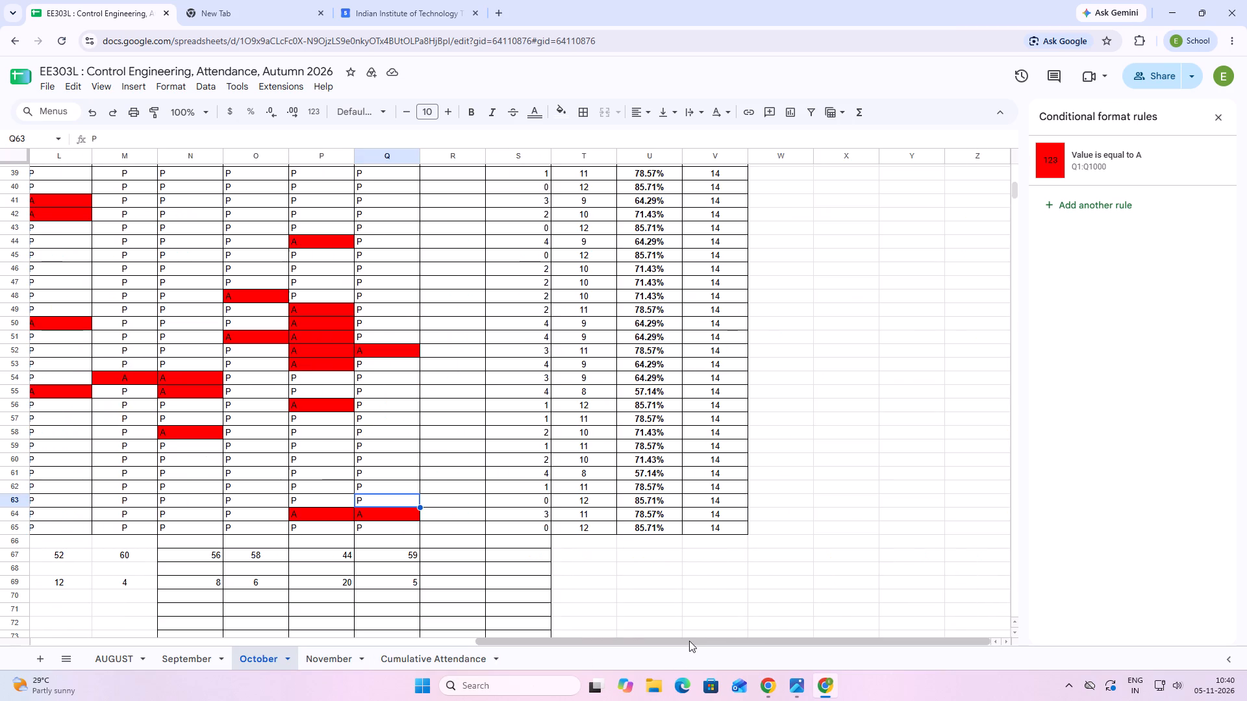
pyautogui.click(431, 652)
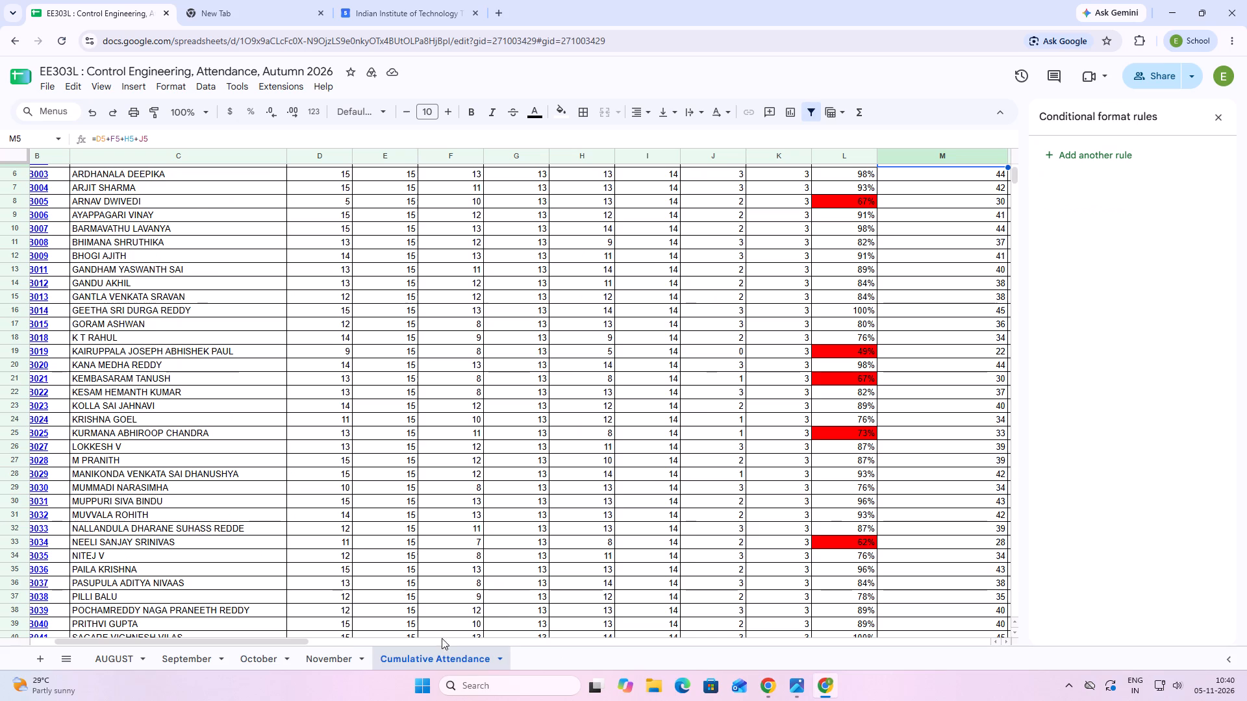
pyautogui.scroll(4, 760, 526)
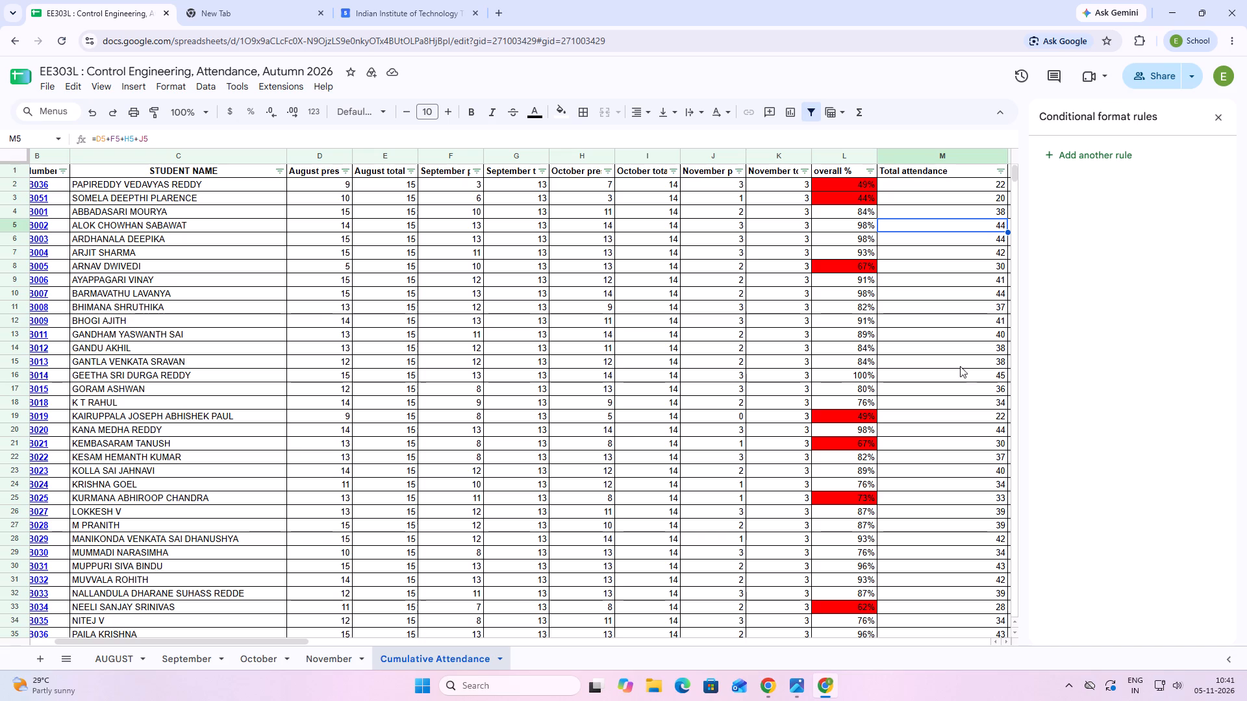
# Return to the October sheet and open the Total days formula in V2 for inspection.
pyautogui.click(272, 655)
pyautogui.scroll(10, 976, 367)
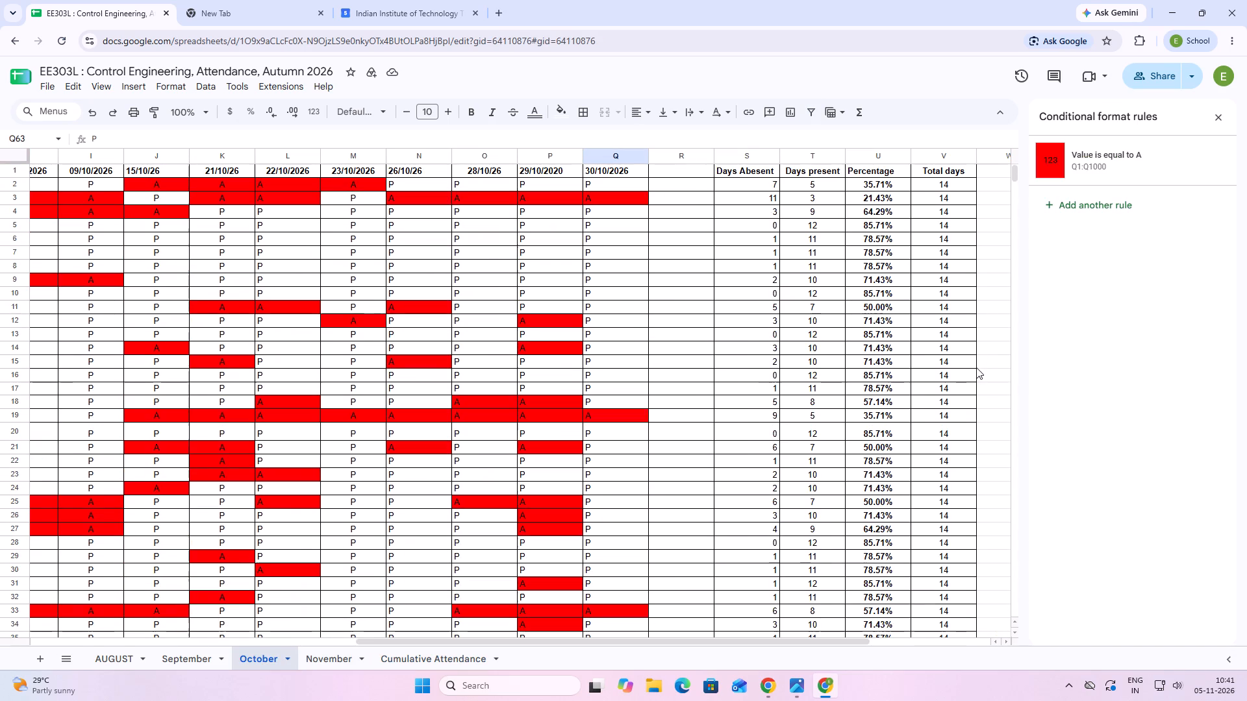
pyautogui.scroll(1, 976, 367)
pyautogui.doubleClick(960, 180)
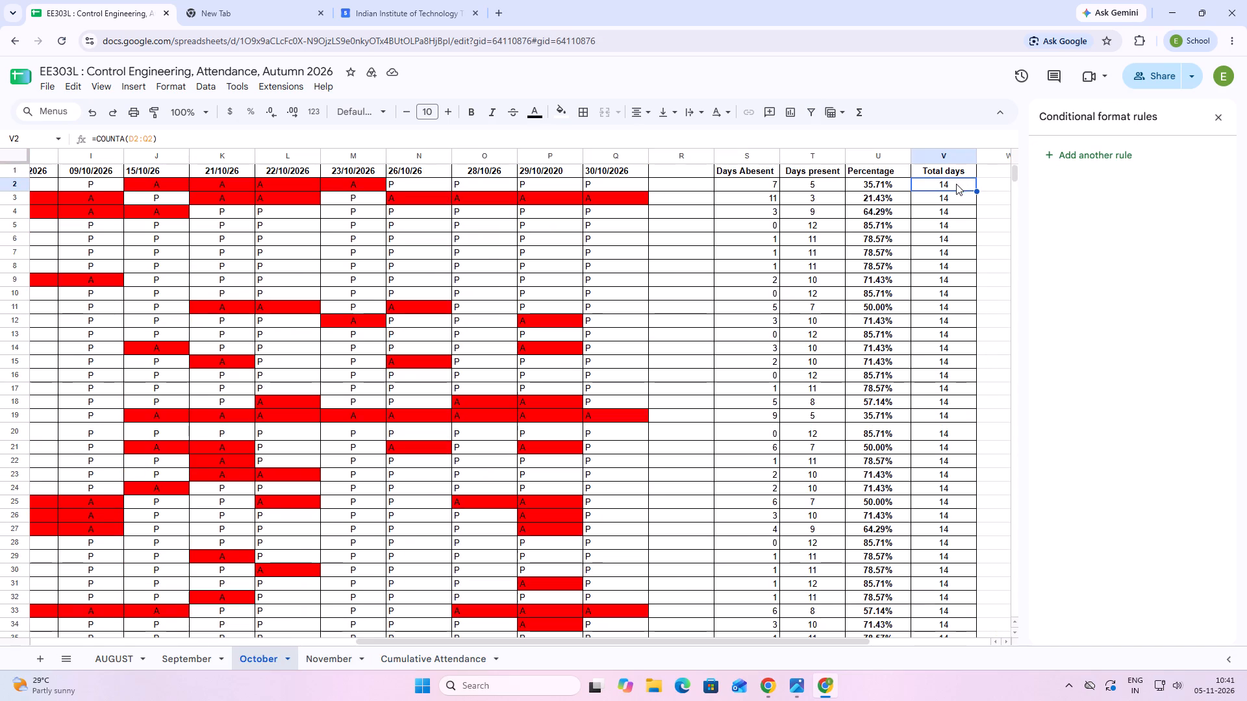
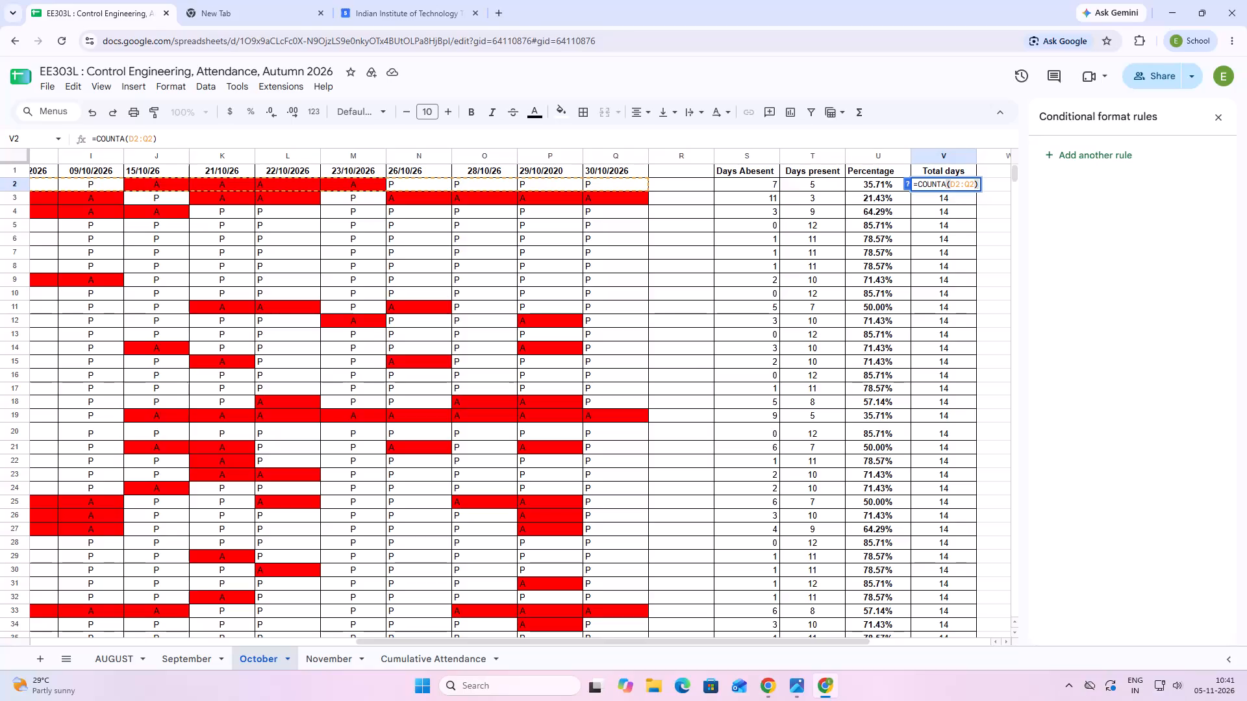
# Check the Total days formulas in V3 and V5 of the October sheet, then return to the Cumulative Attendance sheet.
pyautogui.doubleClick(951, 200)
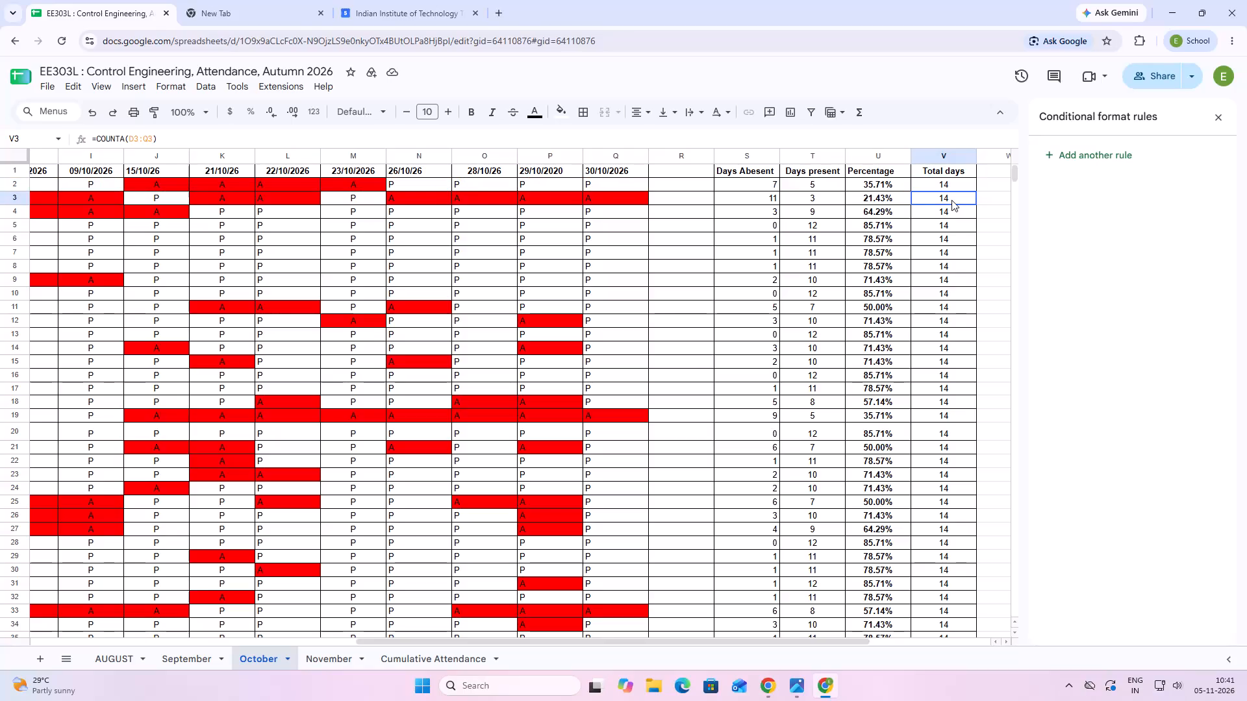
pyautogui.click(951, 227)
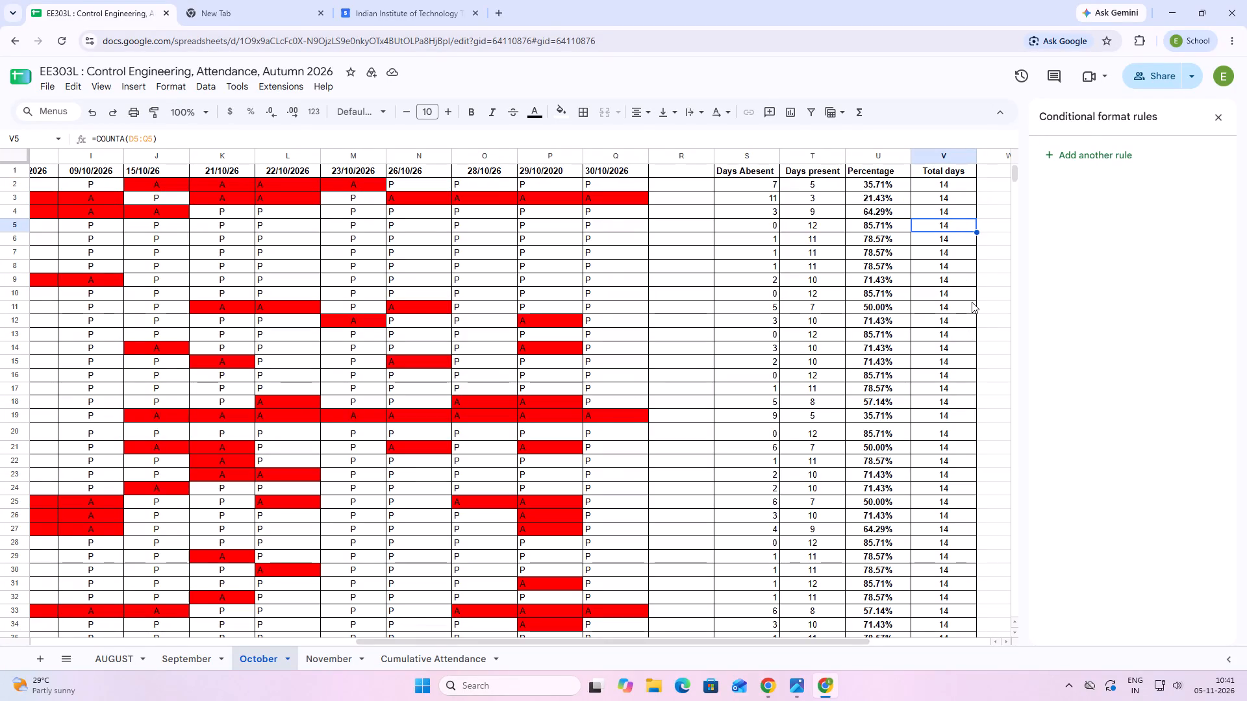
pyautogui.click(397, 659)
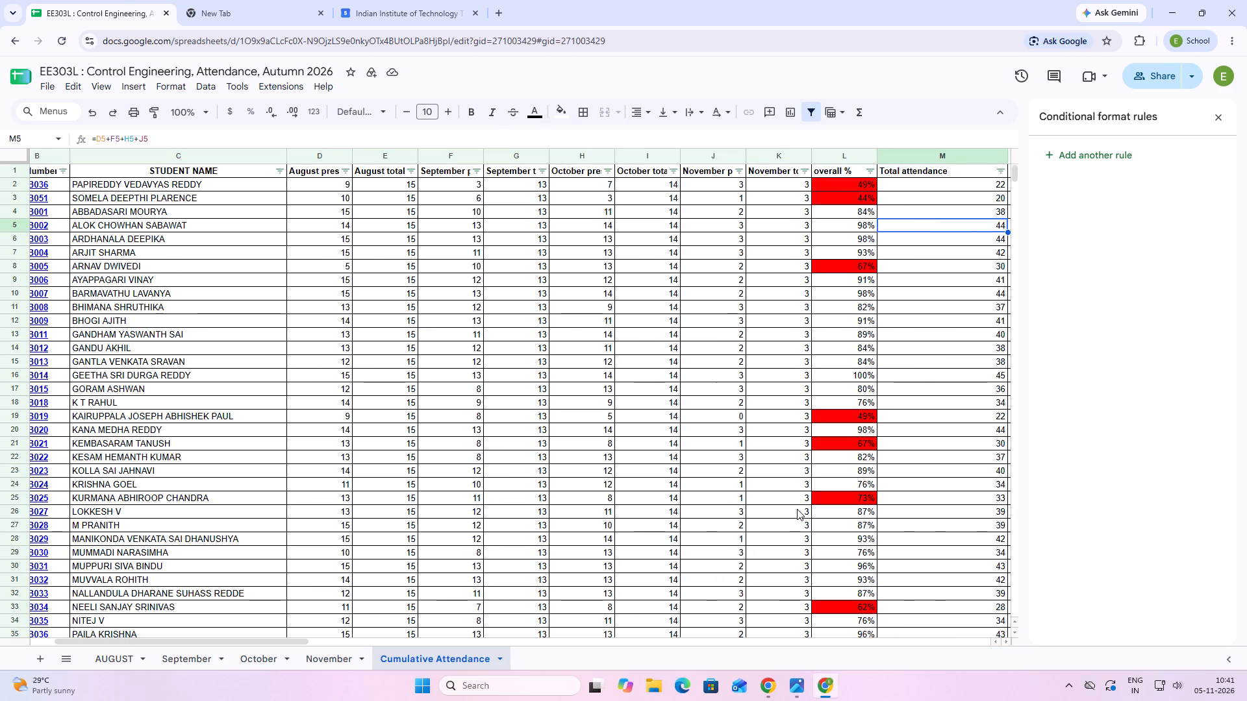
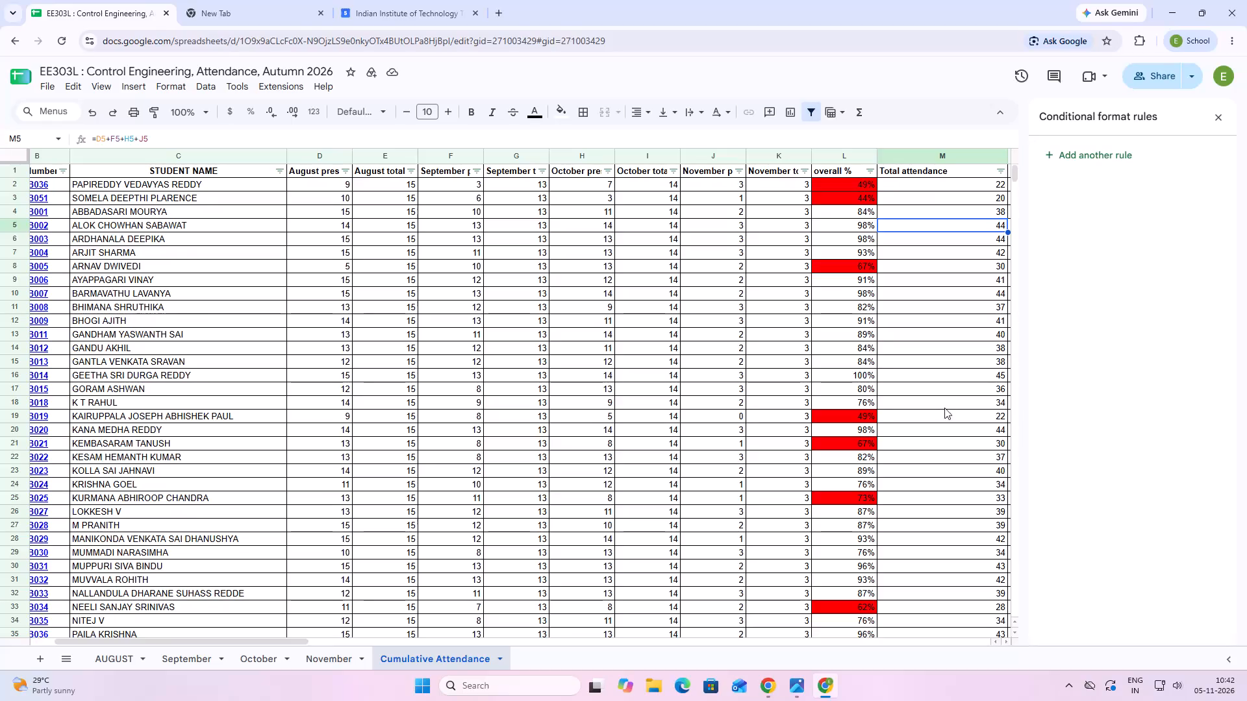
# Check the overall % and Total attendance columns of the Cumulative Attendance sheet down to the last student row.
pyautogui.scroll(-8, 944, 408)
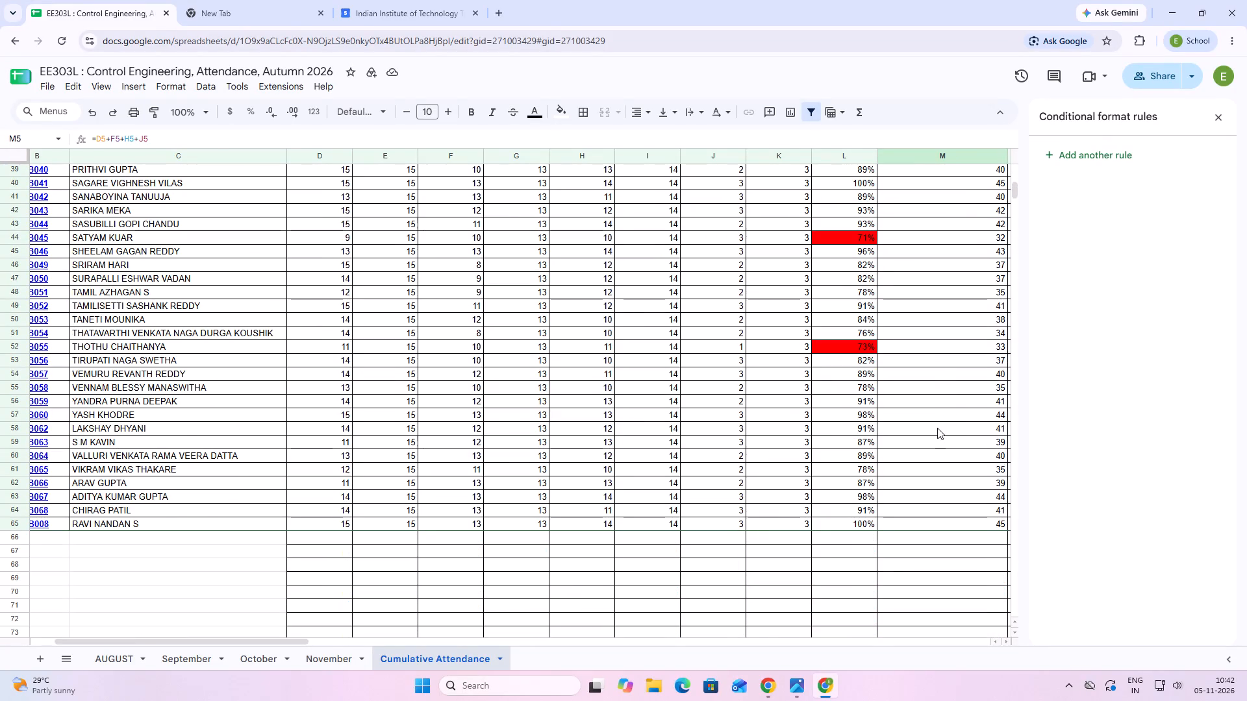
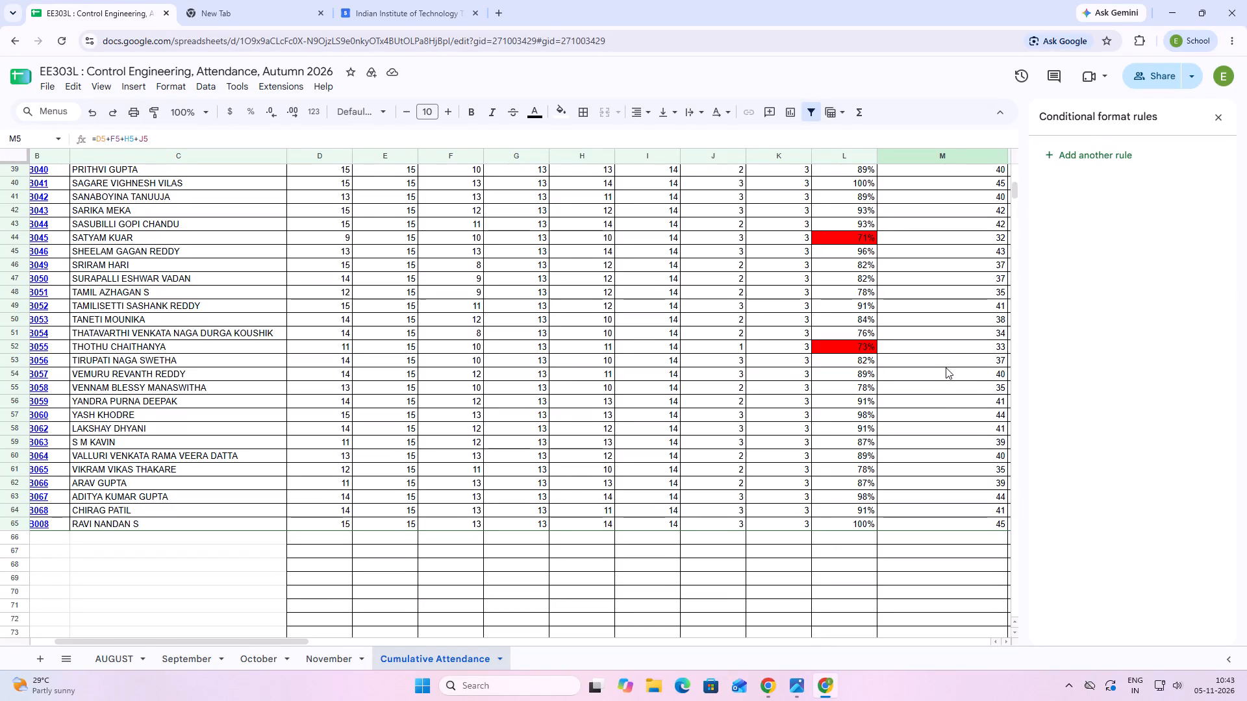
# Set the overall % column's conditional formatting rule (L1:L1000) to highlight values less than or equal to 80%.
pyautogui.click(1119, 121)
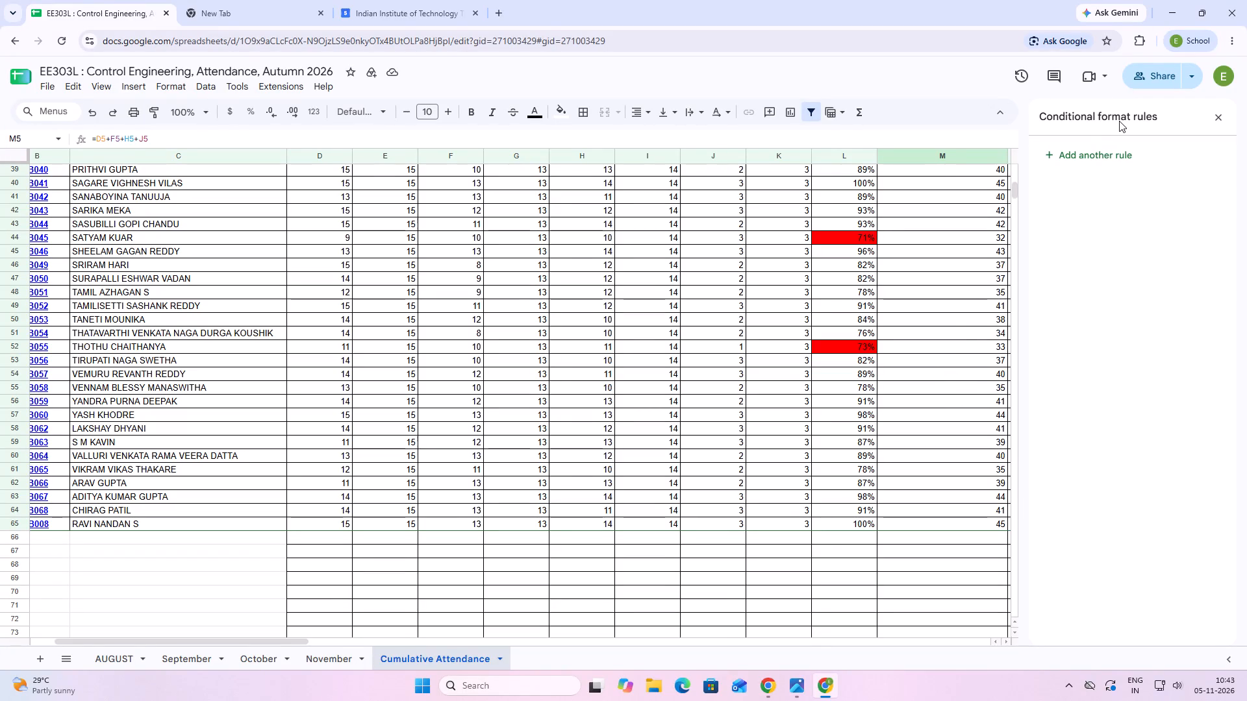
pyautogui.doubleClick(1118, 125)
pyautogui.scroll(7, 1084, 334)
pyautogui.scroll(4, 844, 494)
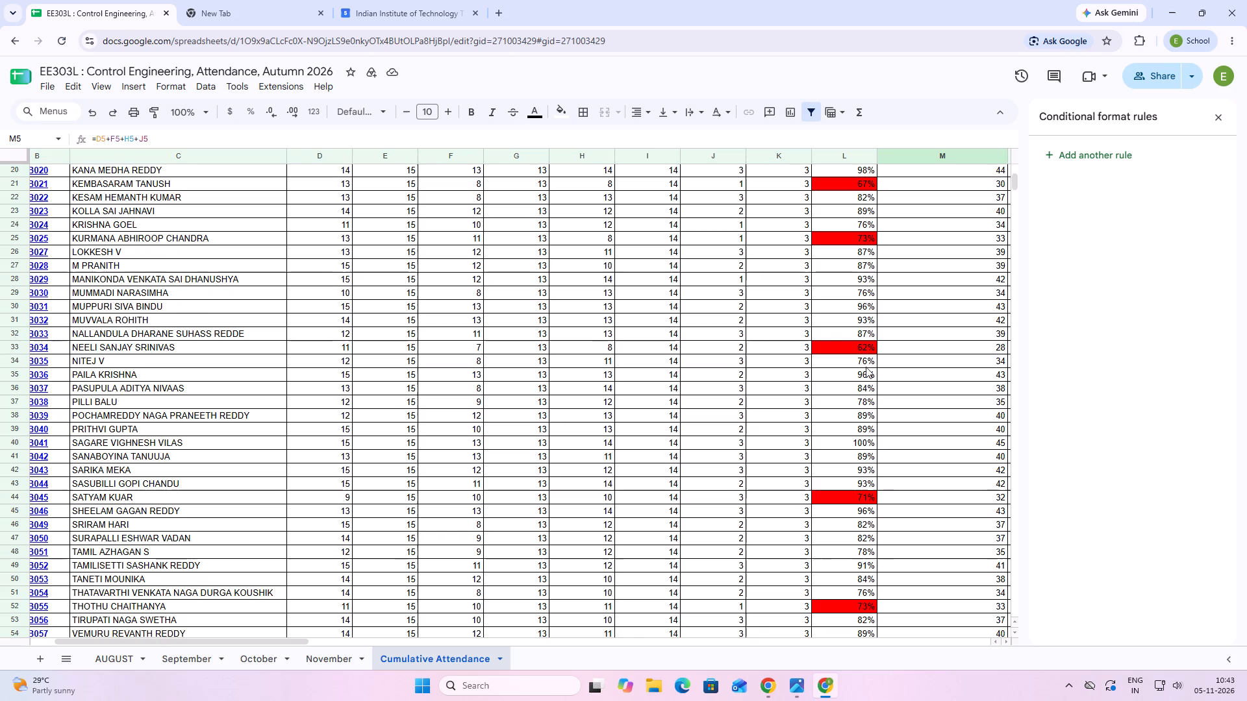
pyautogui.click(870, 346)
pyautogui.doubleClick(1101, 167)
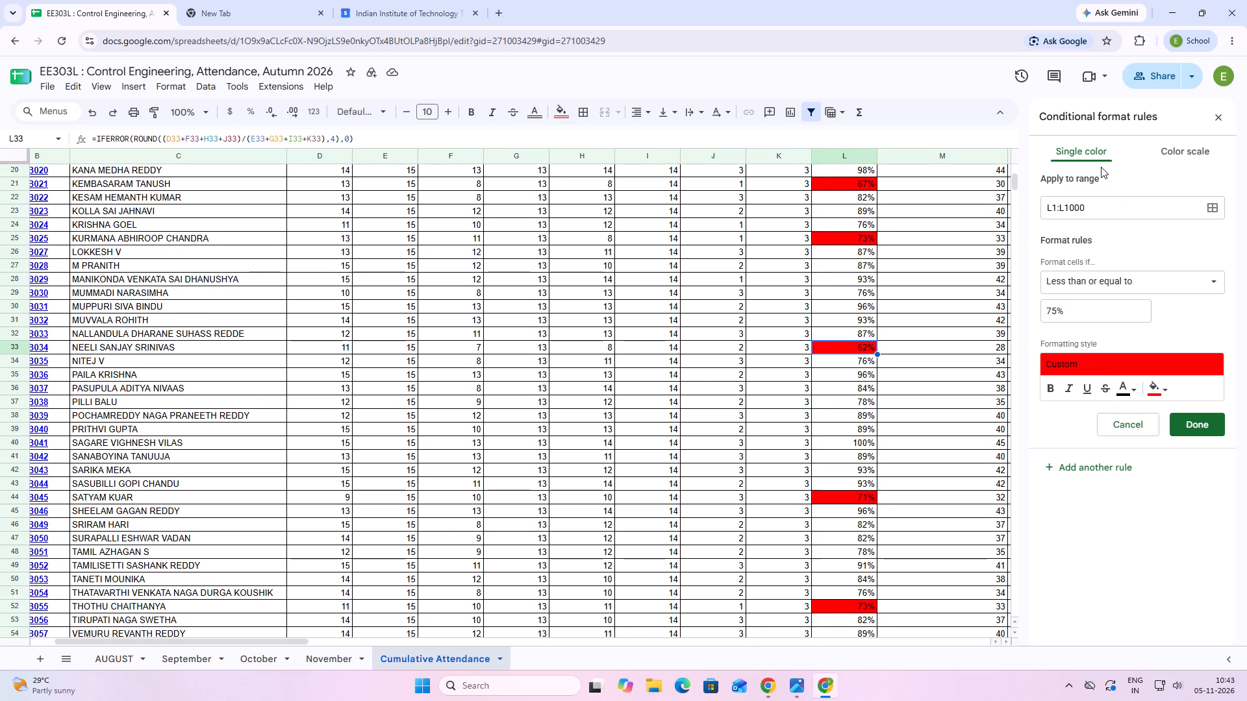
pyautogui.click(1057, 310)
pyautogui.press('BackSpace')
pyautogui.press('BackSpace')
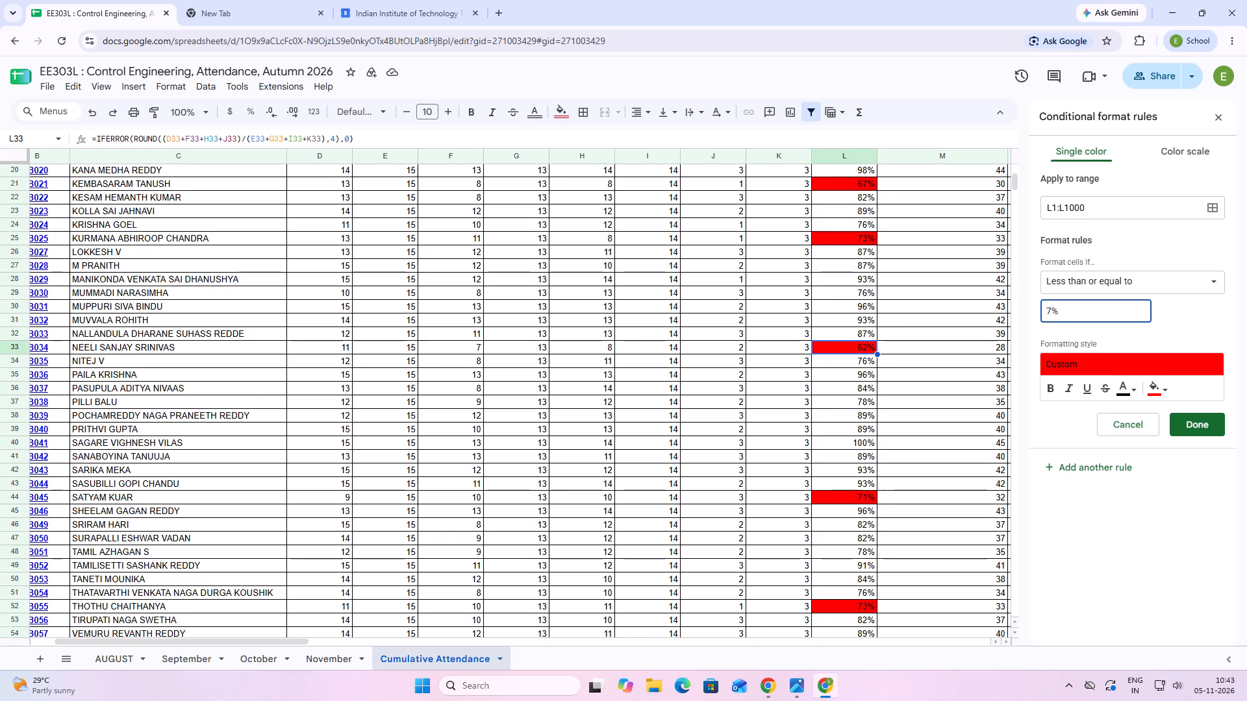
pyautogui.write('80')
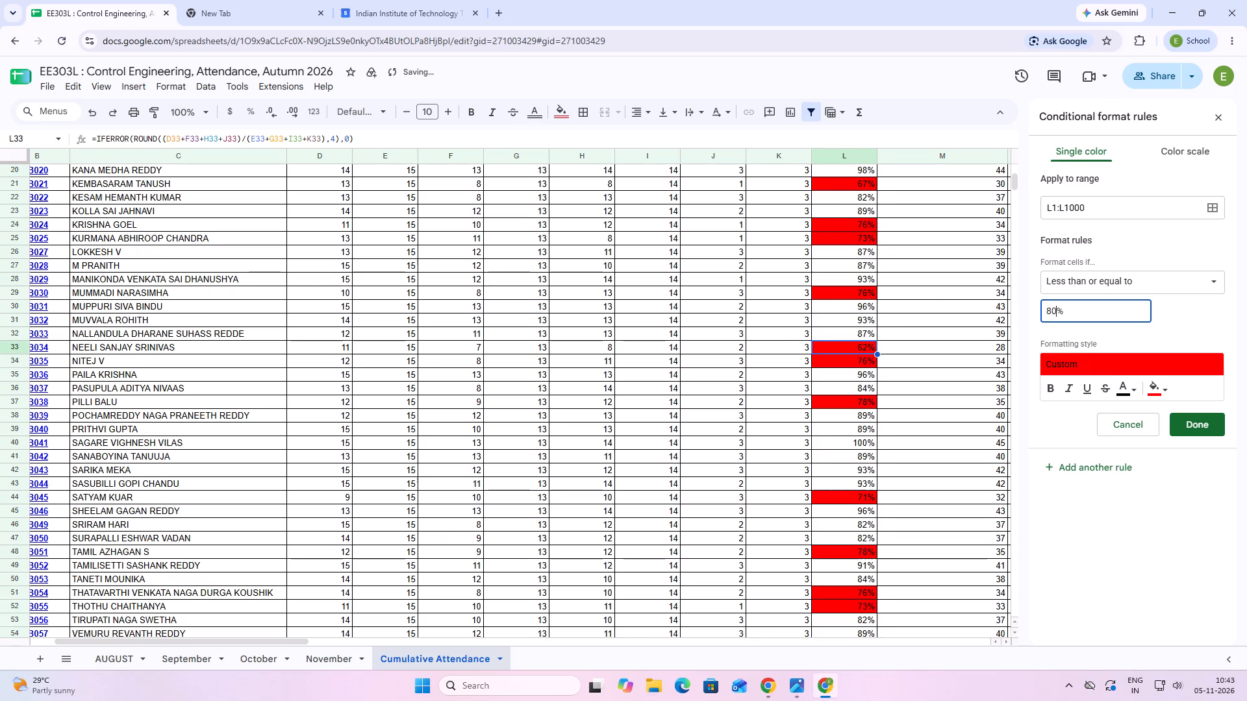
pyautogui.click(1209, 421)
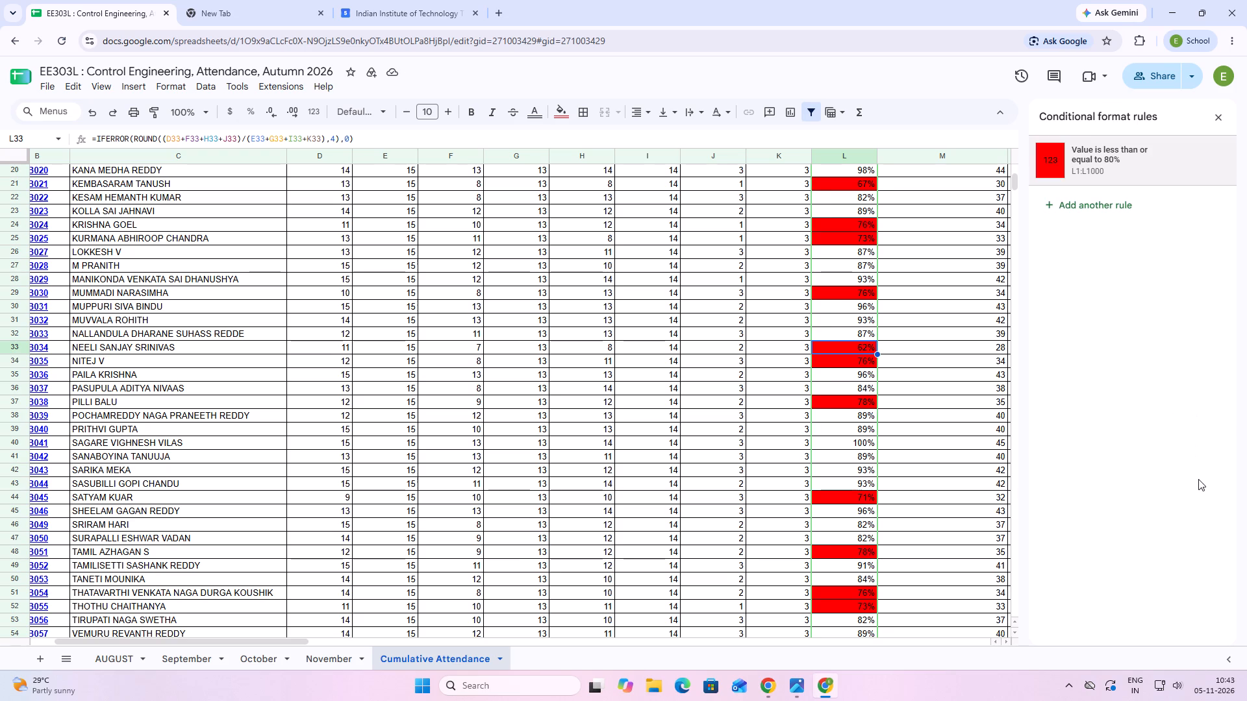
# Set the overall % conditional formatting rule's threshold to less than or equal to 79%.
pyautogui.scroll(5, 1011, 463)
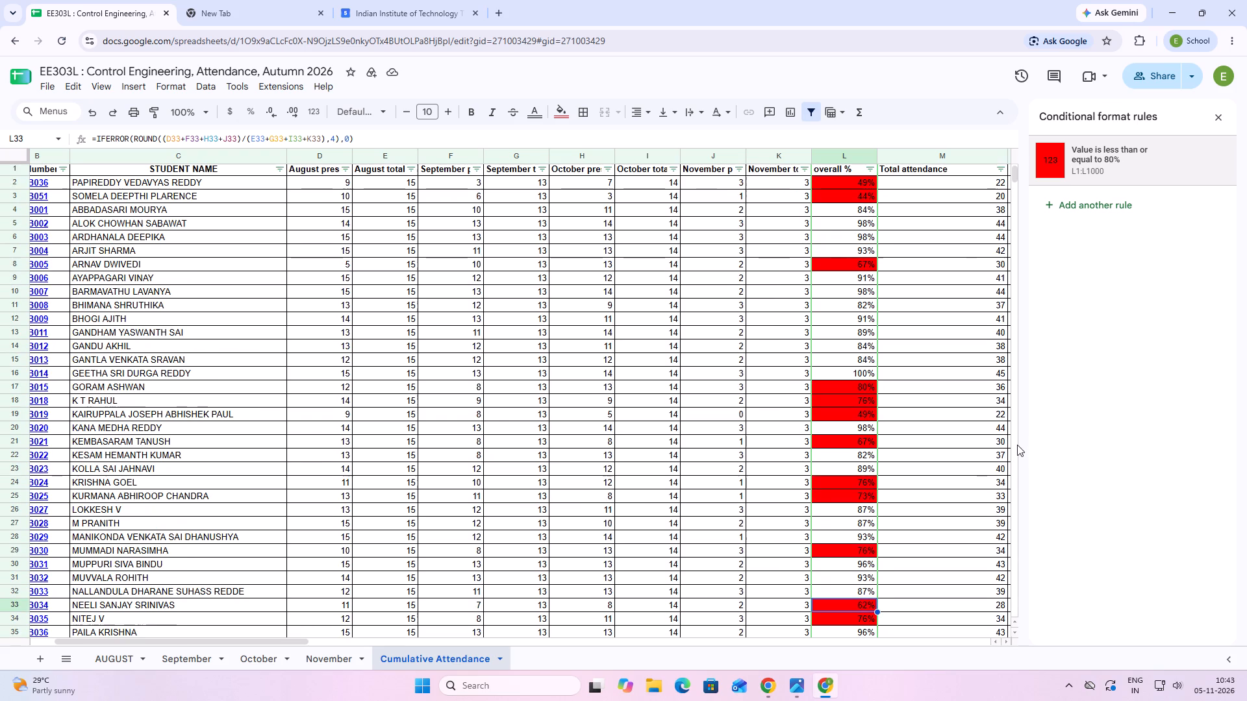
pyautogui.scroll(4, 1017, 445)
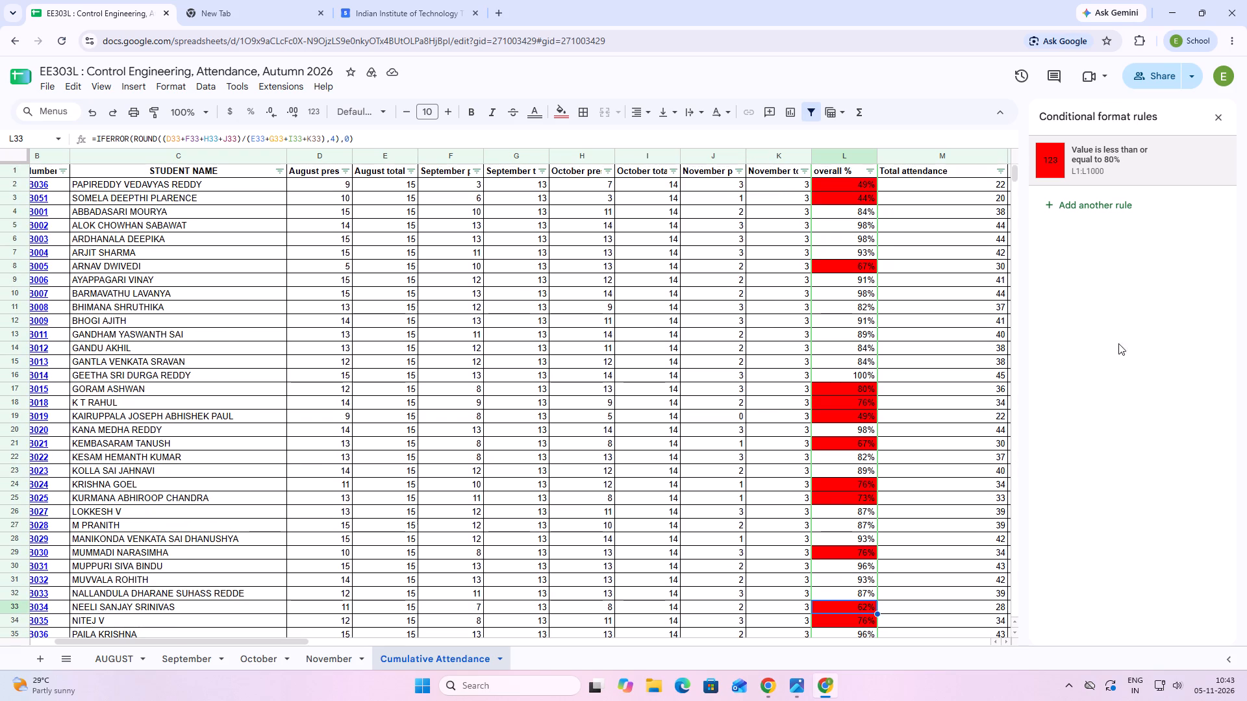
pyautogui.doubleClick(1122, 172)
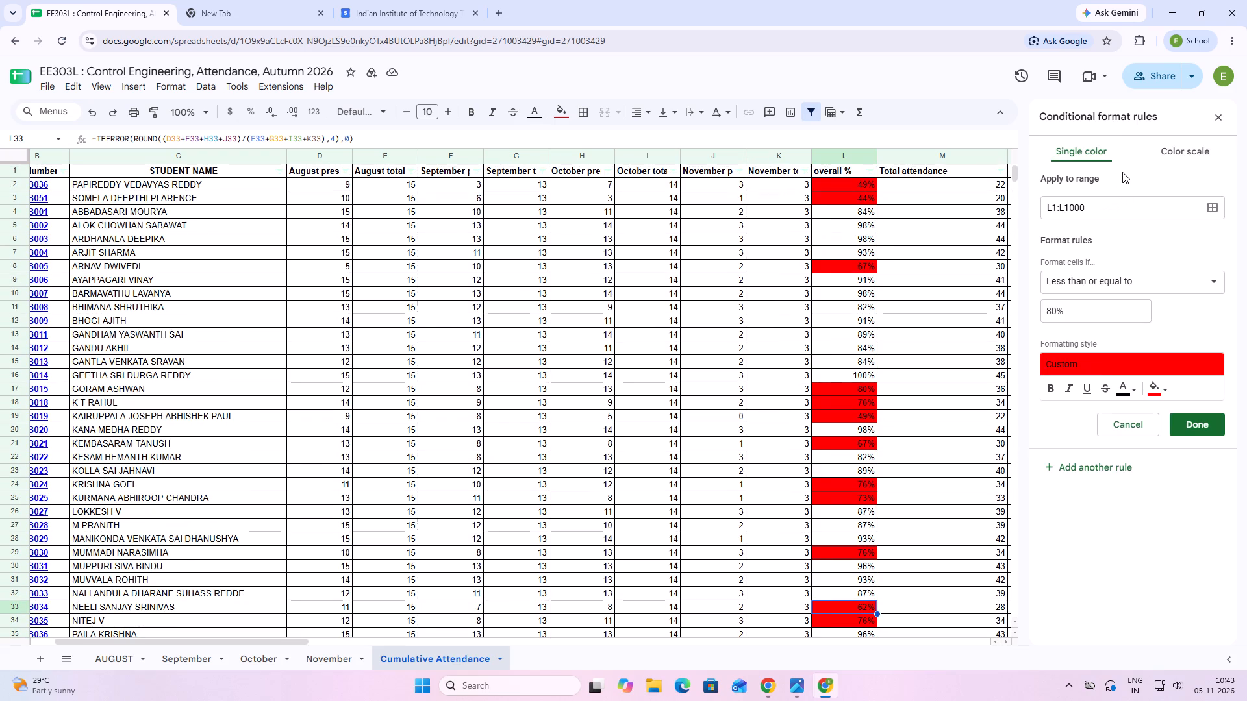
pyautogui.click(1057, 306)
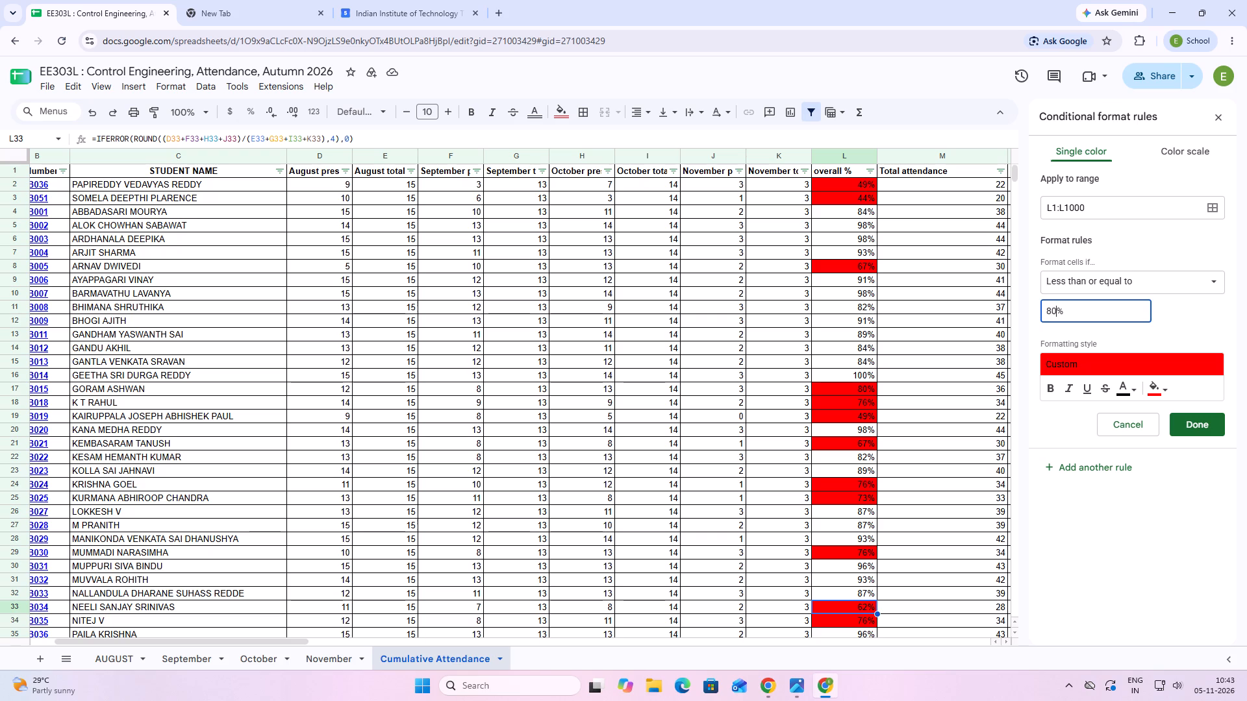
pyautogui.press('BackSpace')
pyautogui.press('BackSpace')
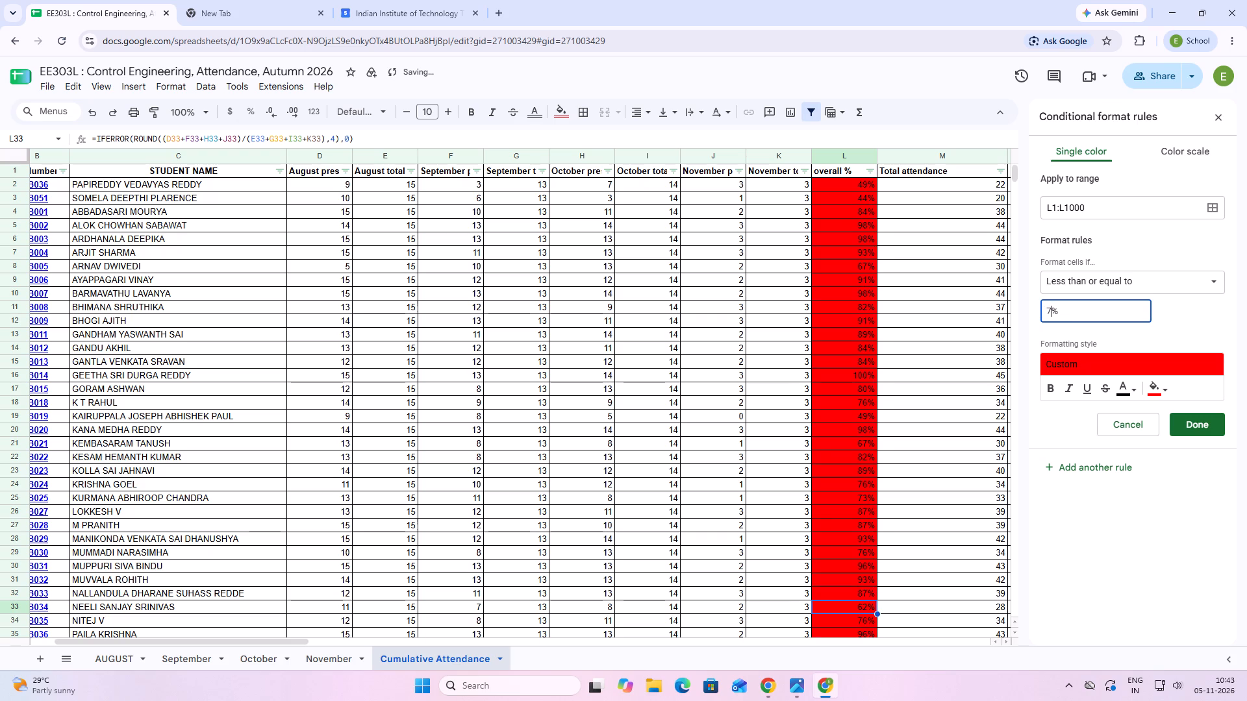
pyautogui.press('7')
pyautogui.press('9')
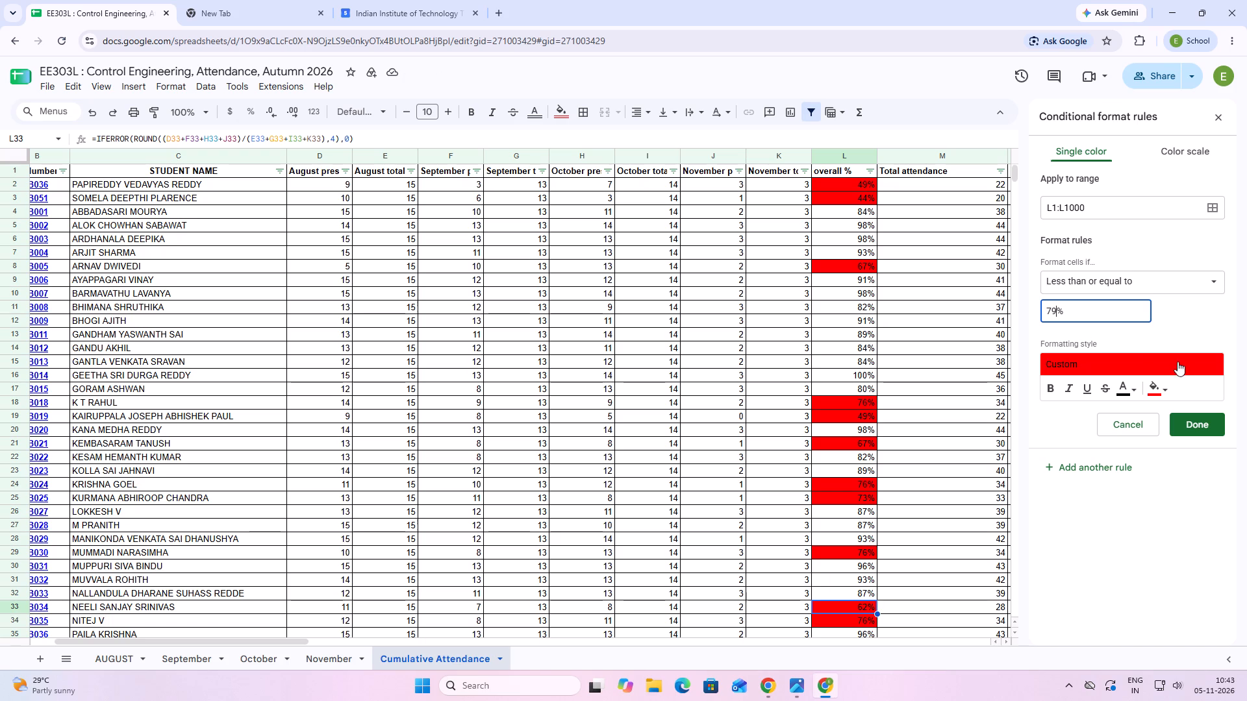
pyautogui.click(1199, 430)
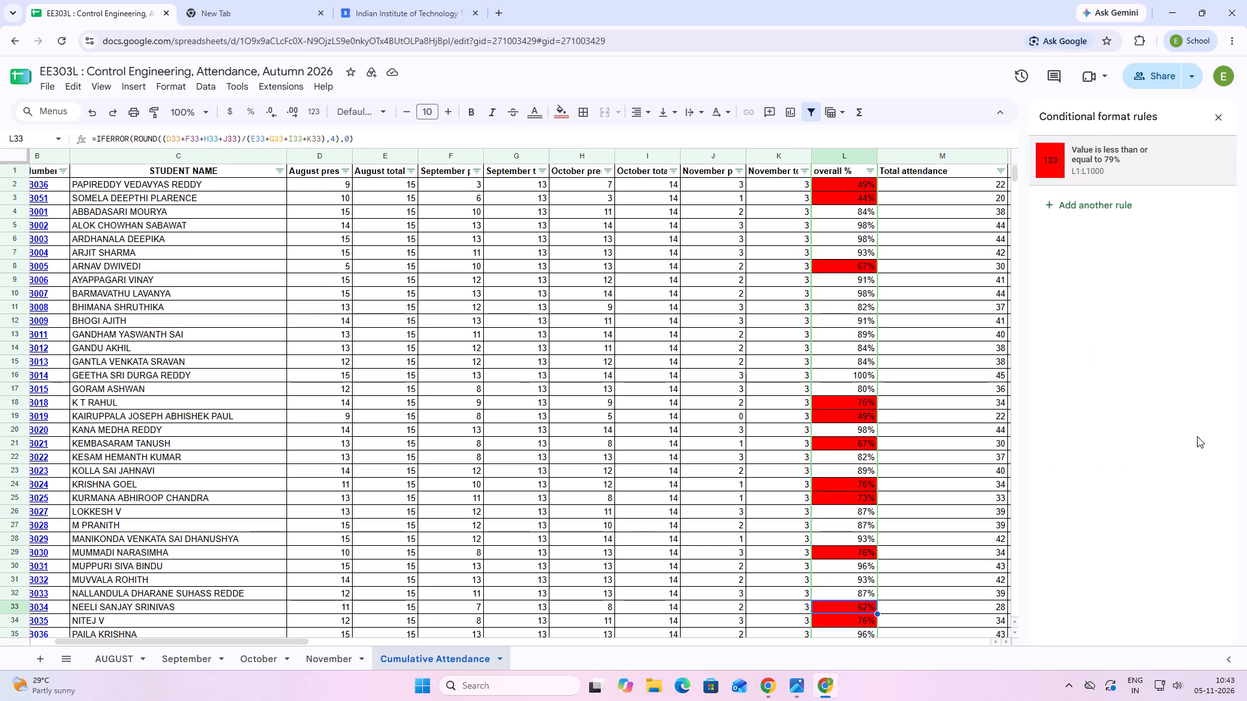
# Examine the red-highlighted overall % entries and their students one by one from row 61 up to row 44.
pyautogui.scroll(-8, 1000, 613)
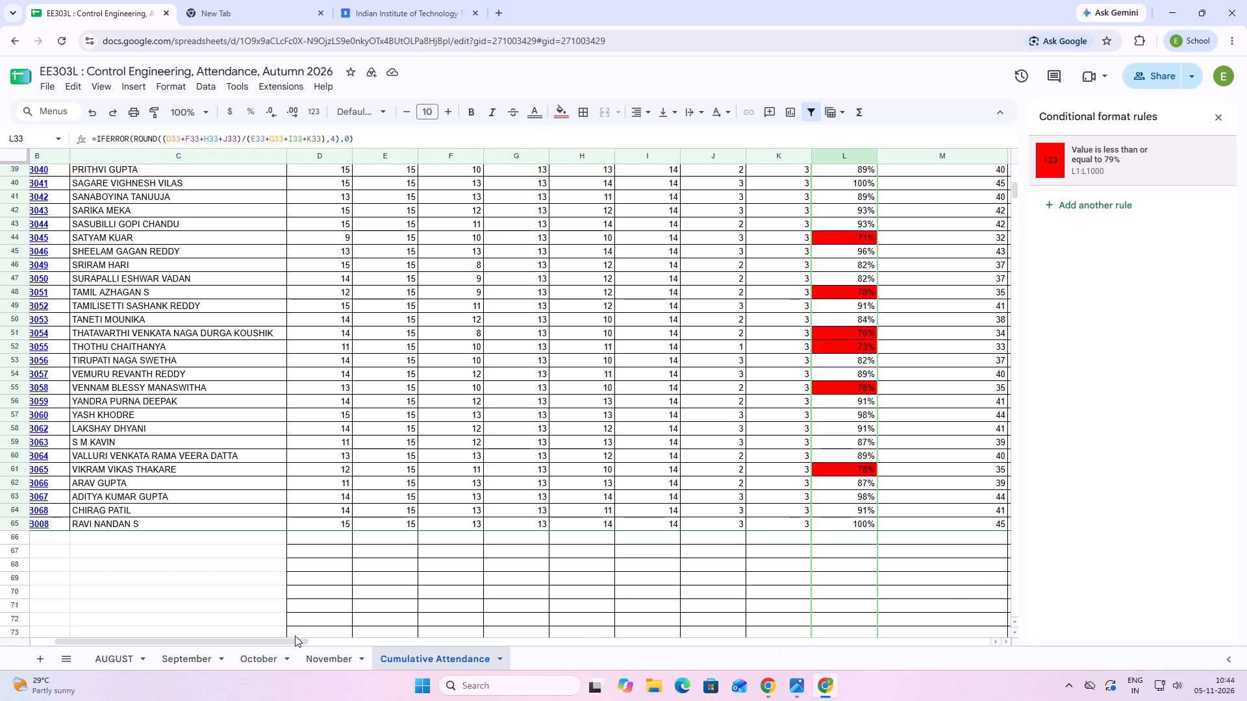
pyautogui.moveTo(295, 637); pyautogui.dragTo(310, 639)
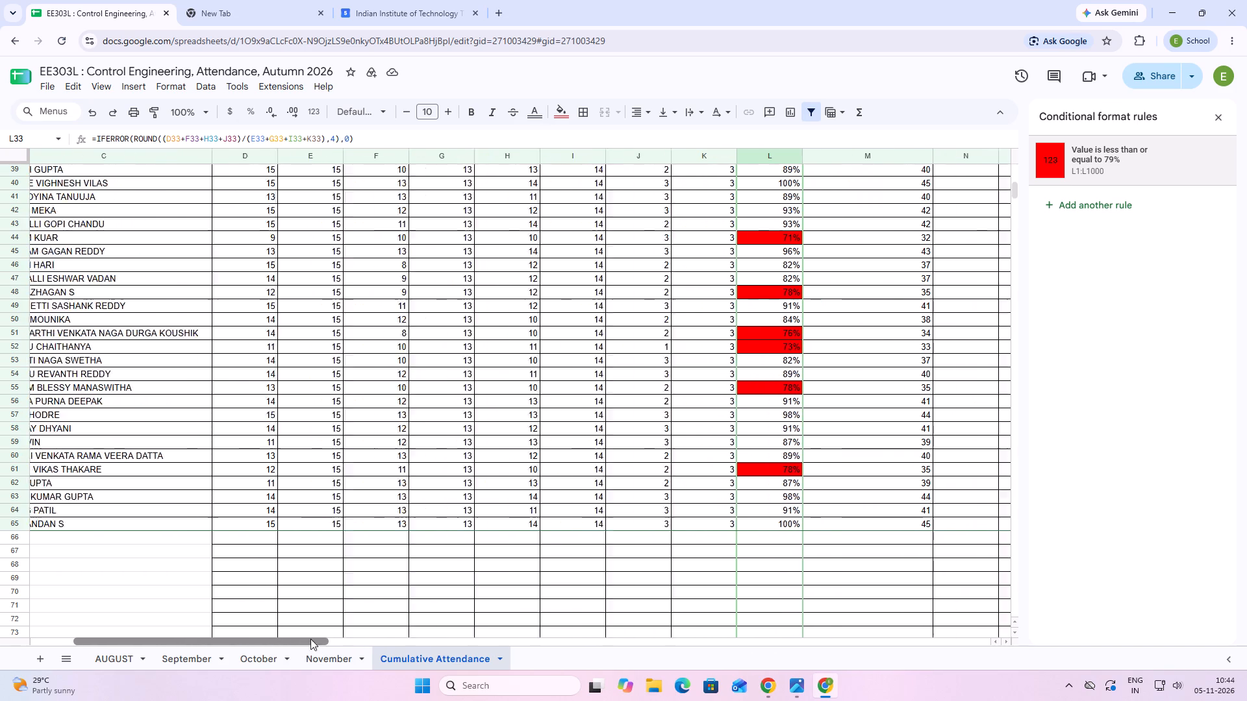
pyautogui.moveTo(310, 639); pyautogui.dragTo(244, 621)
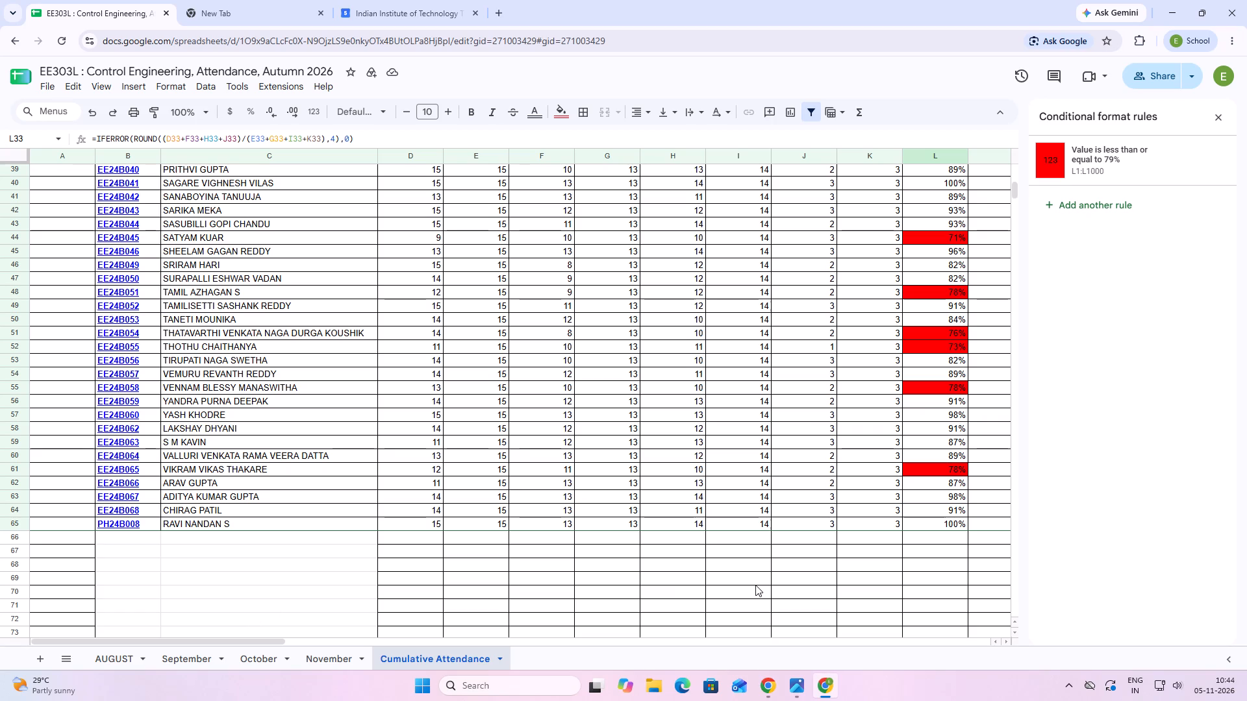
pyautogui.click(950, 472)
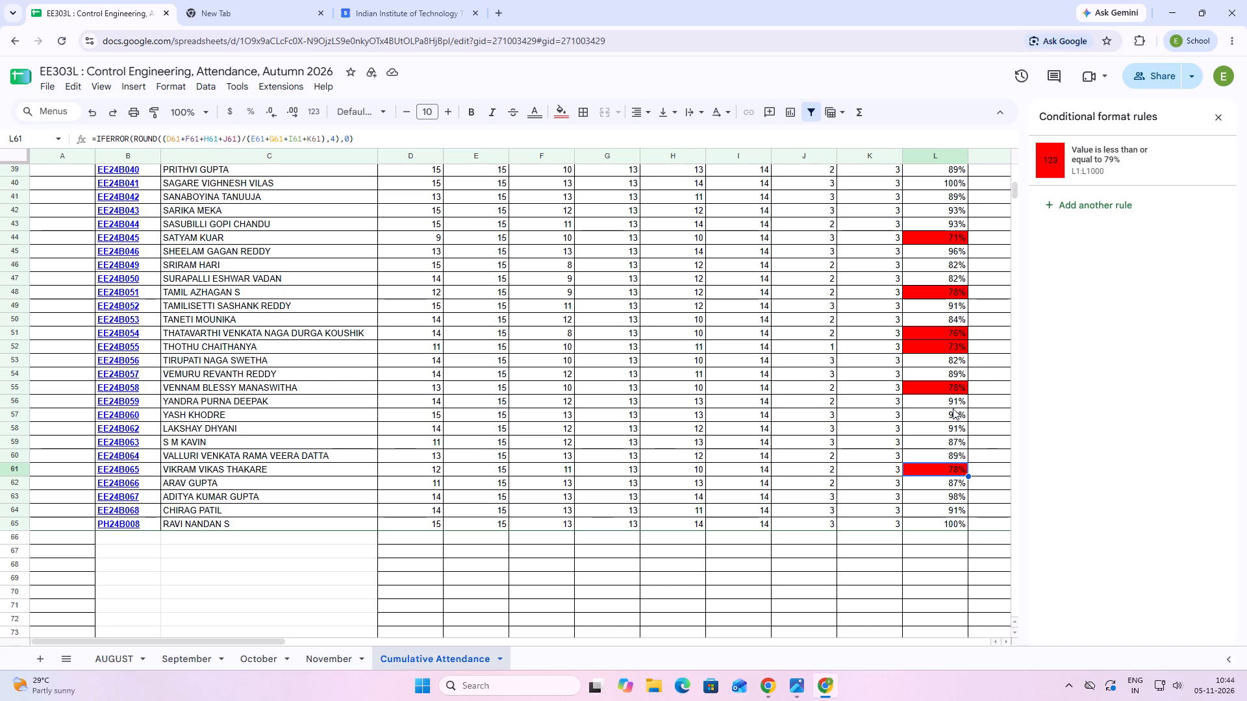
pyautogui.click(953, 384)
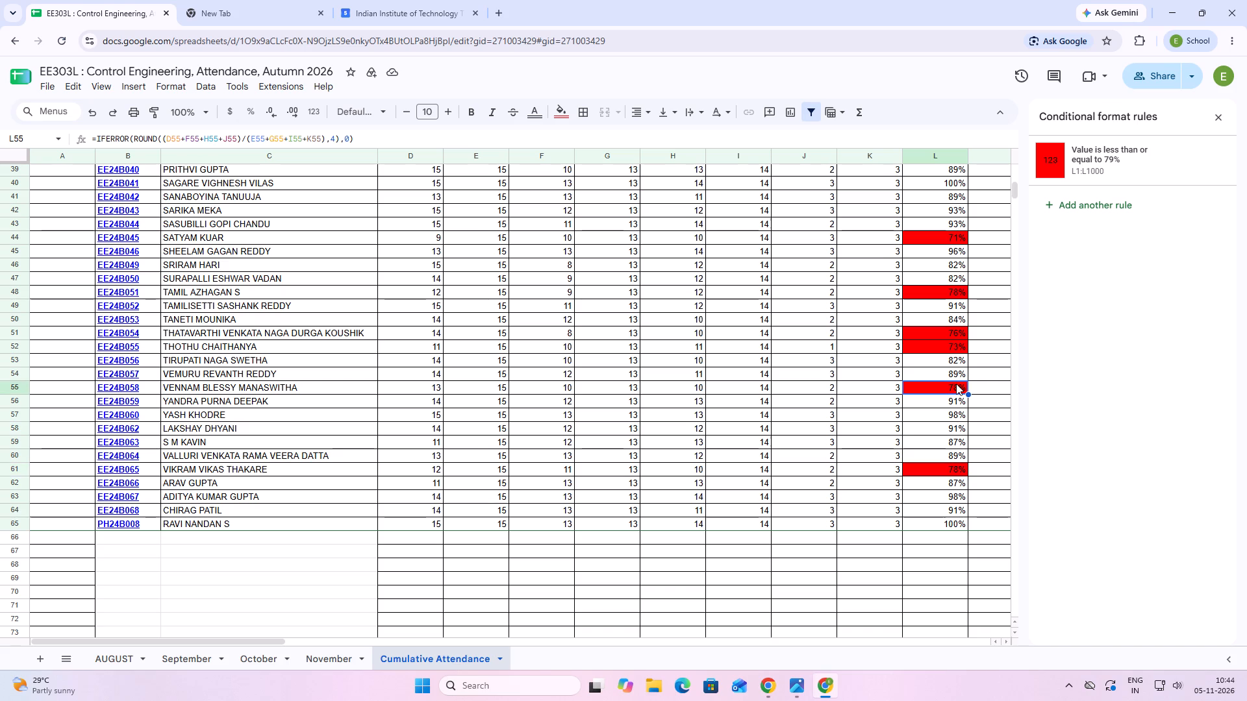
pyautogui.click(938, 334)
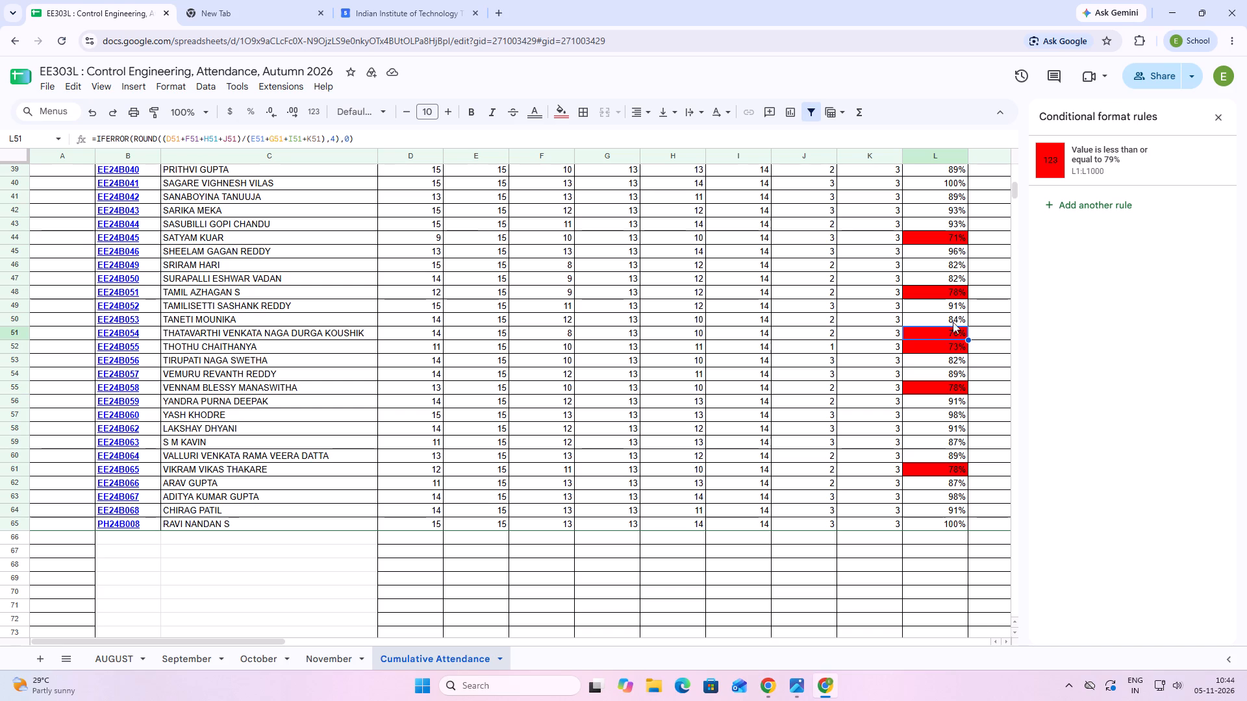
pyautogui.click(950, 294)
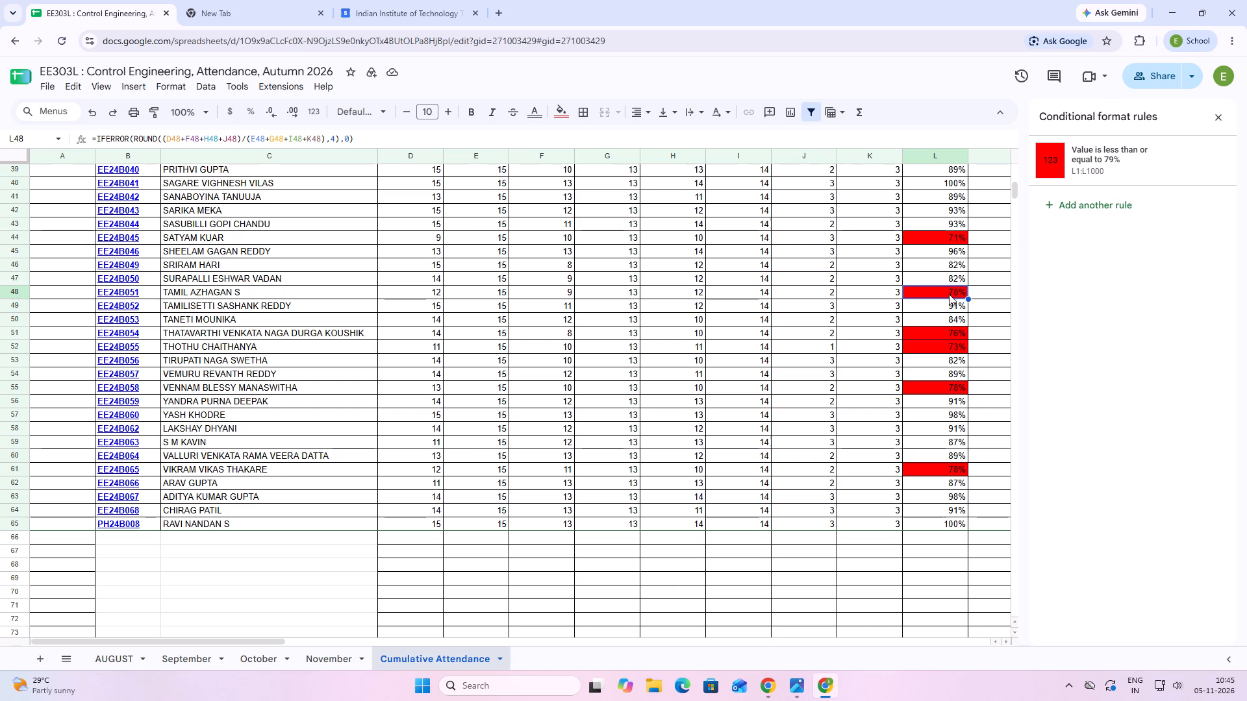
pyautogui.click(957, 239)
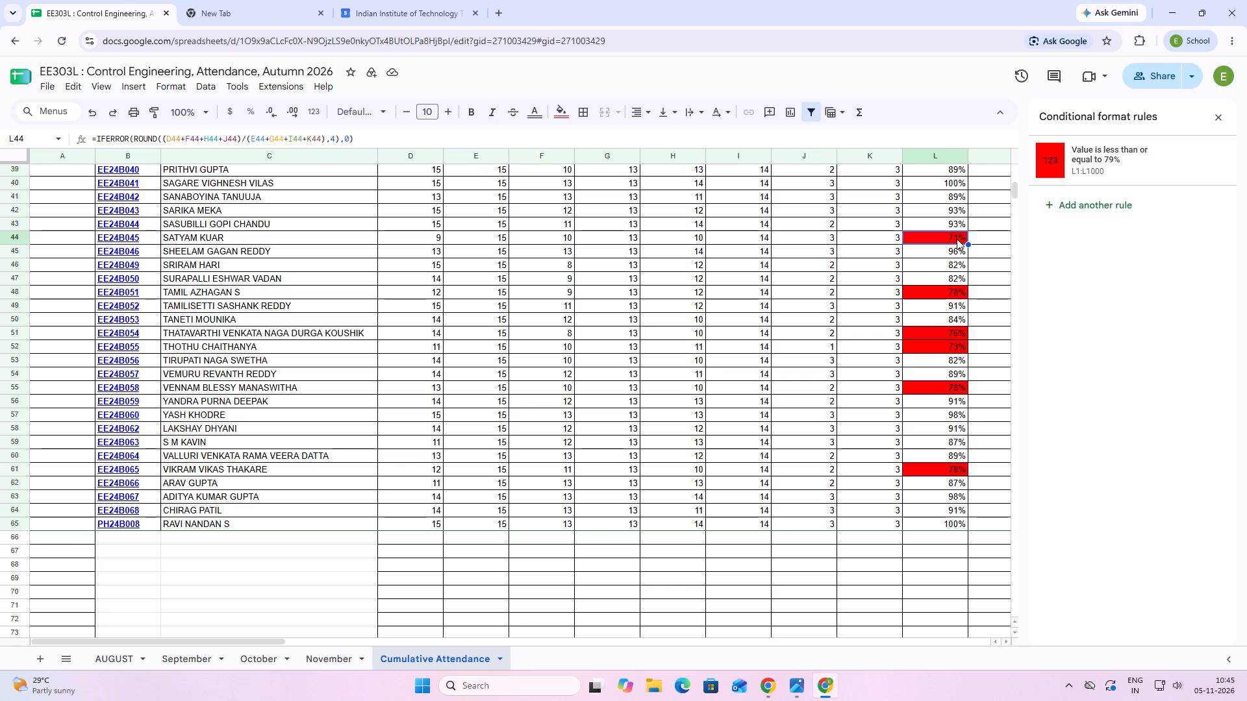
pyautogui.click(957, 239)
# Examine the red-highlighted overall % entries and their students one by one from row 37 up to row 8.
pyautogui.scroll(2, 959, 221)
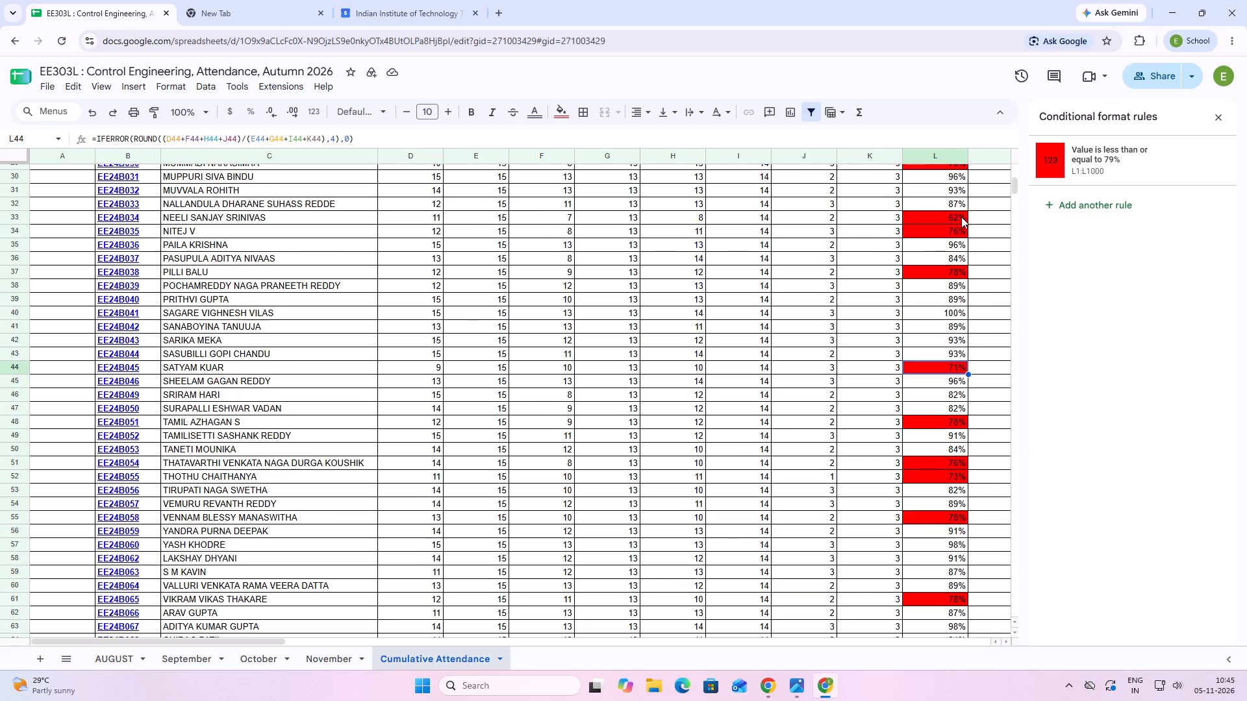
pyautogui.click(961, 267)
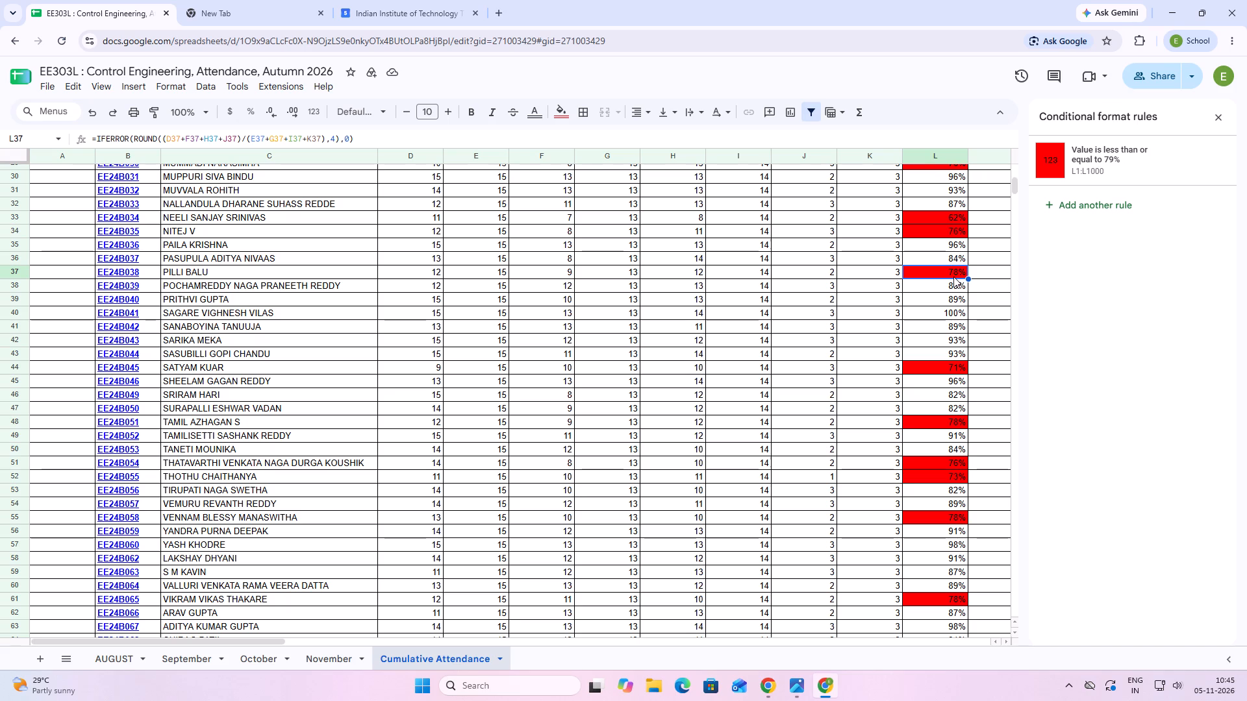
pyautogui.click(951, 230)
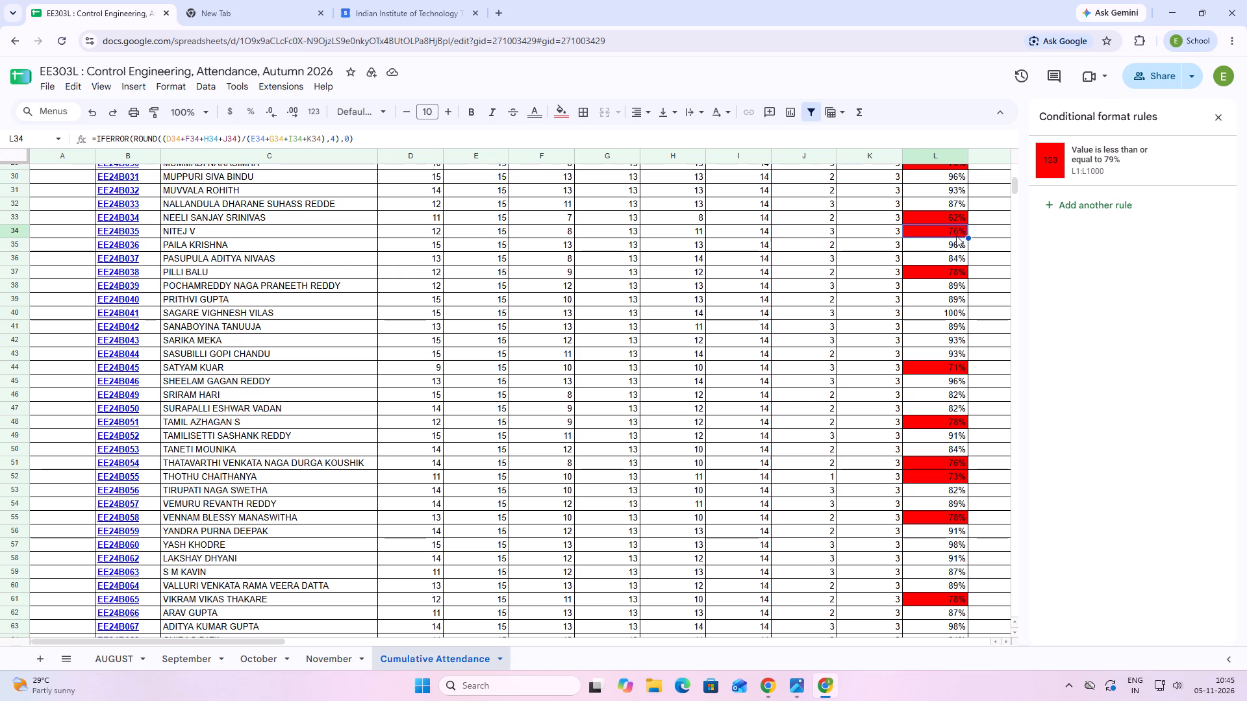
pyautogui.click(952, 219)
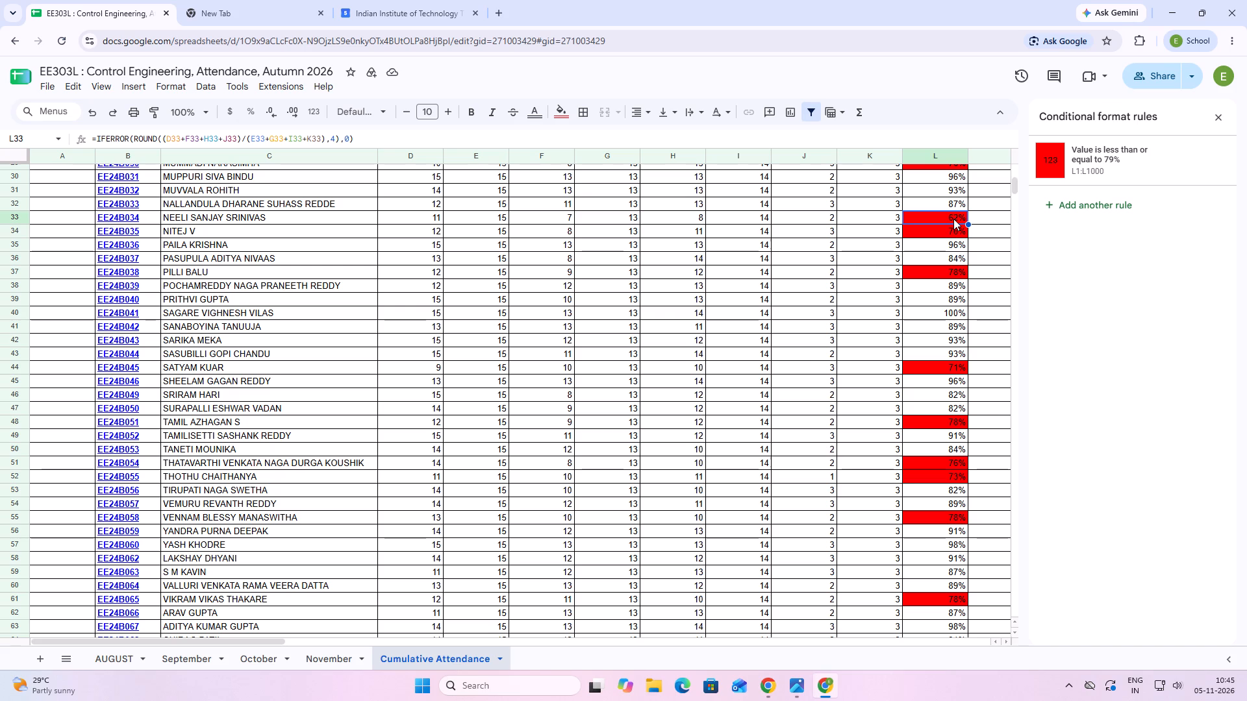
pyautogui.scroll(1, 977, 240)
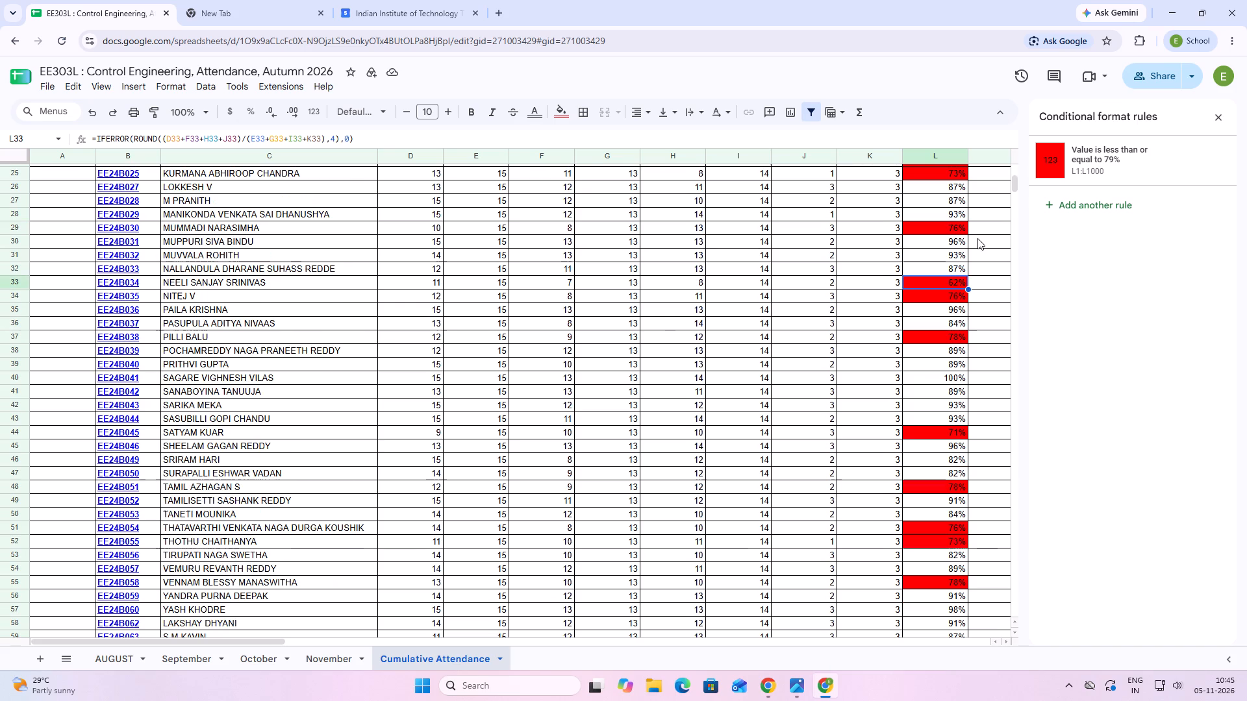
pyautogui.click(957, 225)
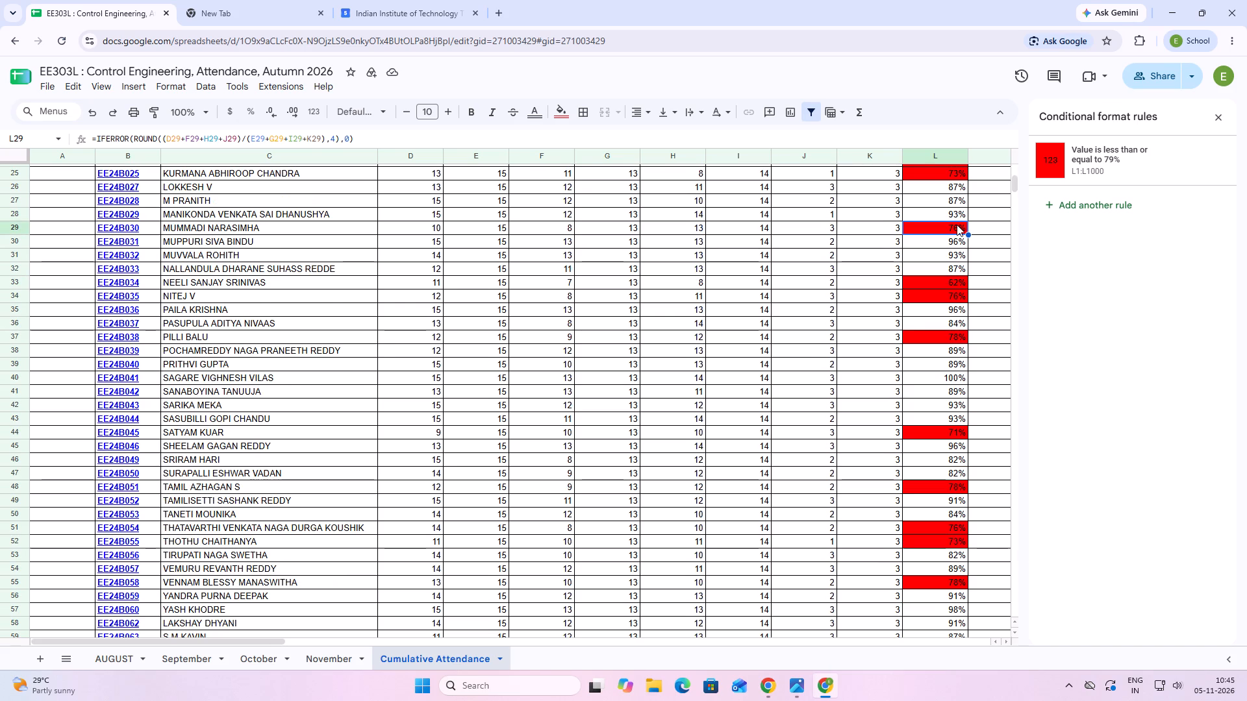
pyautogui.click(957, 225)
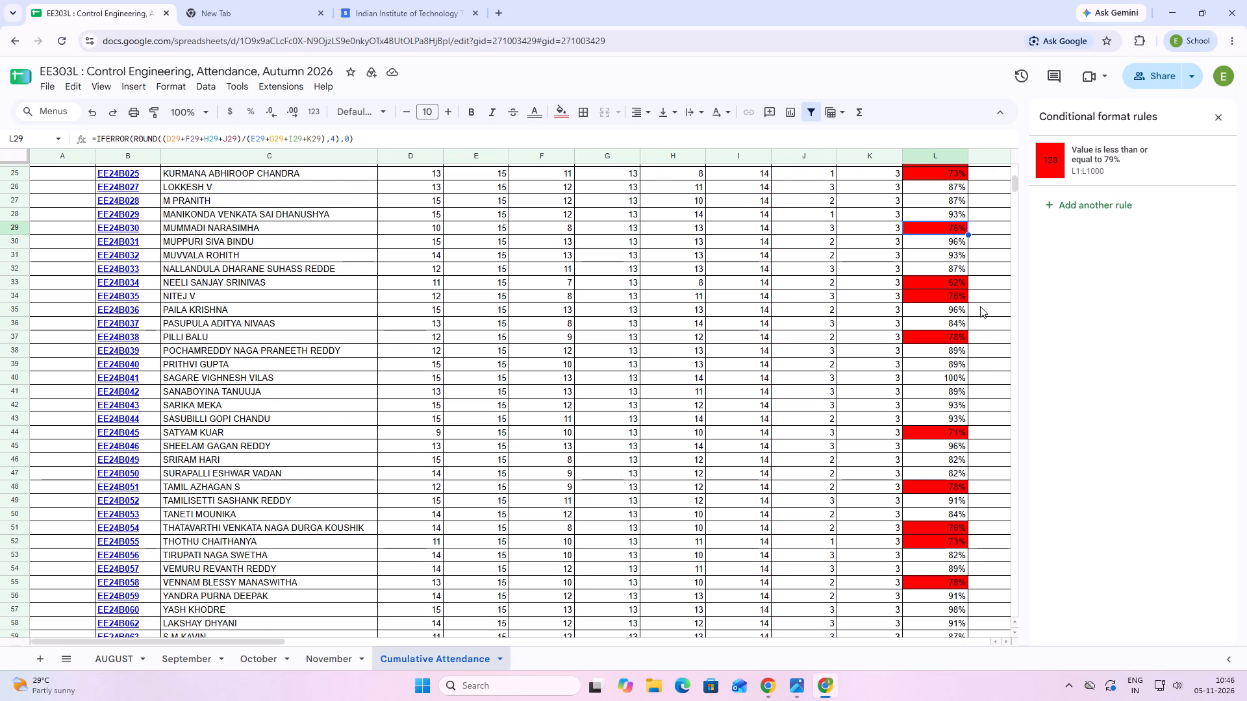
pyautogui.scroll(1, 980, 306)
pyautogui.click(961, 225)
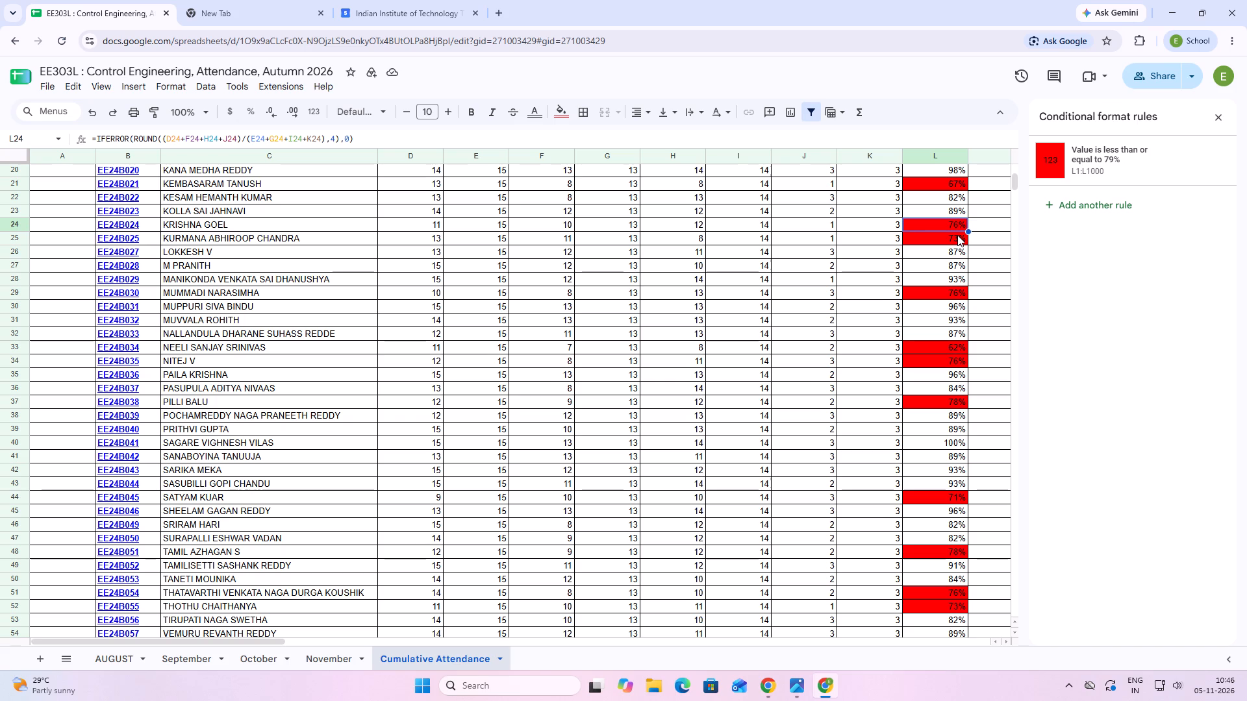
pyautogui.click(963, 182)
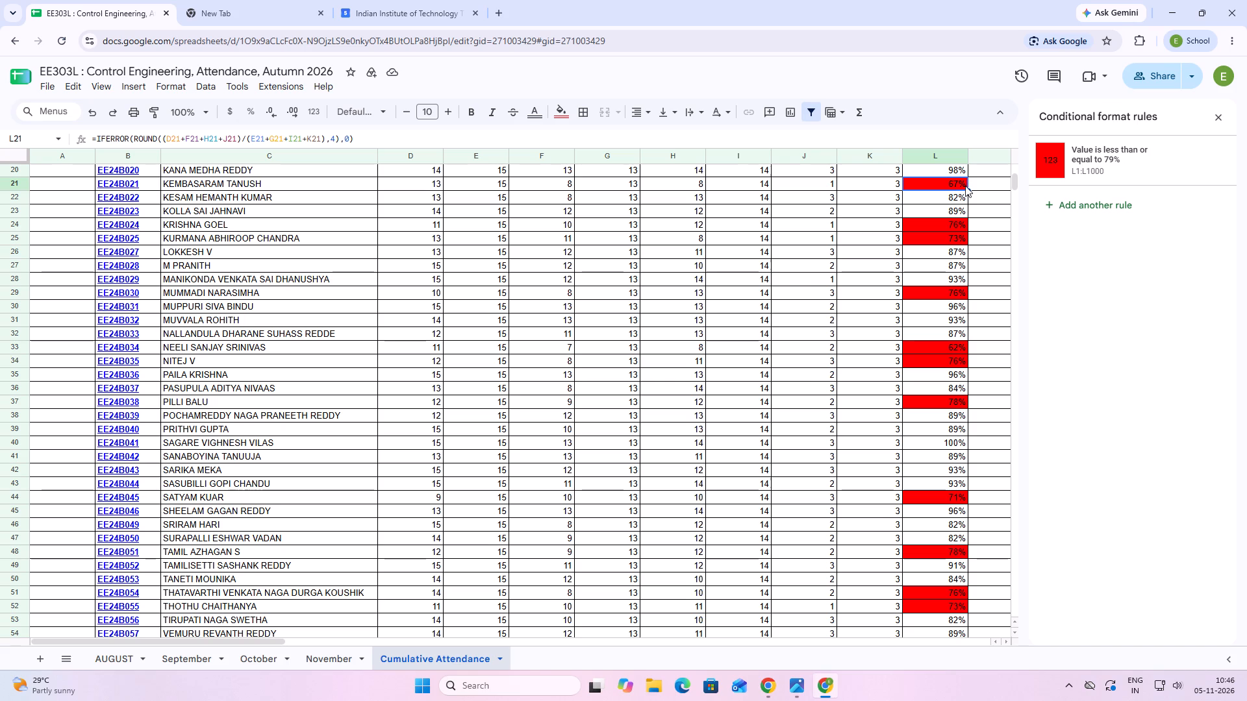
pyautogui.scroll(2, 951, 199)
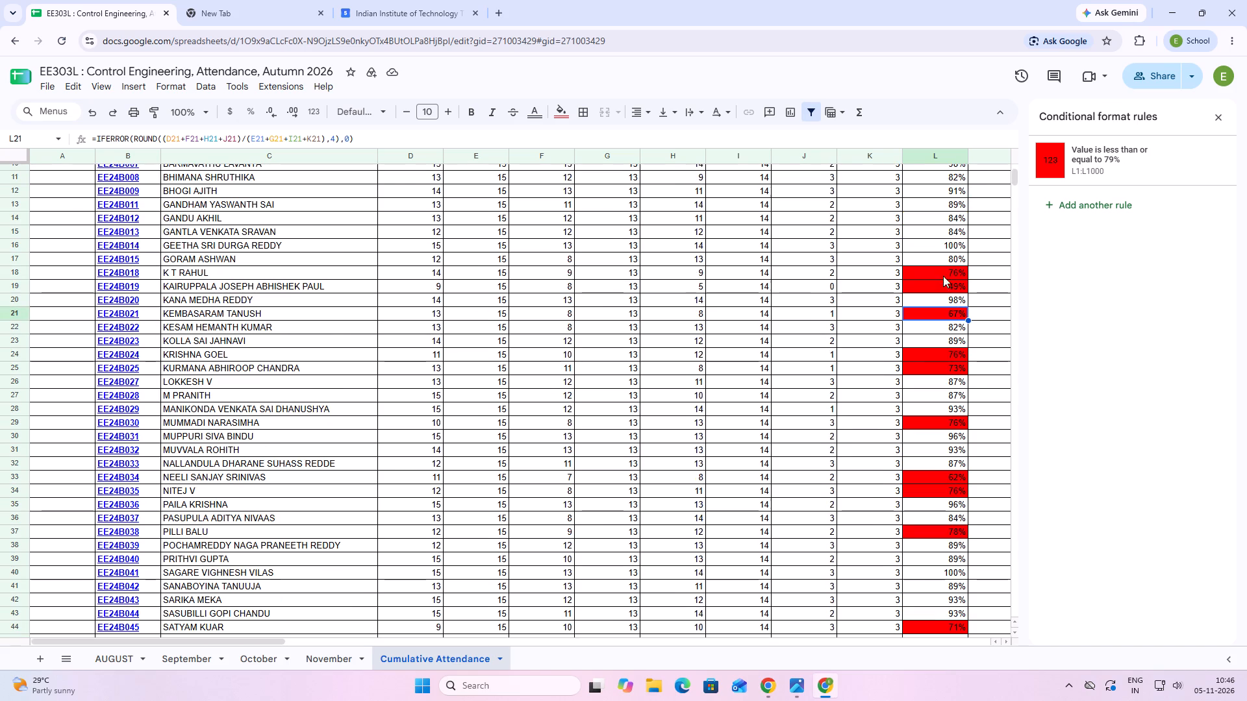
pyautogui.click(940, 282)
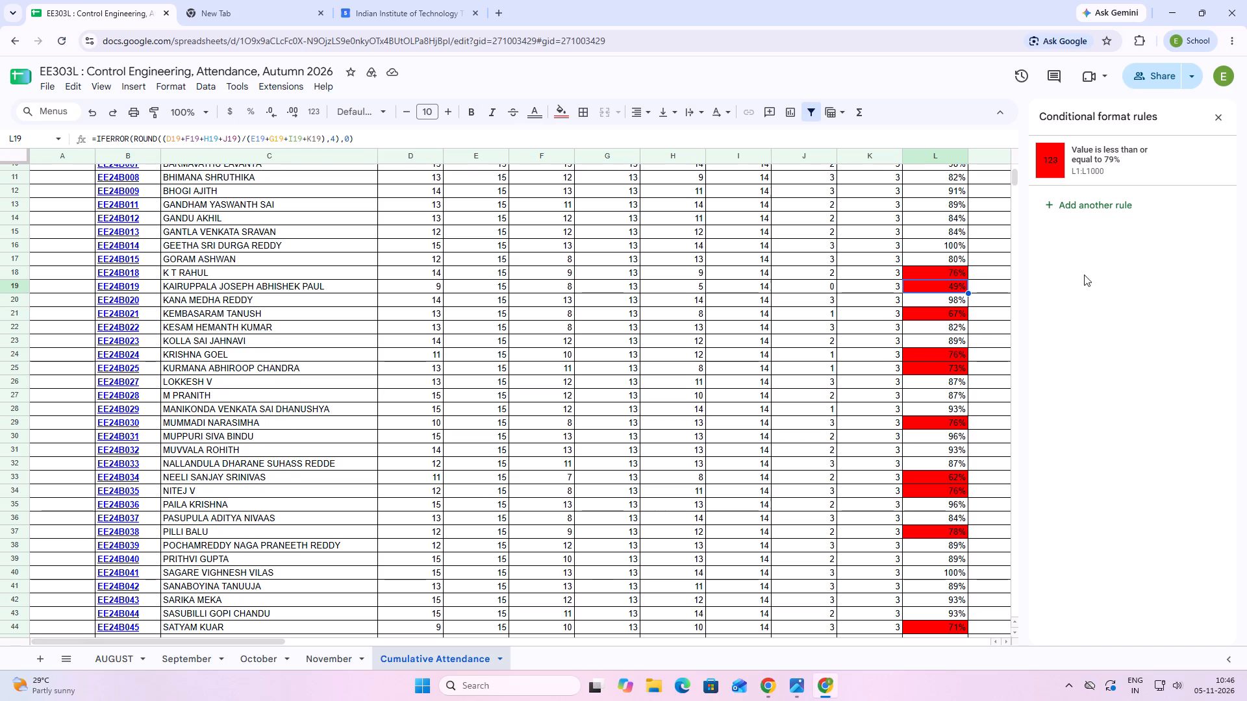
pyautogui.scroll(2, 1003, 376)
pyautogui.click(946, 266)
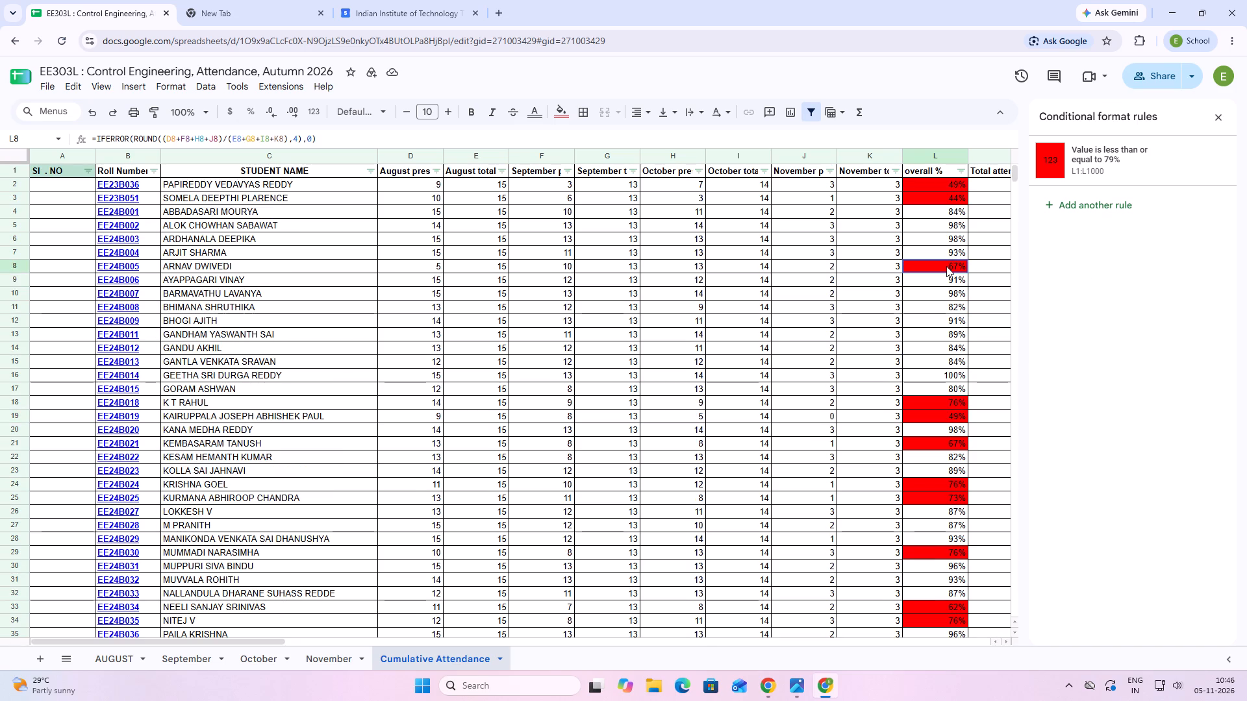
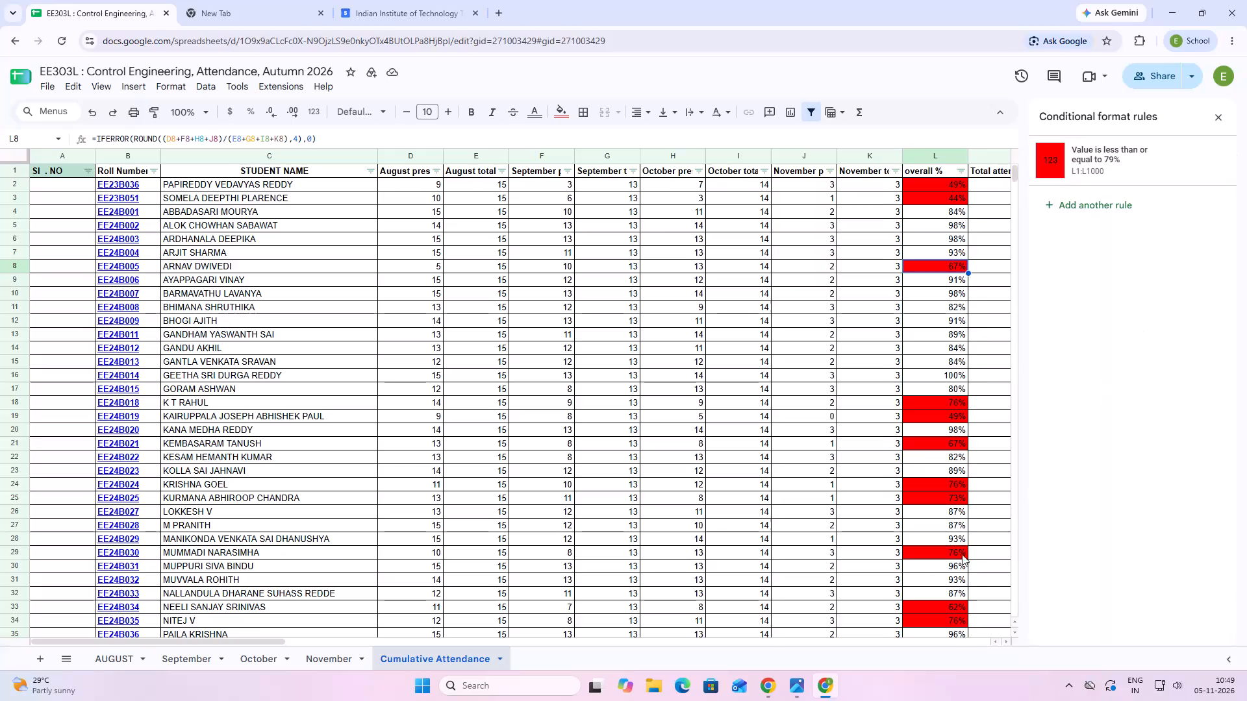
# Switch to the blank browser tab and search Google for "iittp erp".
pyautogui.click(260, 1)
pyautogui.click(409, 27)
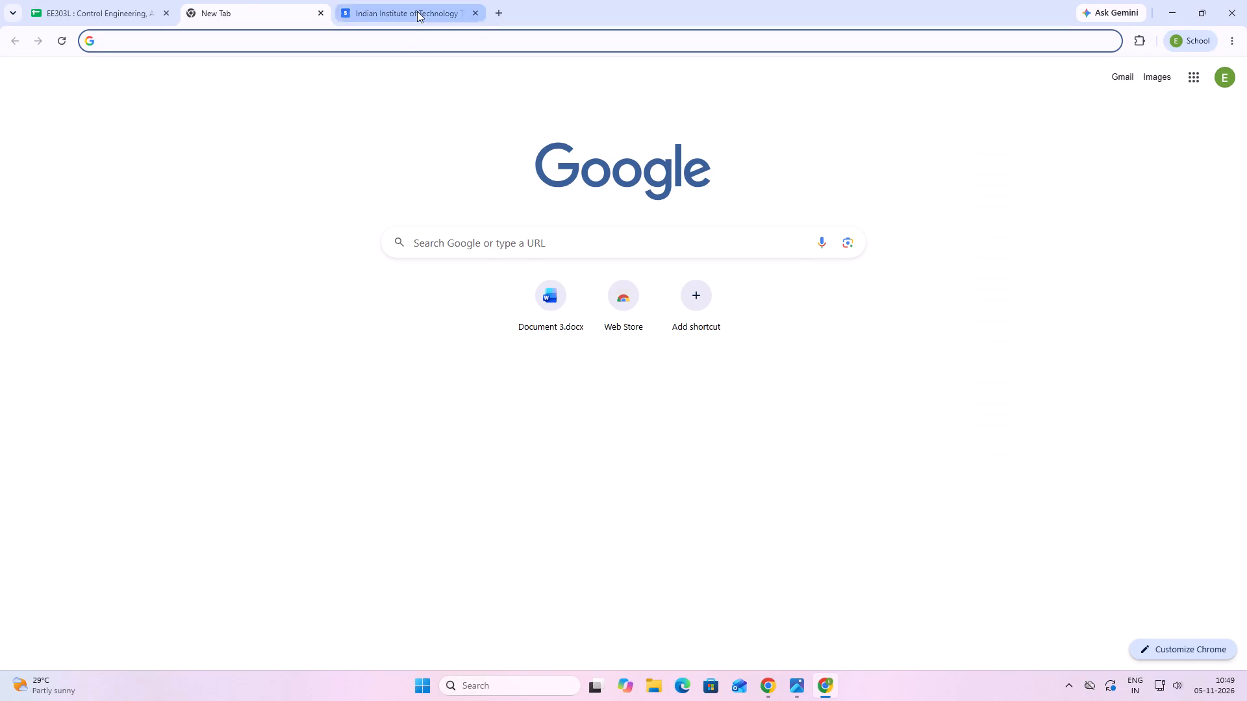
pyautogui.click(417, 11)
pyautogui.click(225, 10)
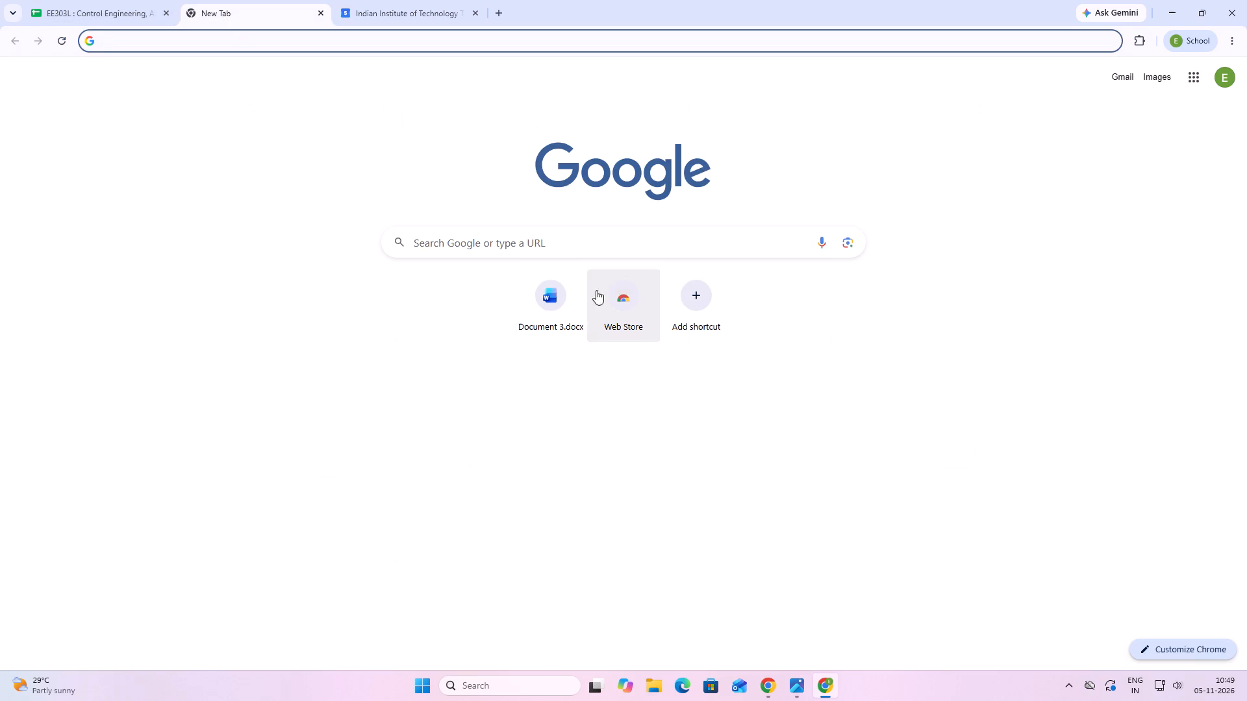
pyautogui.click(607, 252)
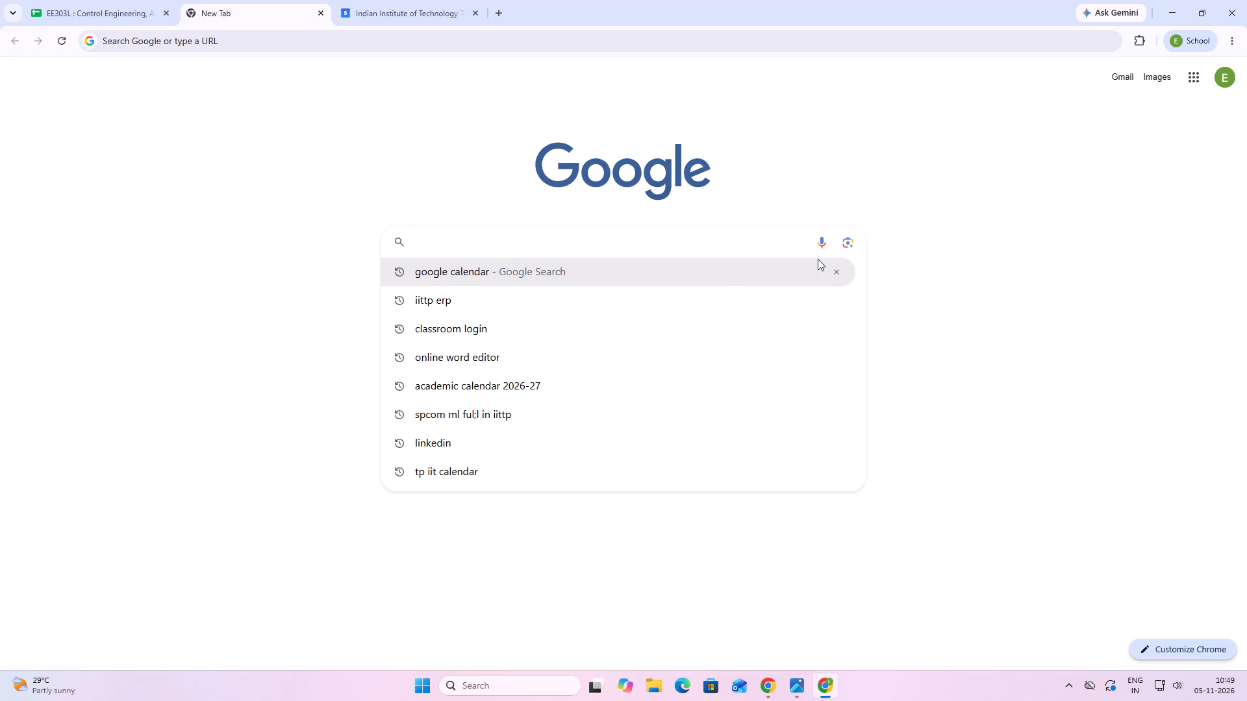
pyautogui.click(688, 304)
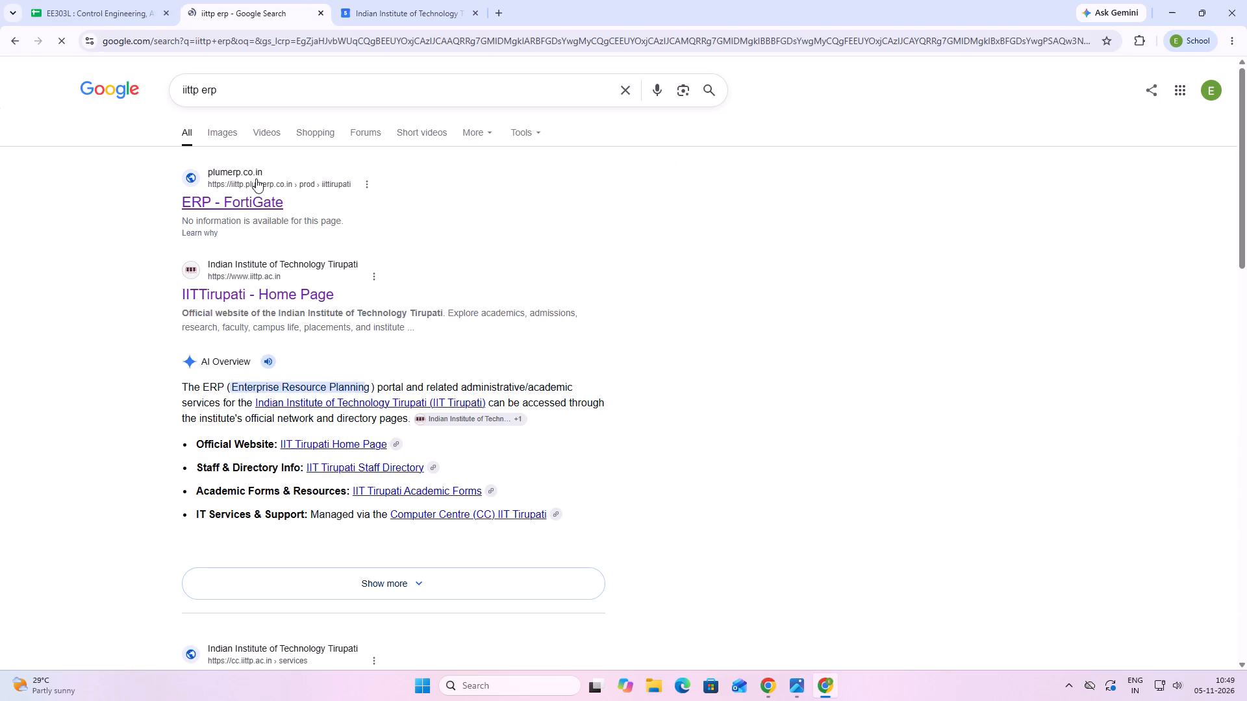
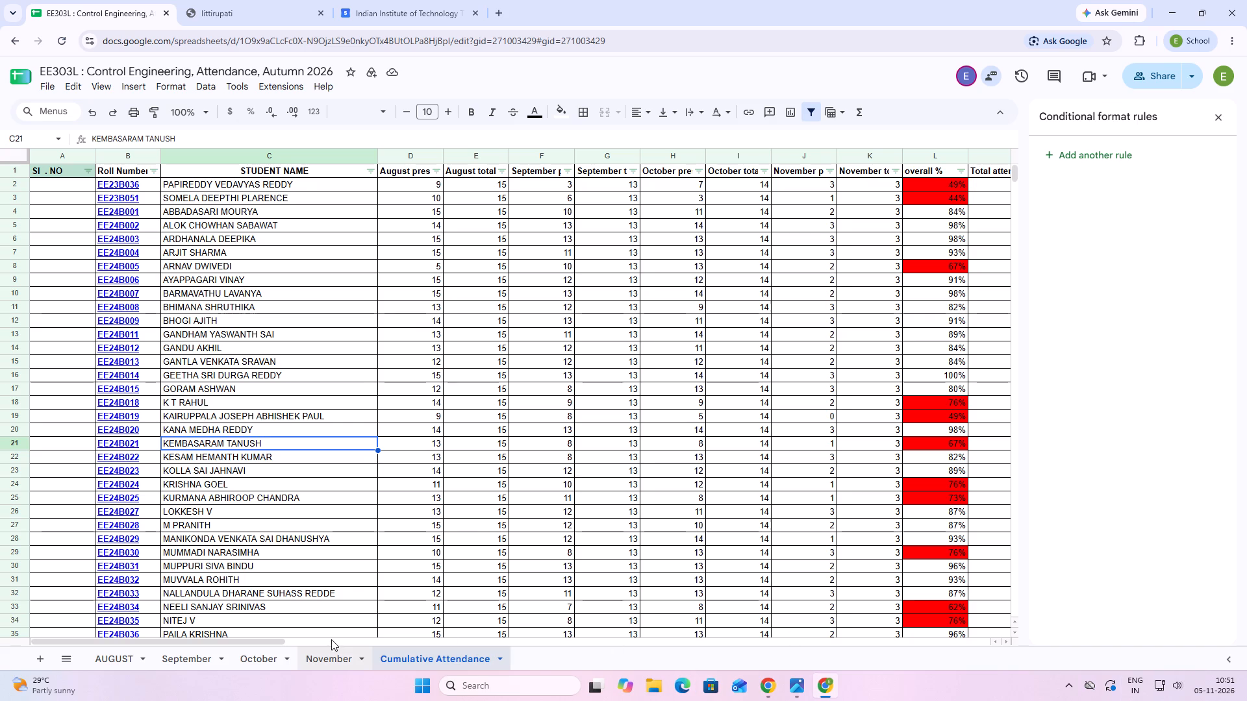
# Glance at the November sheet, then return to Cumulative Attendance and select row 21 to review that student's attendance.
pyautogui.click(345, 658)
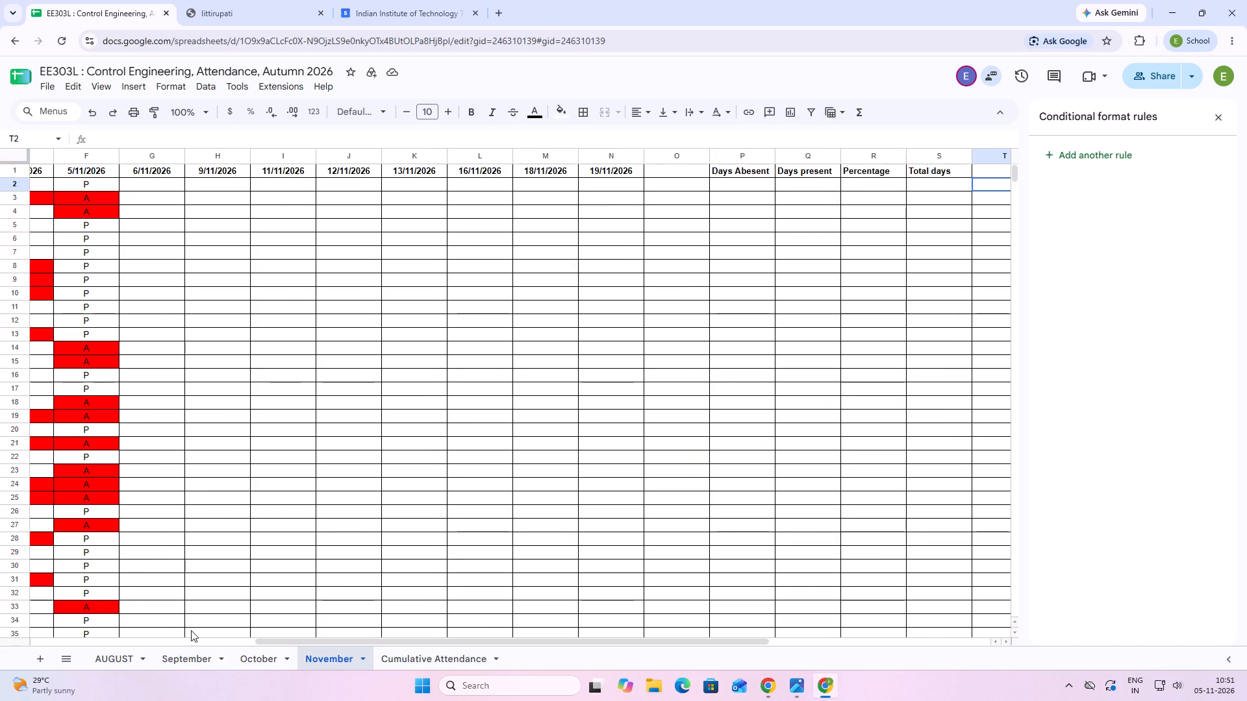
pyautogui.click(443, 655)
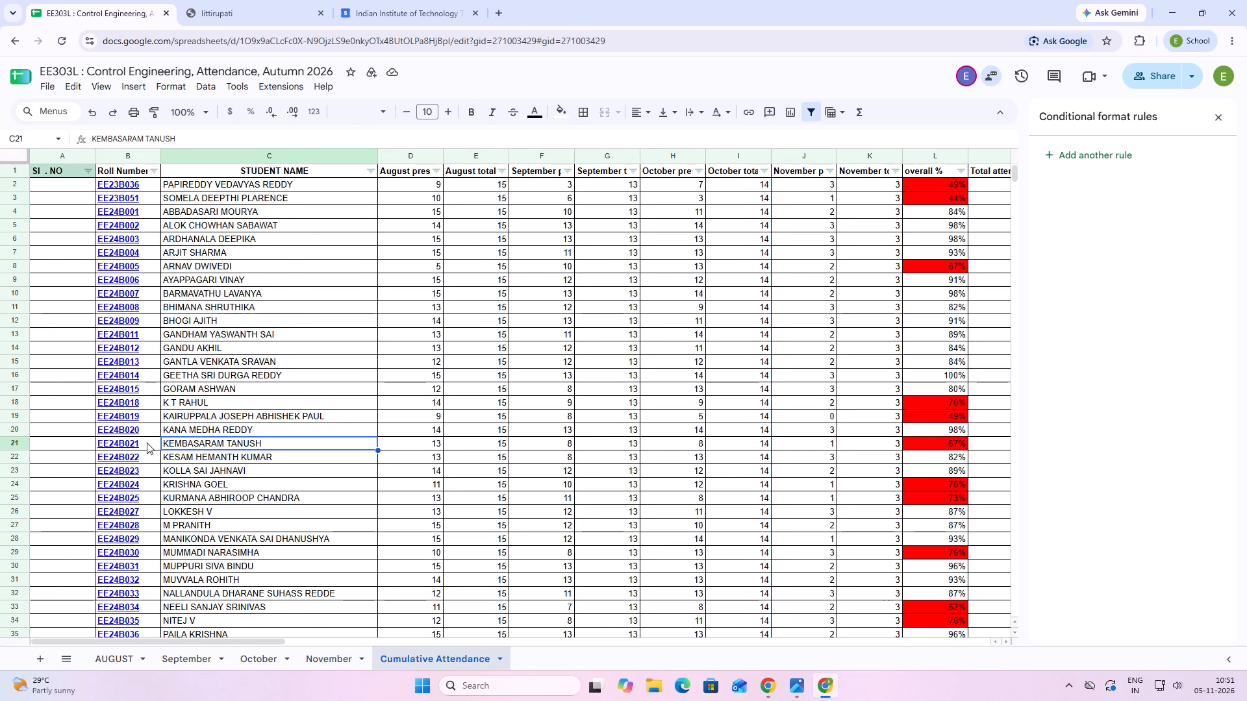
pyautogui.click(10, 445)
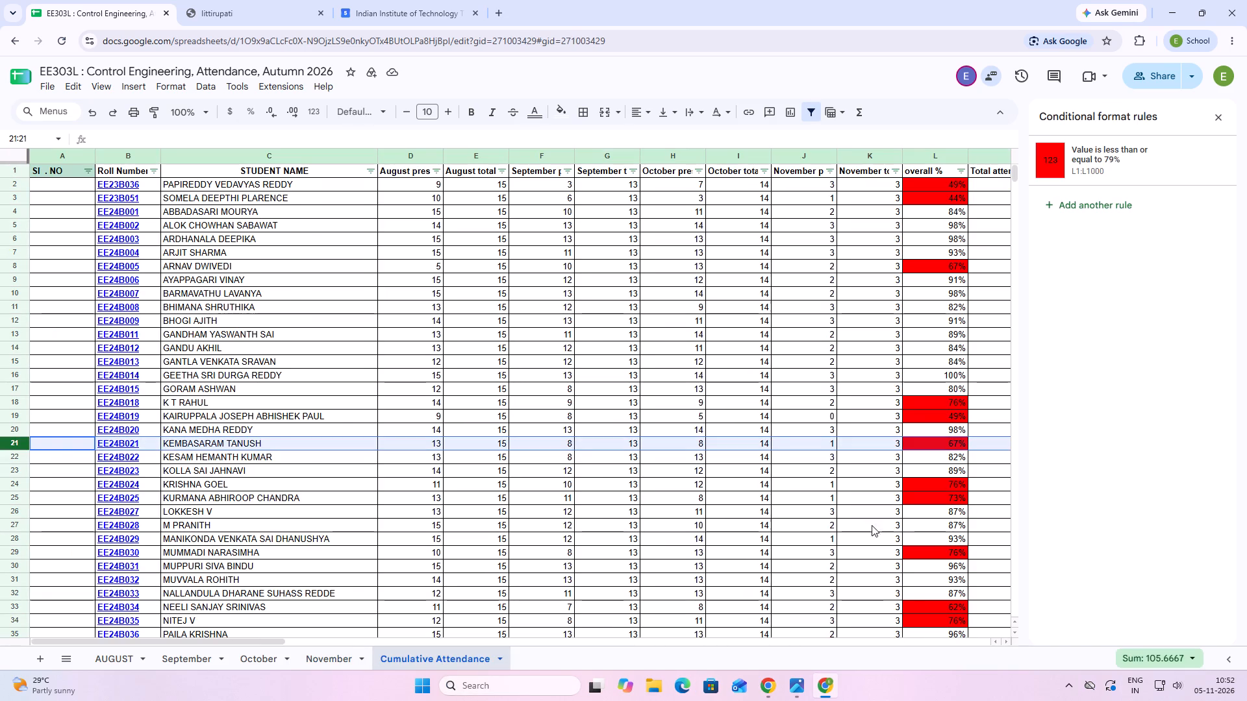
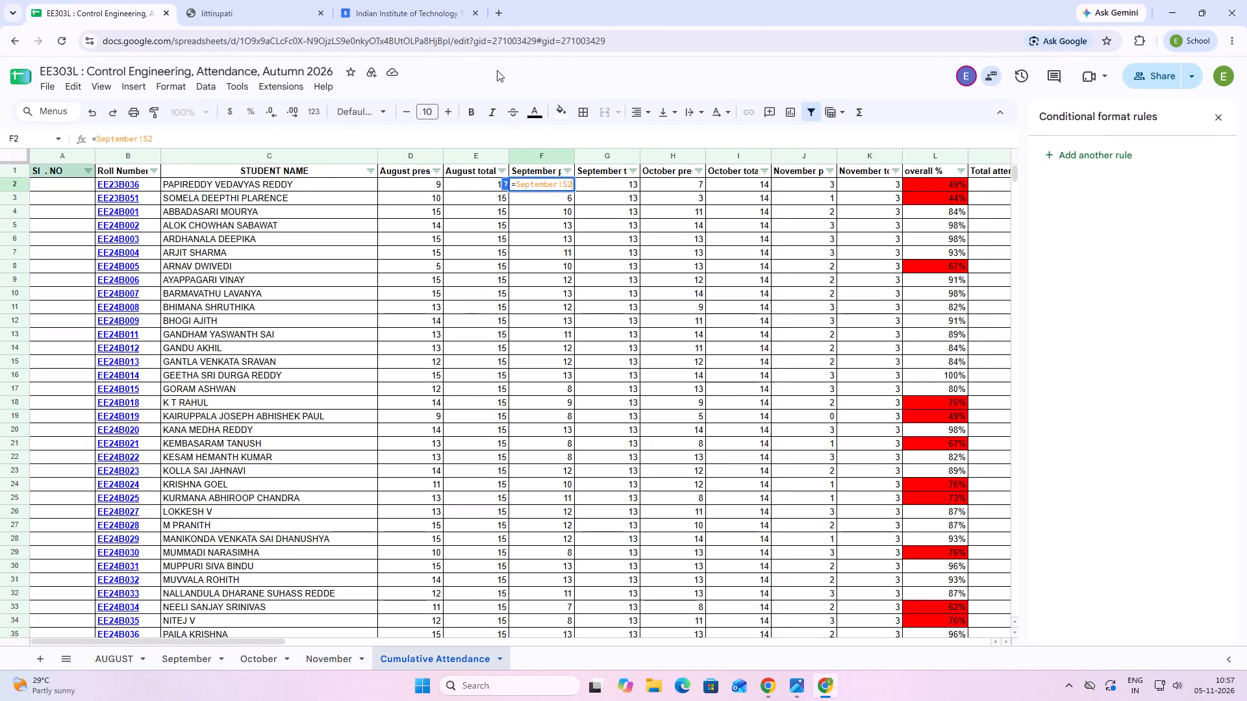
# Leave the September formula cell, glance at the IIT Tirupati ERP home page, and view the November sheet in the attendance spreadsheet.
pyautogui.click(566, 208)
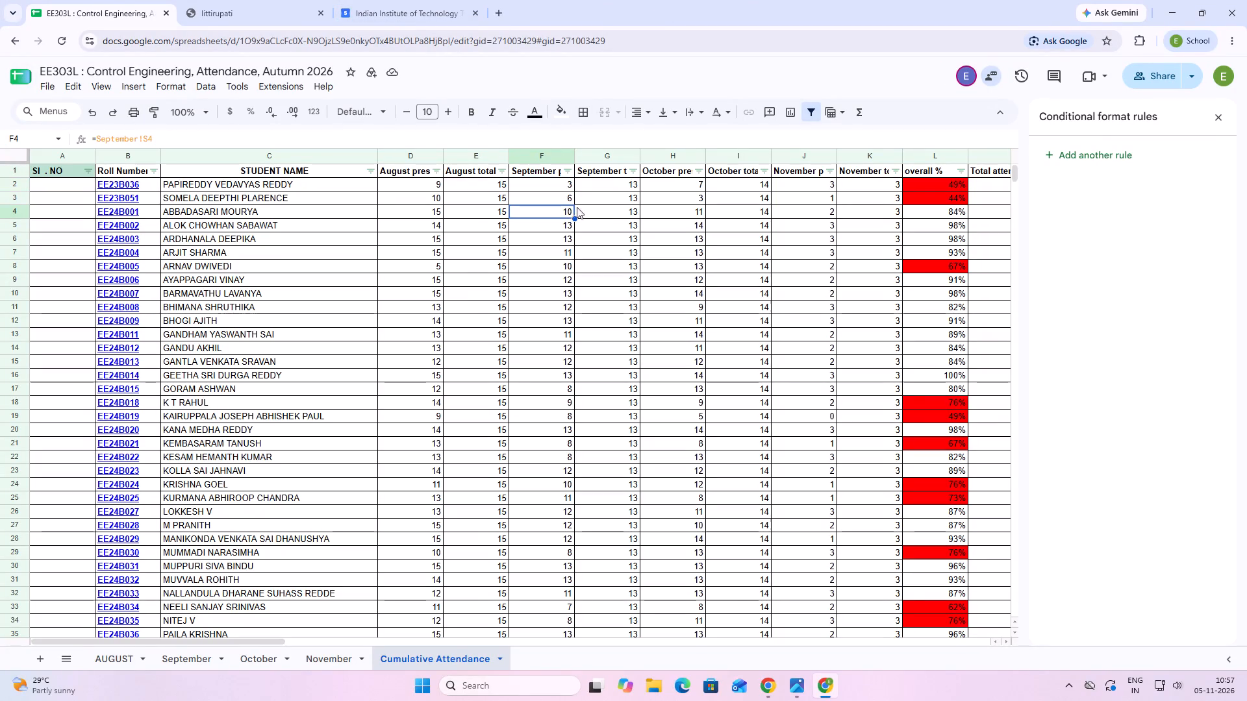
pyautogui.click(398, 10)
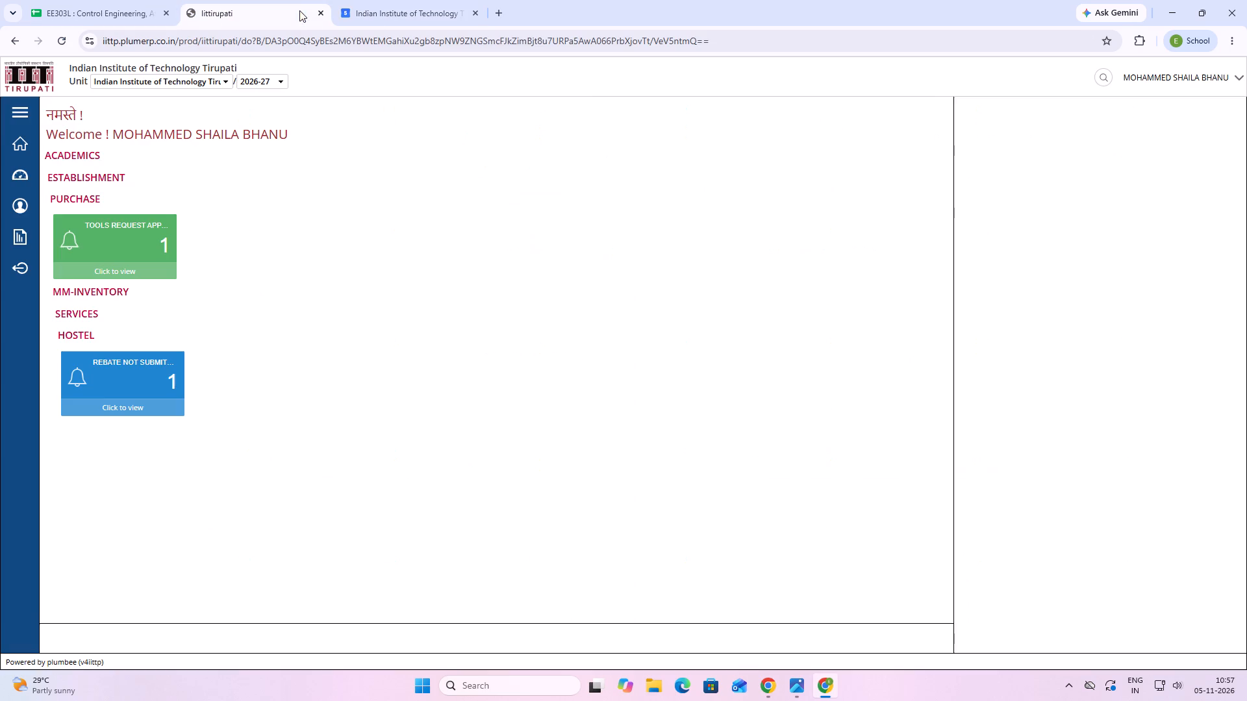
pyautogui.click(299, 10)
pyautogui.click(85, 13)
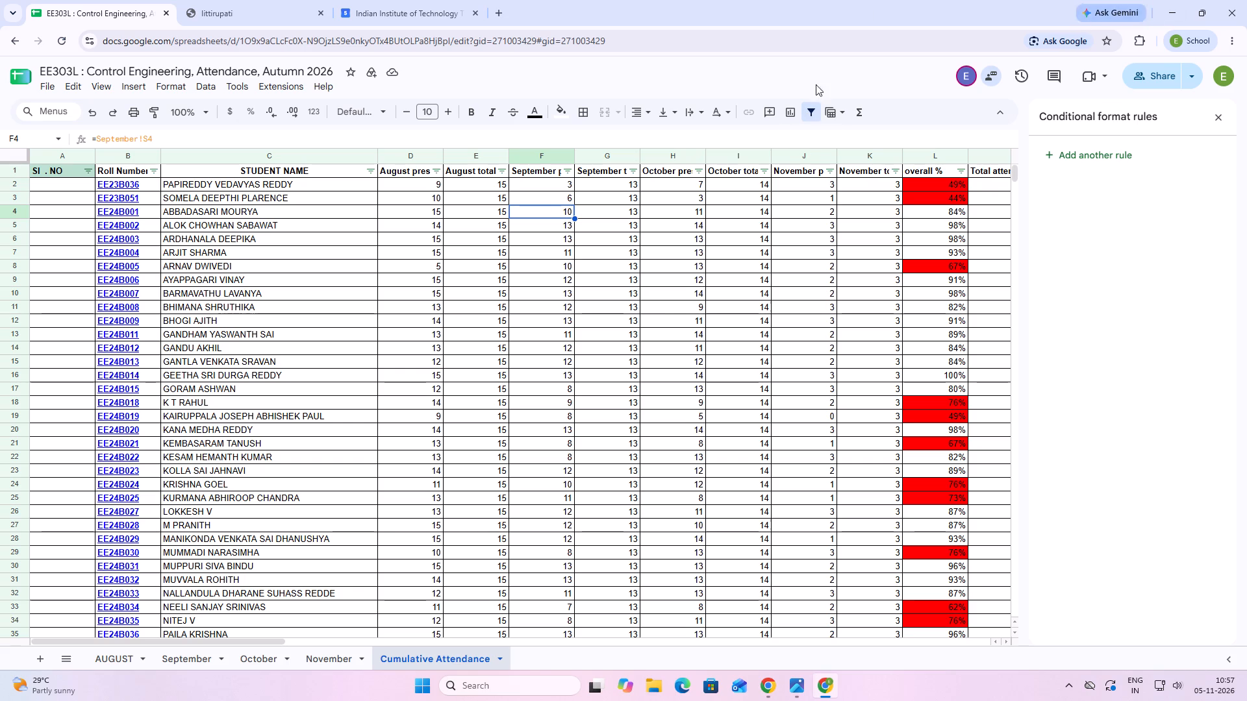
pyautogui.click(329, 651)
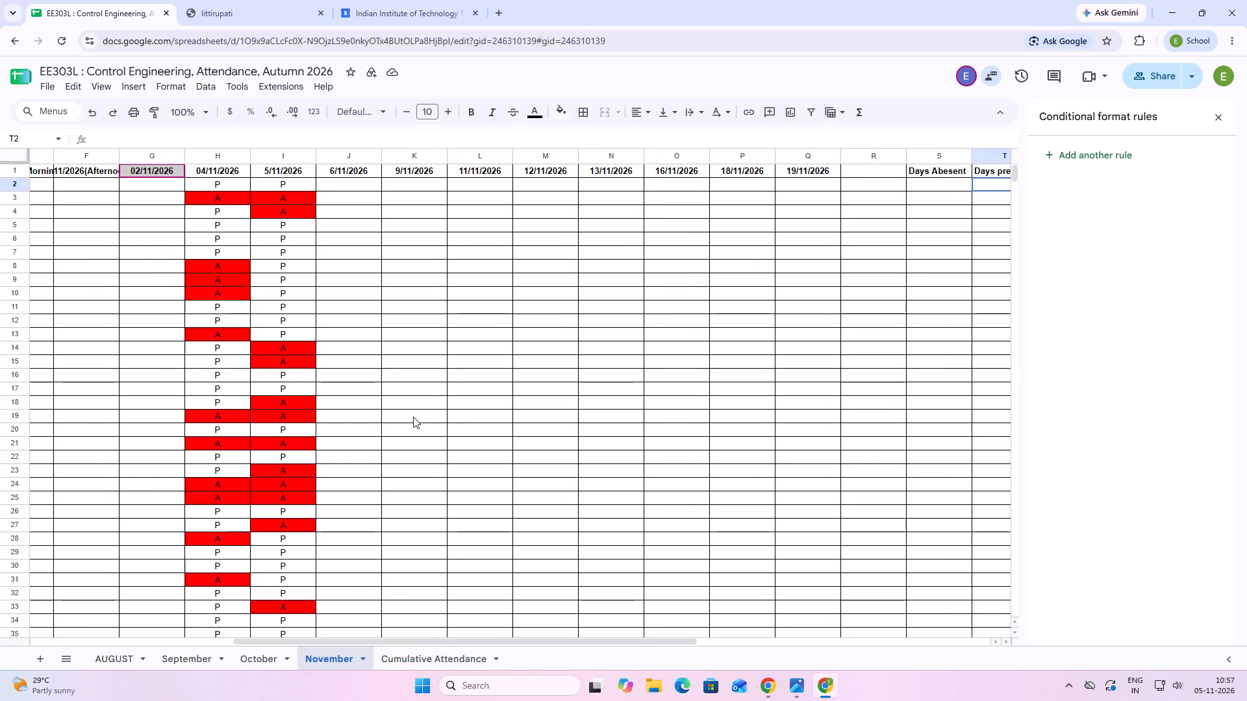
# Return to the IIT Tirupati ERP home page and lock the computer.
pyautogui.click(315, 2)
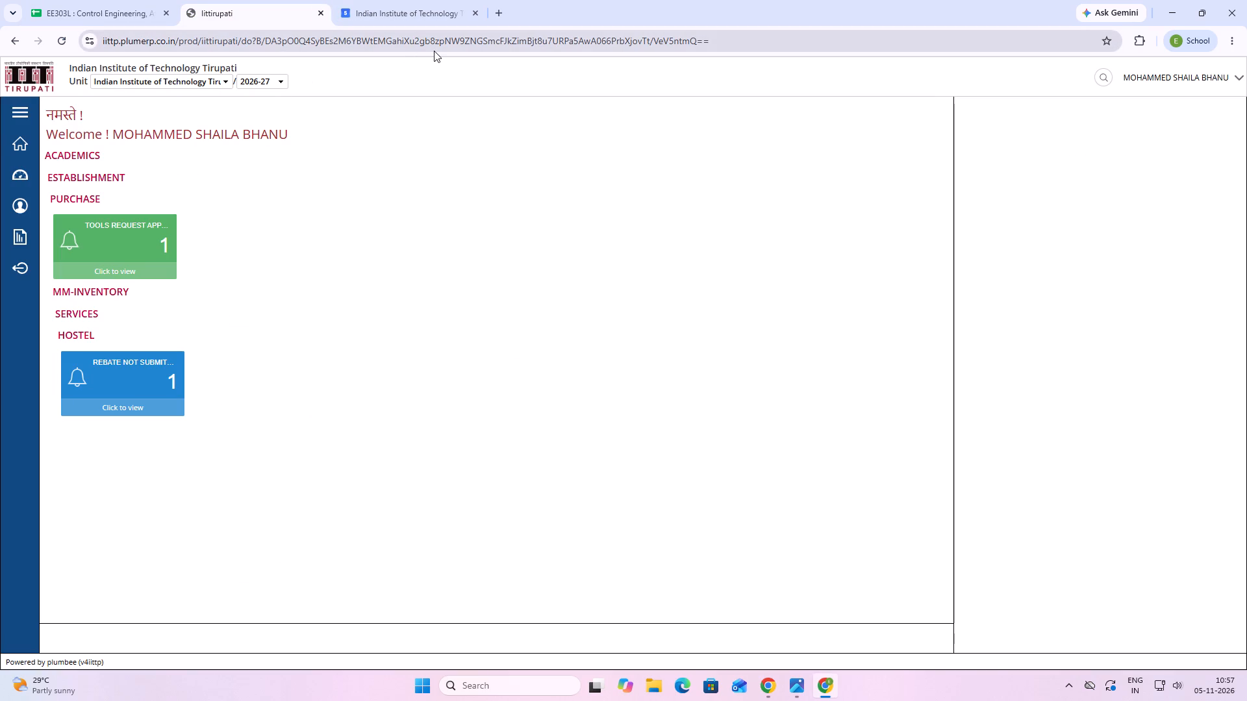
pyautogui.press('super+l')
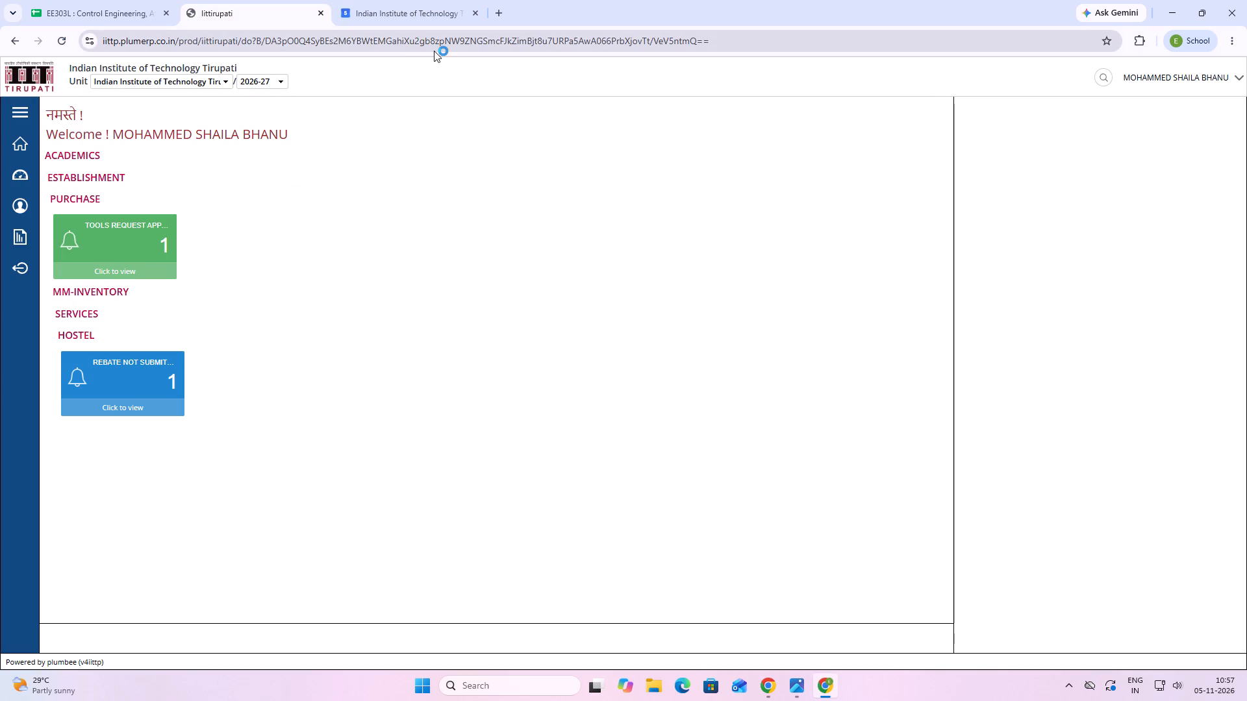